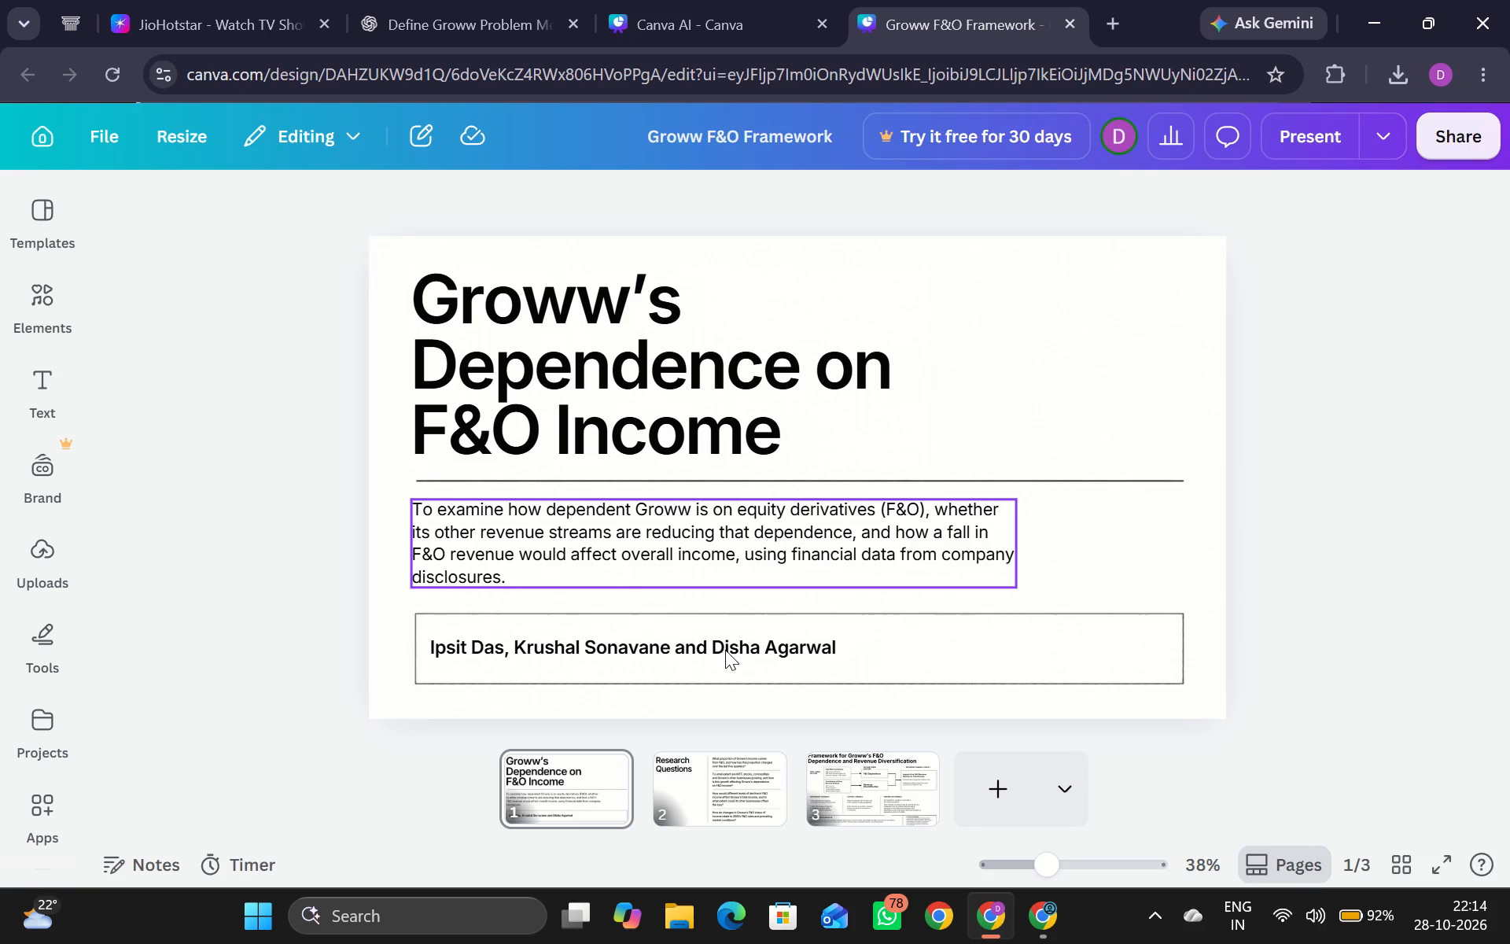
Widen slide 1's objective paragraph to span three lines and move it down to just above the names box.
left_click(742, 570)
left_click(745, 566)
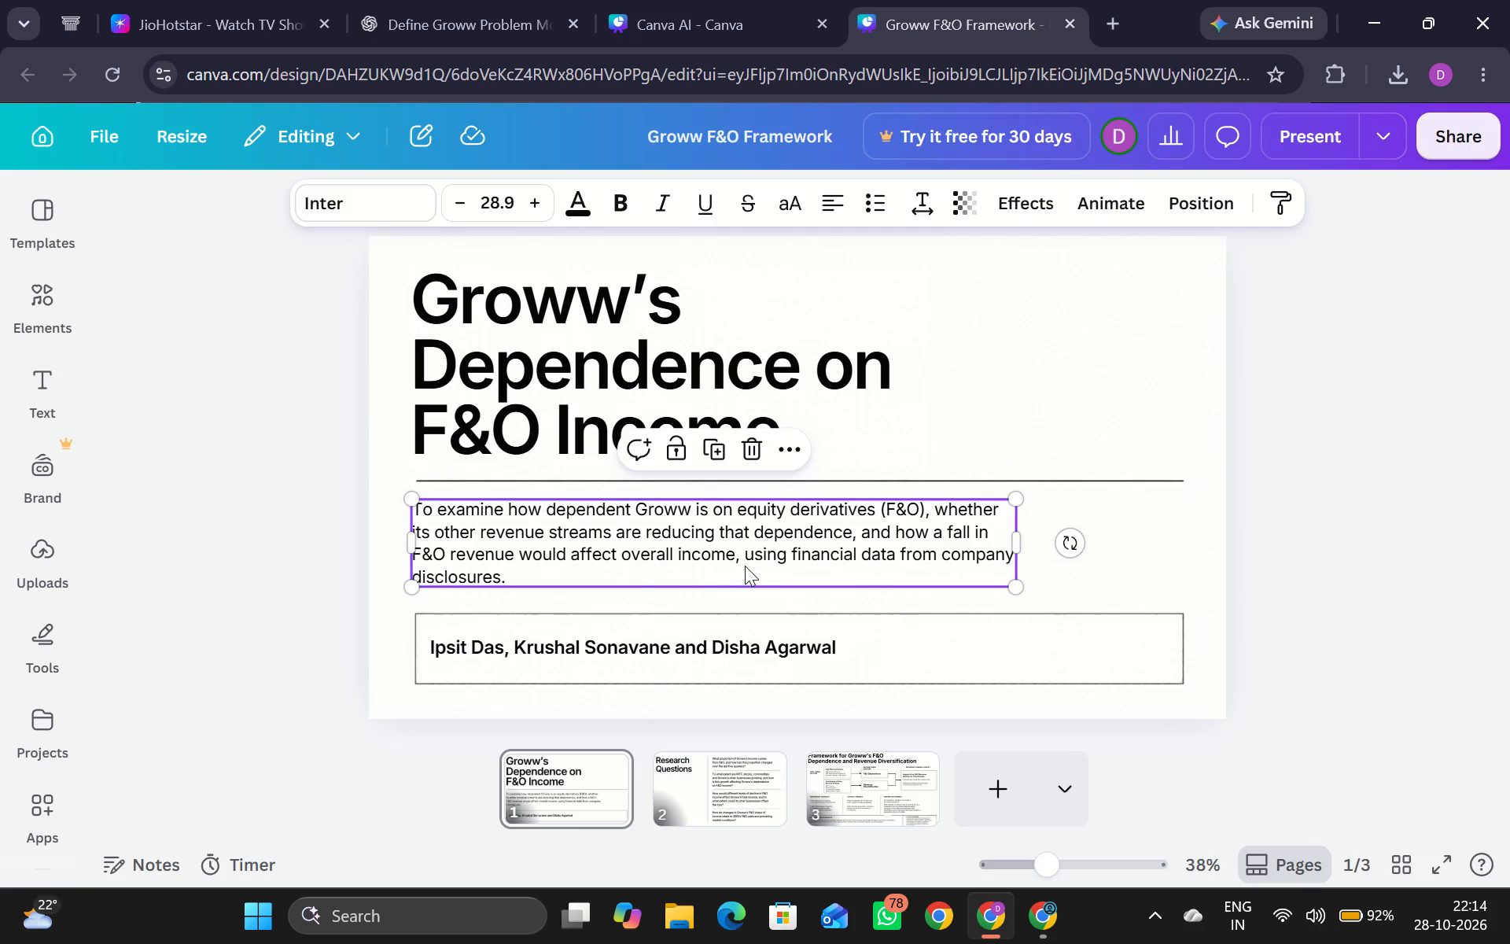
left_click_drag(1019, 548, 1068, 547)
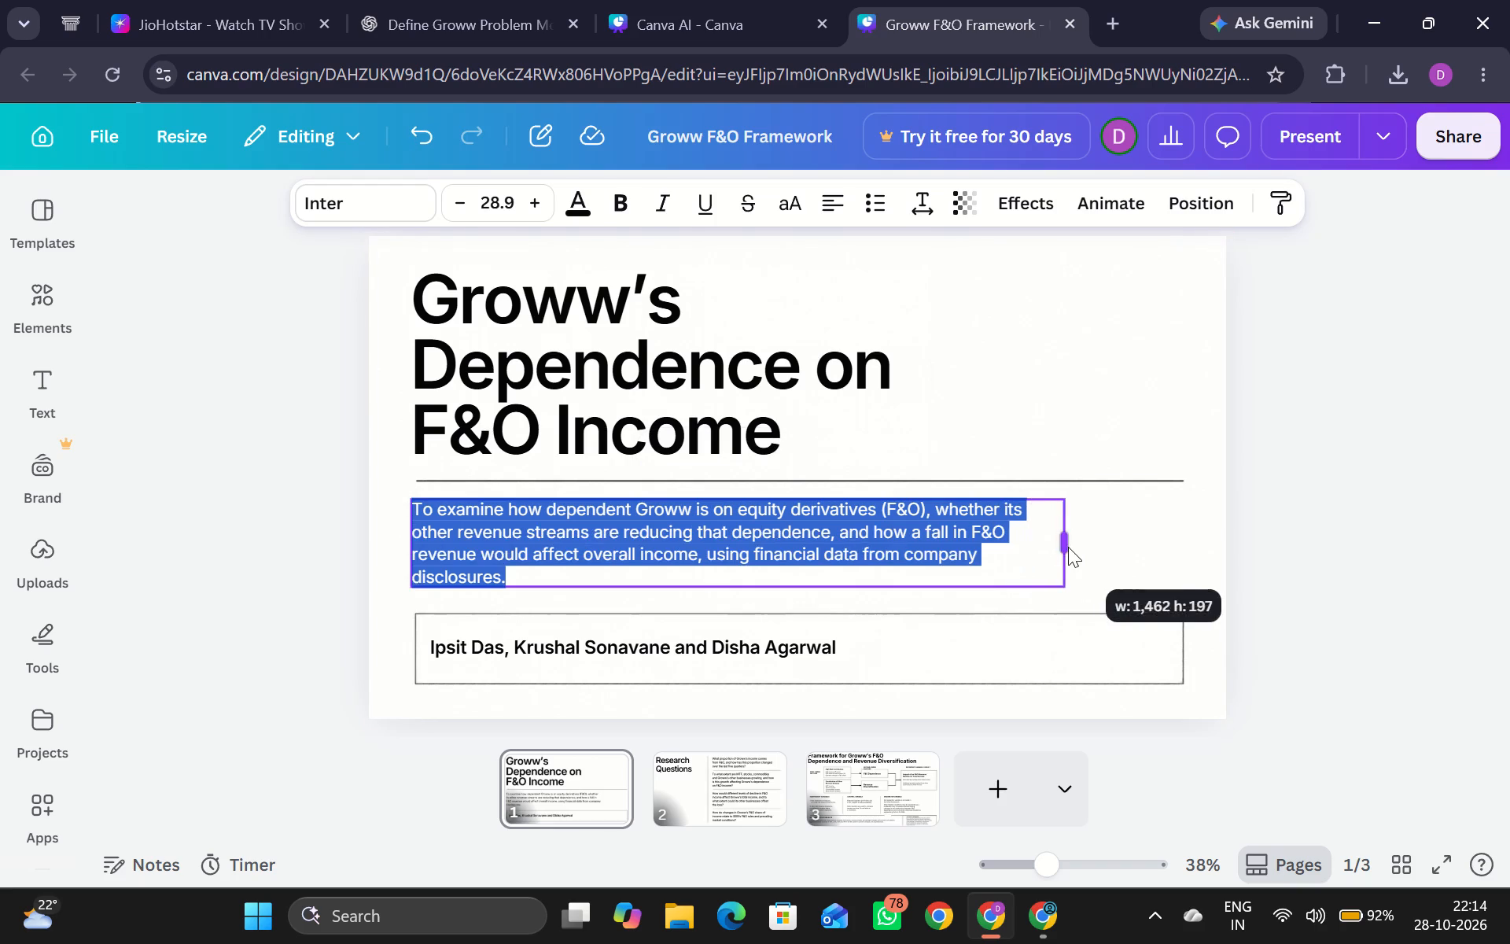
left_click_drag(1068, 547, 1037, 574)
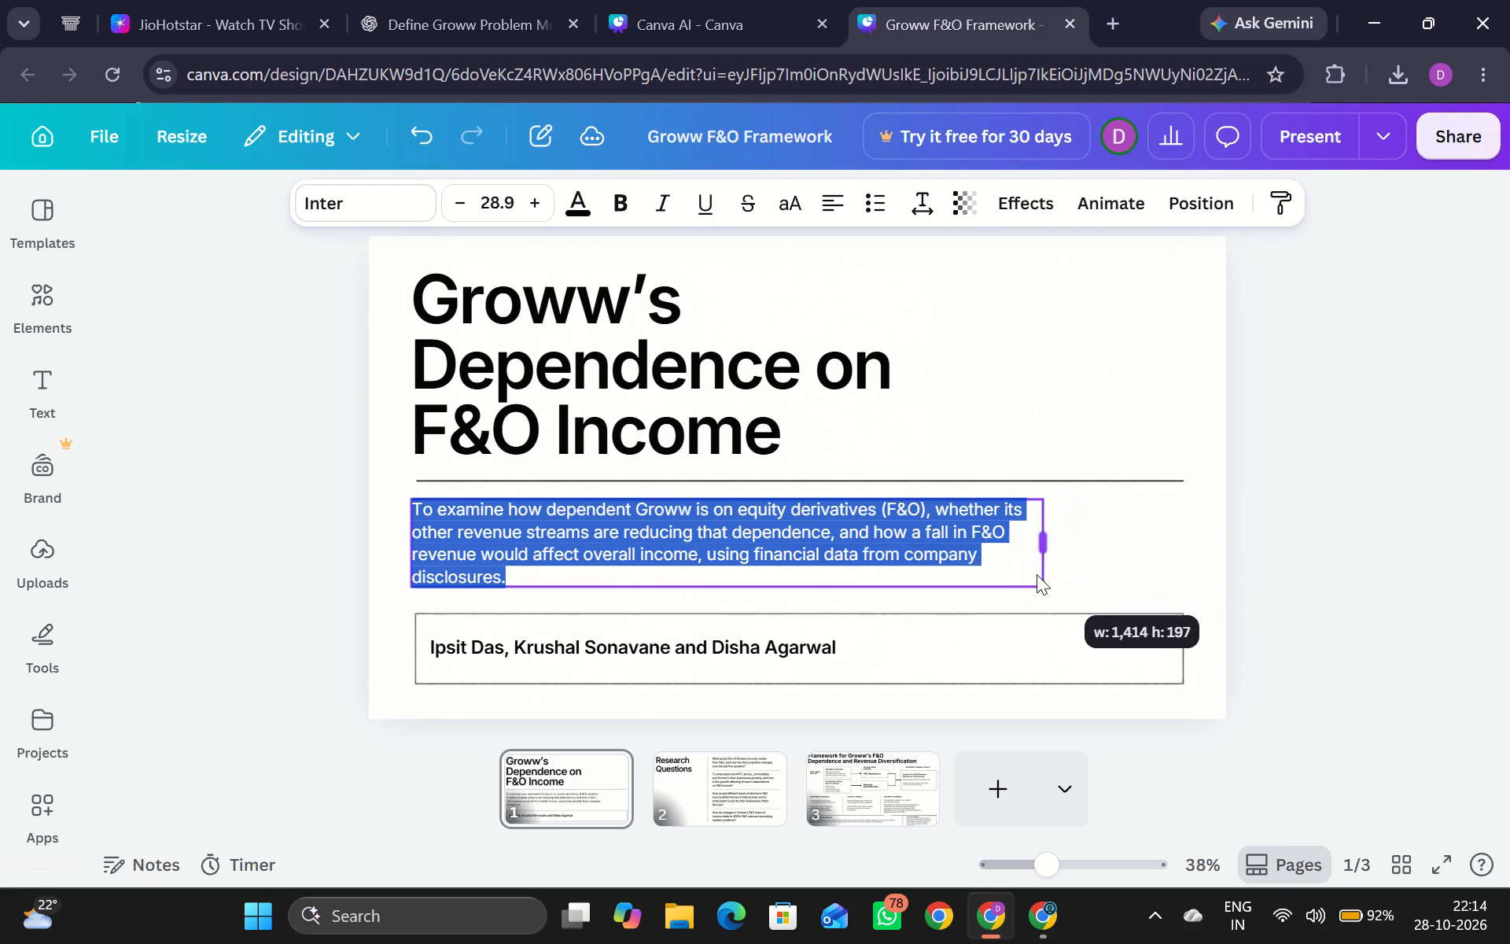
left_click_drag(1037, 574, 1139, 565)
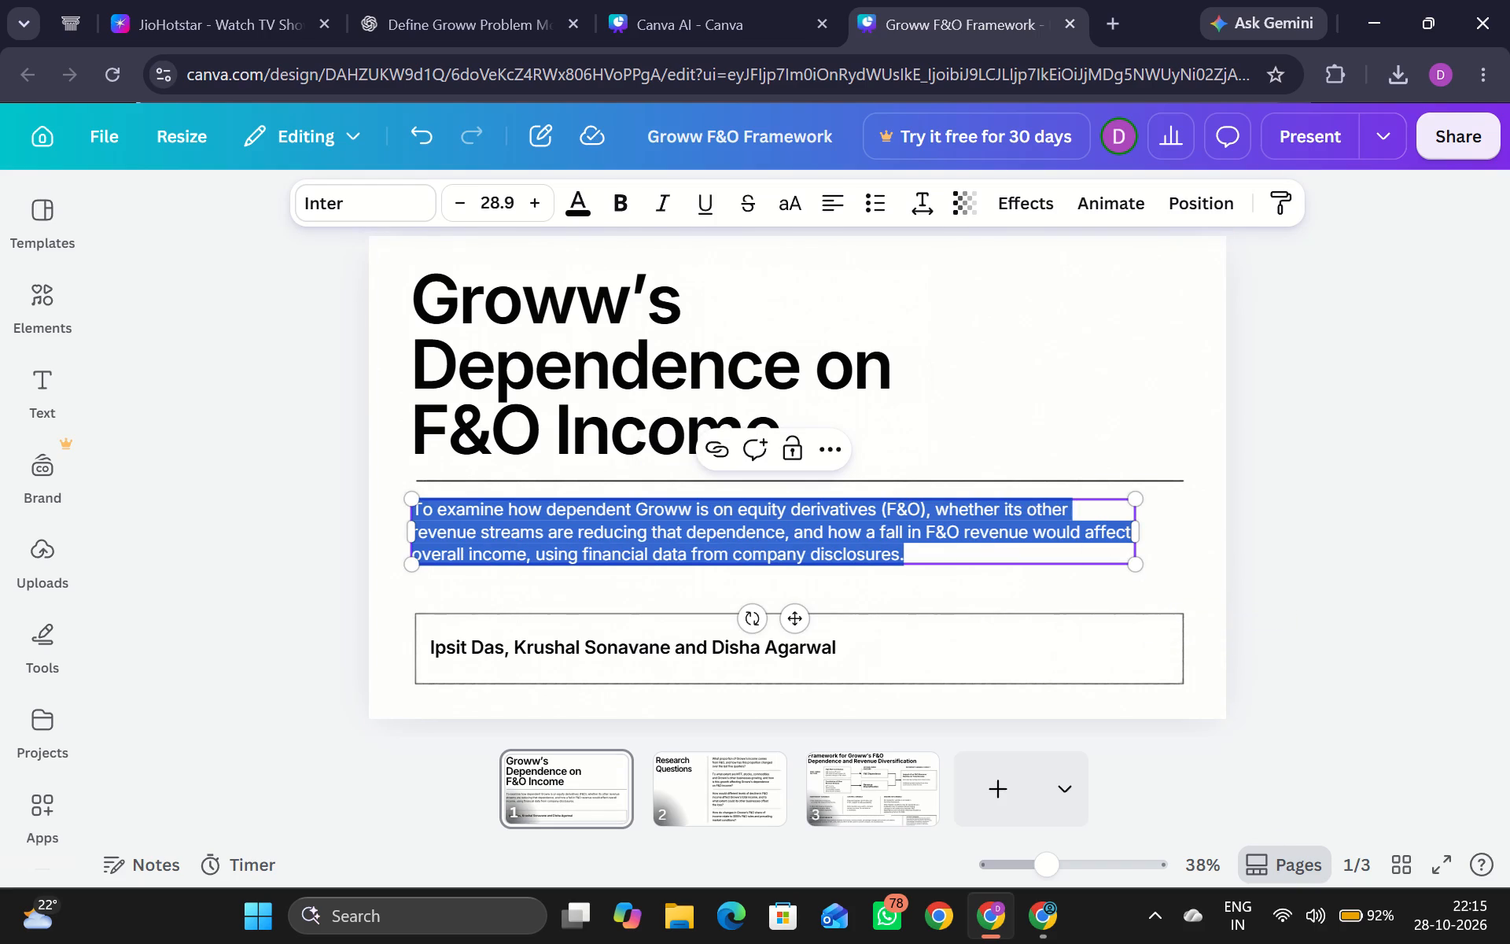
left_click_drag(780, 498, 788, 518)
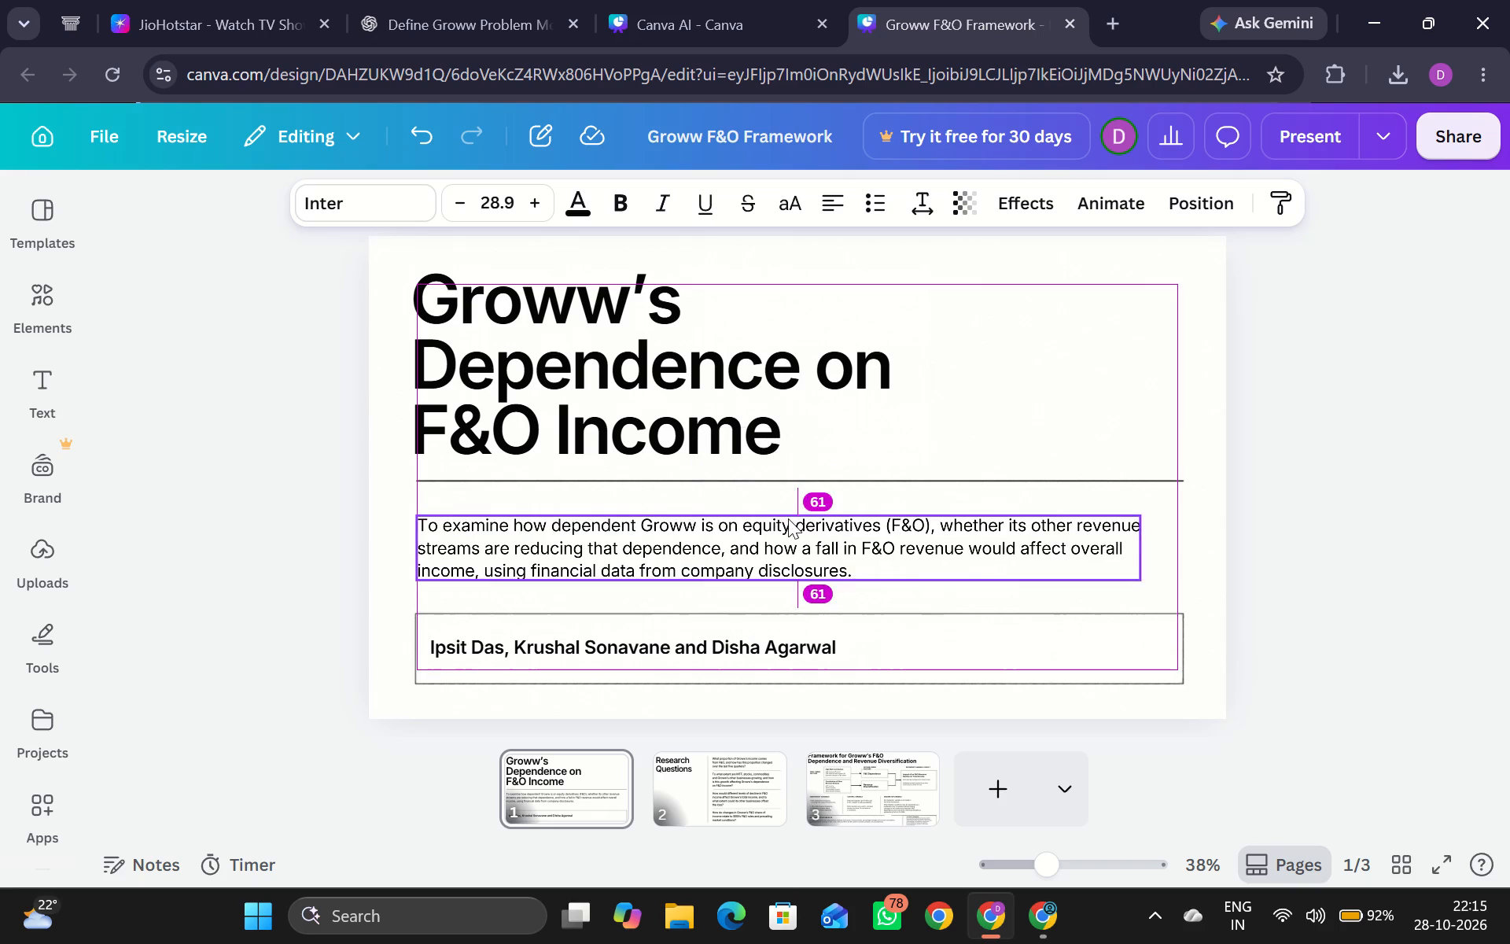
left_click_drag(788, 518, 791, 522)
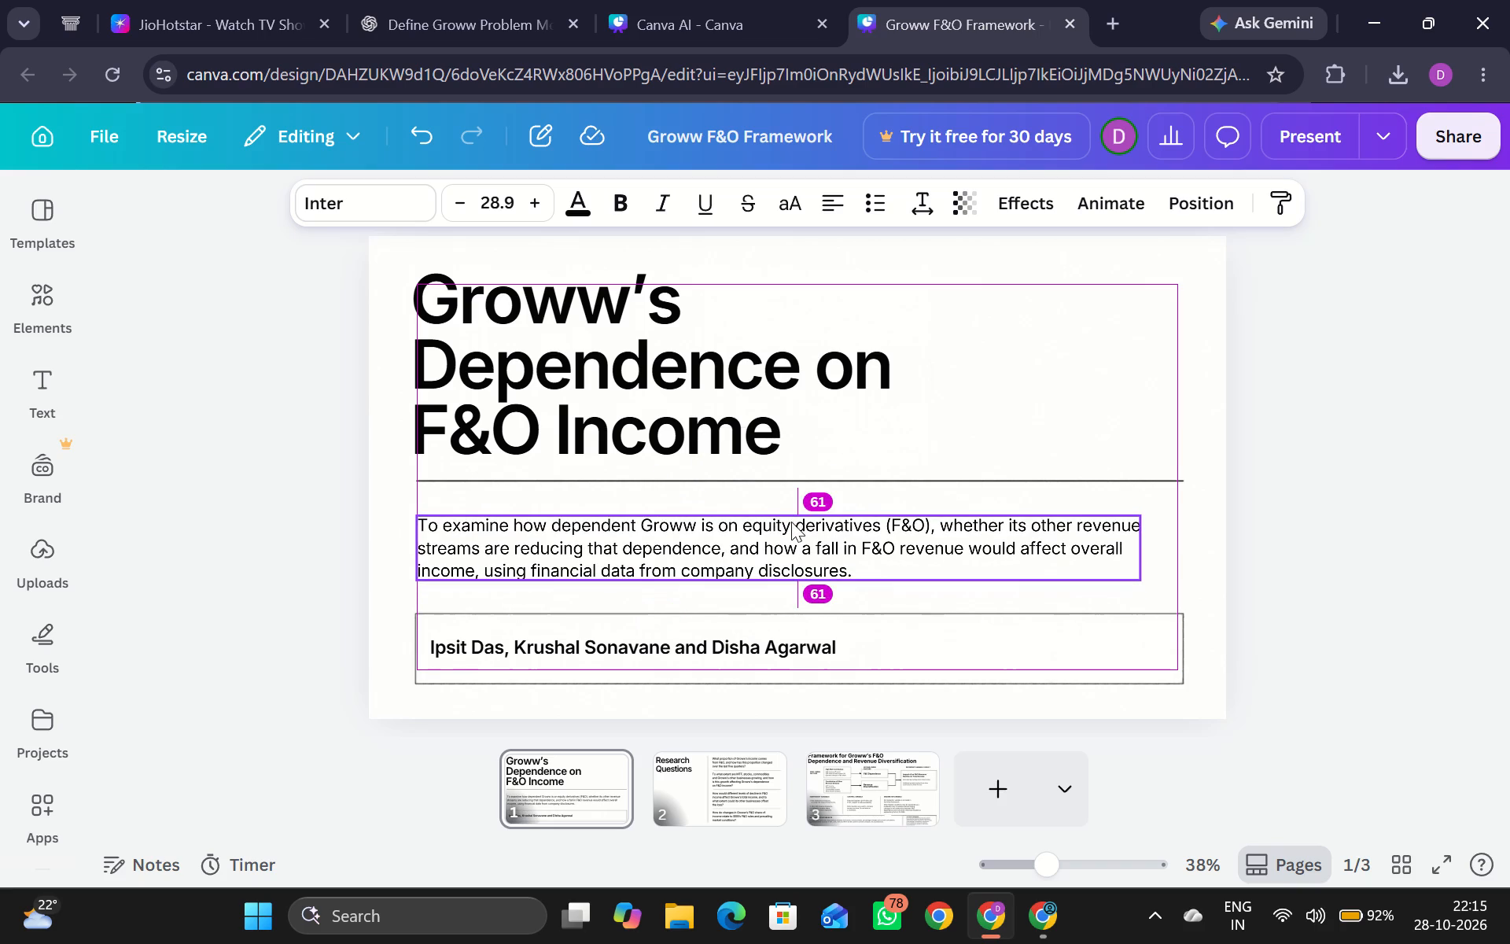
left_click_drag(791, 522, 791, 523)
Widen slide 1's title text box until "Groww's Dependence on F&O Income" fits on two lines.
left_click(752, 415)
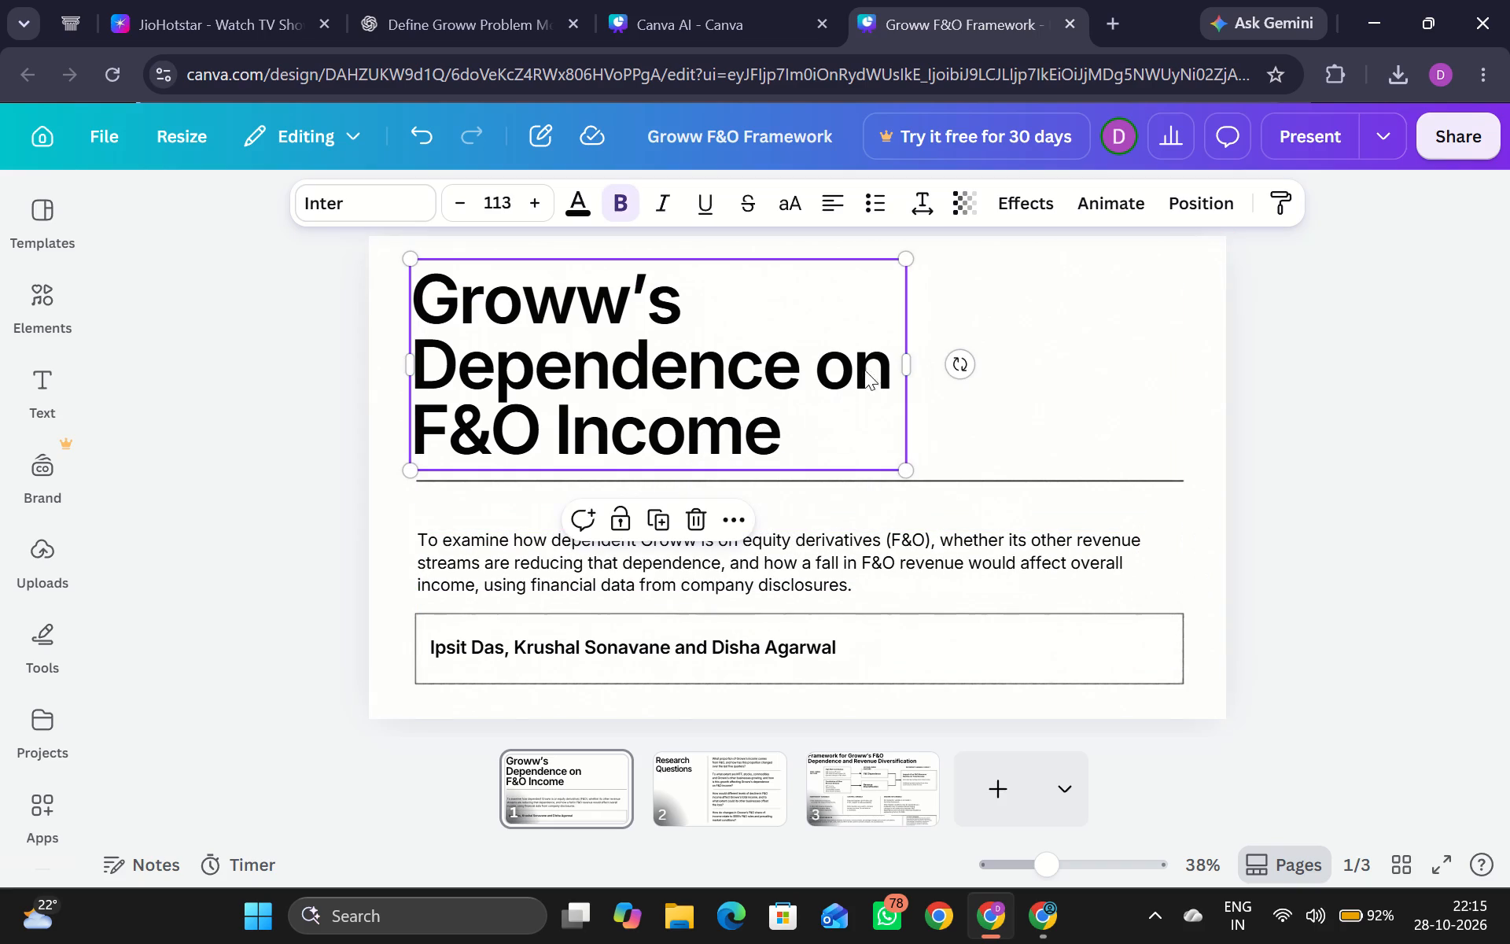
left_click_drag(912, 361, 1004, 359)
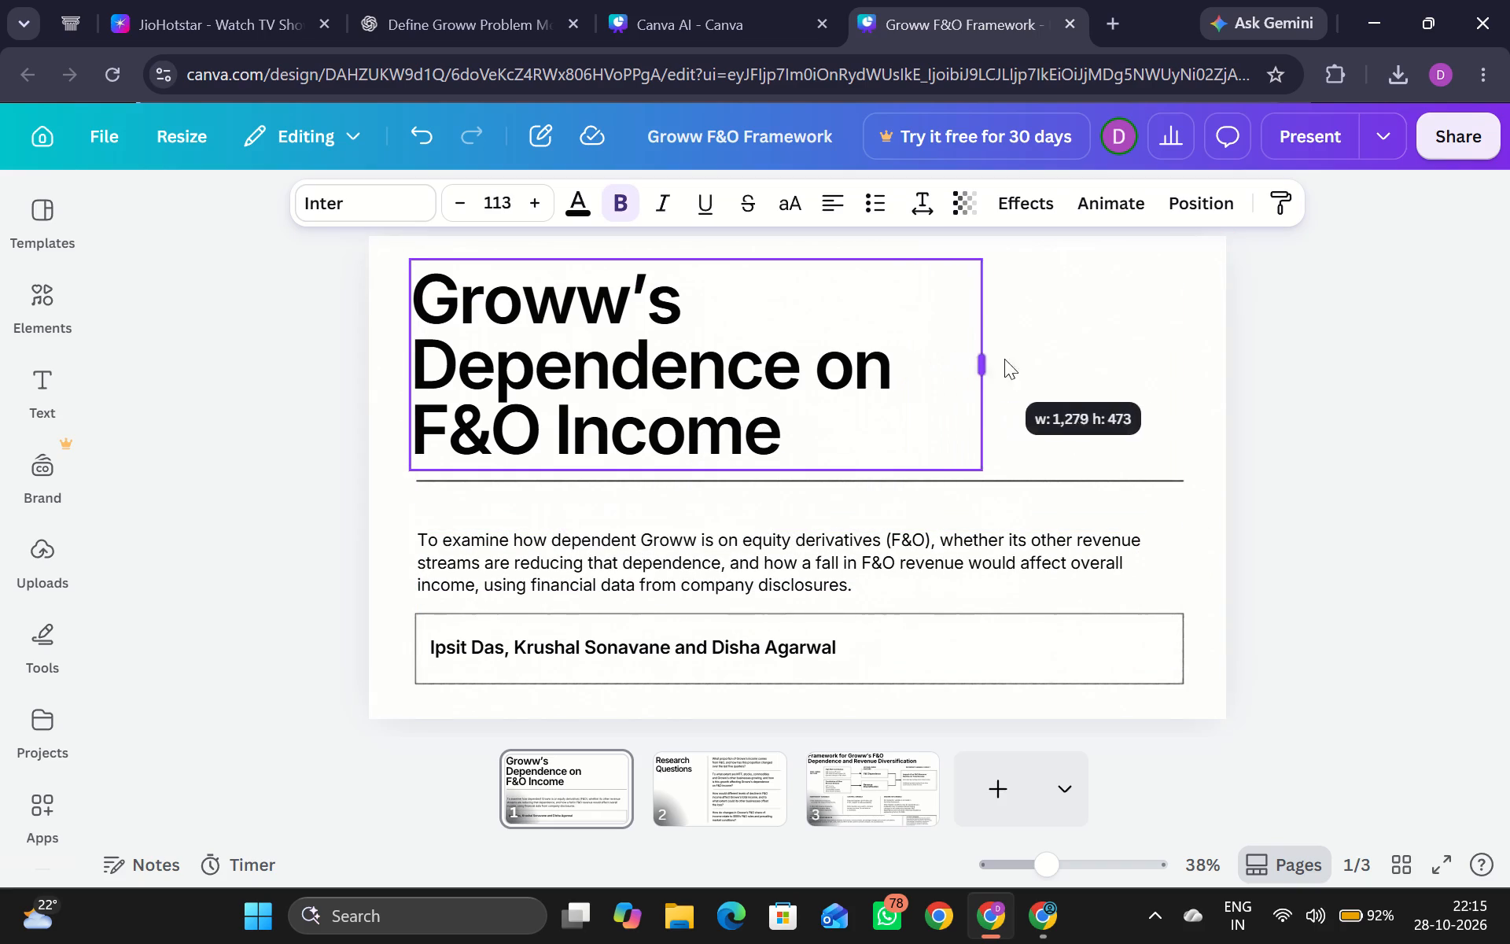
left_click_drag(1004, 359, 1125, 343)
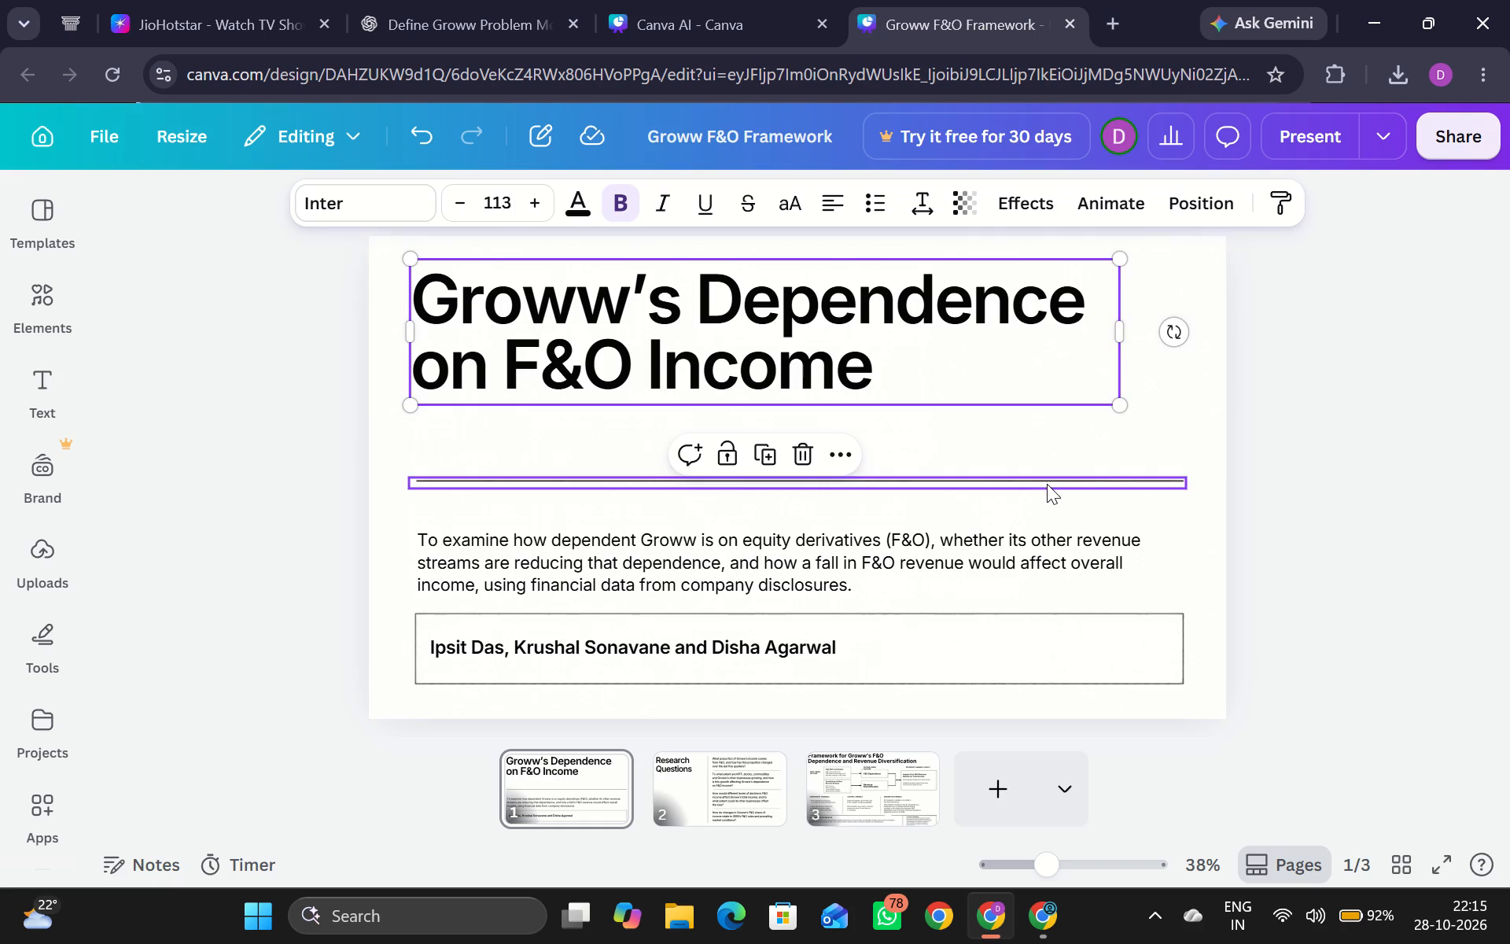
Move slide 1's horizontal divider line up to sit just below the two-line title.
left_click_drag(1047, 483, 1037, 420)
left_click(993, 463)
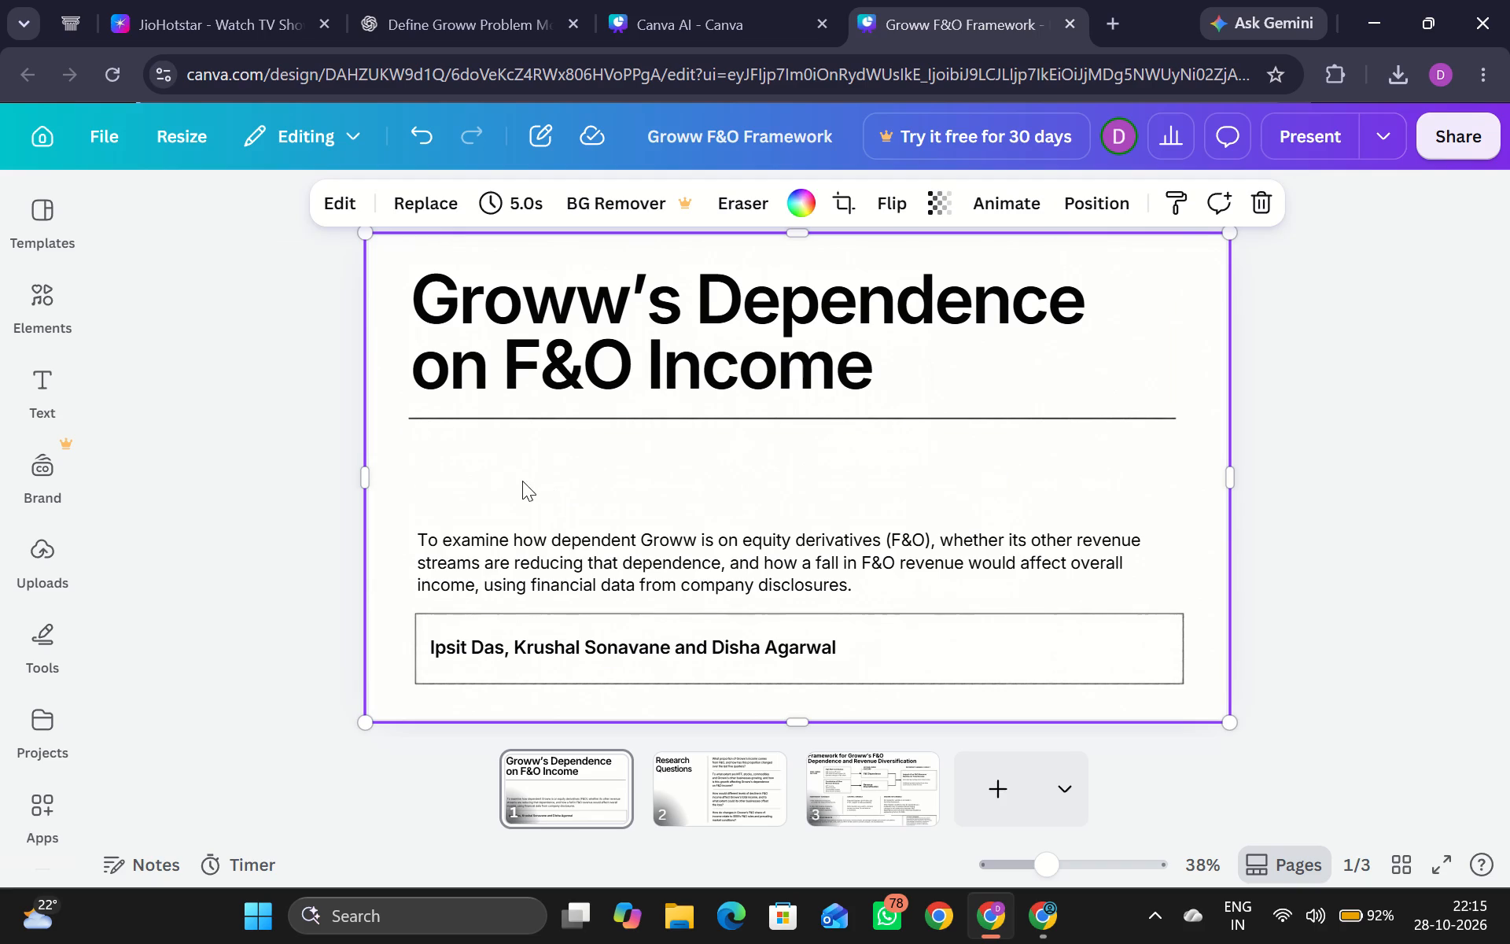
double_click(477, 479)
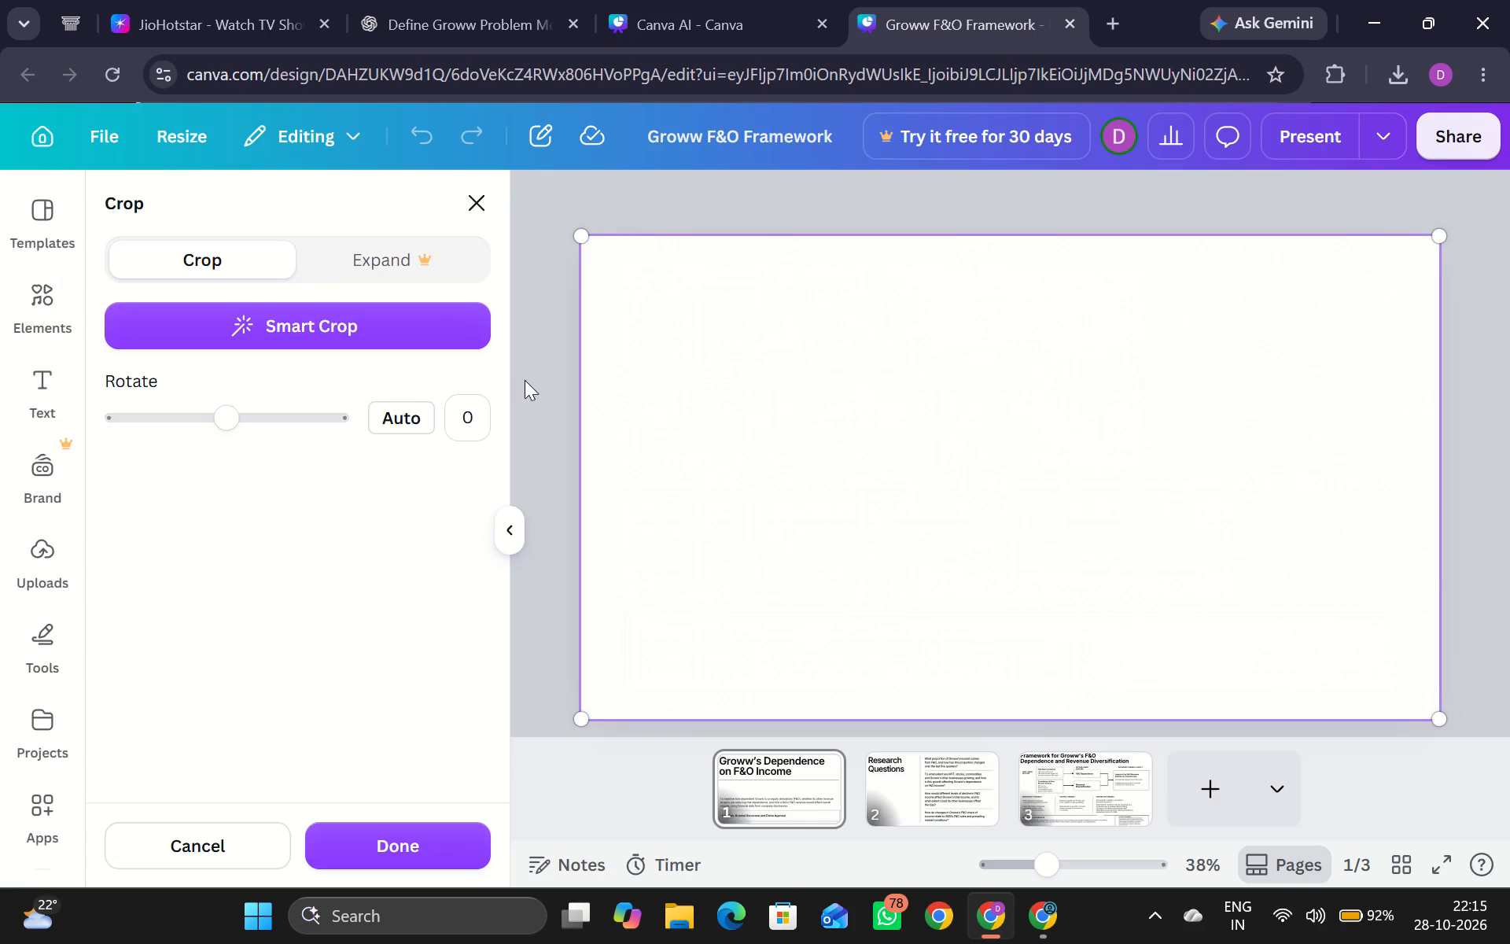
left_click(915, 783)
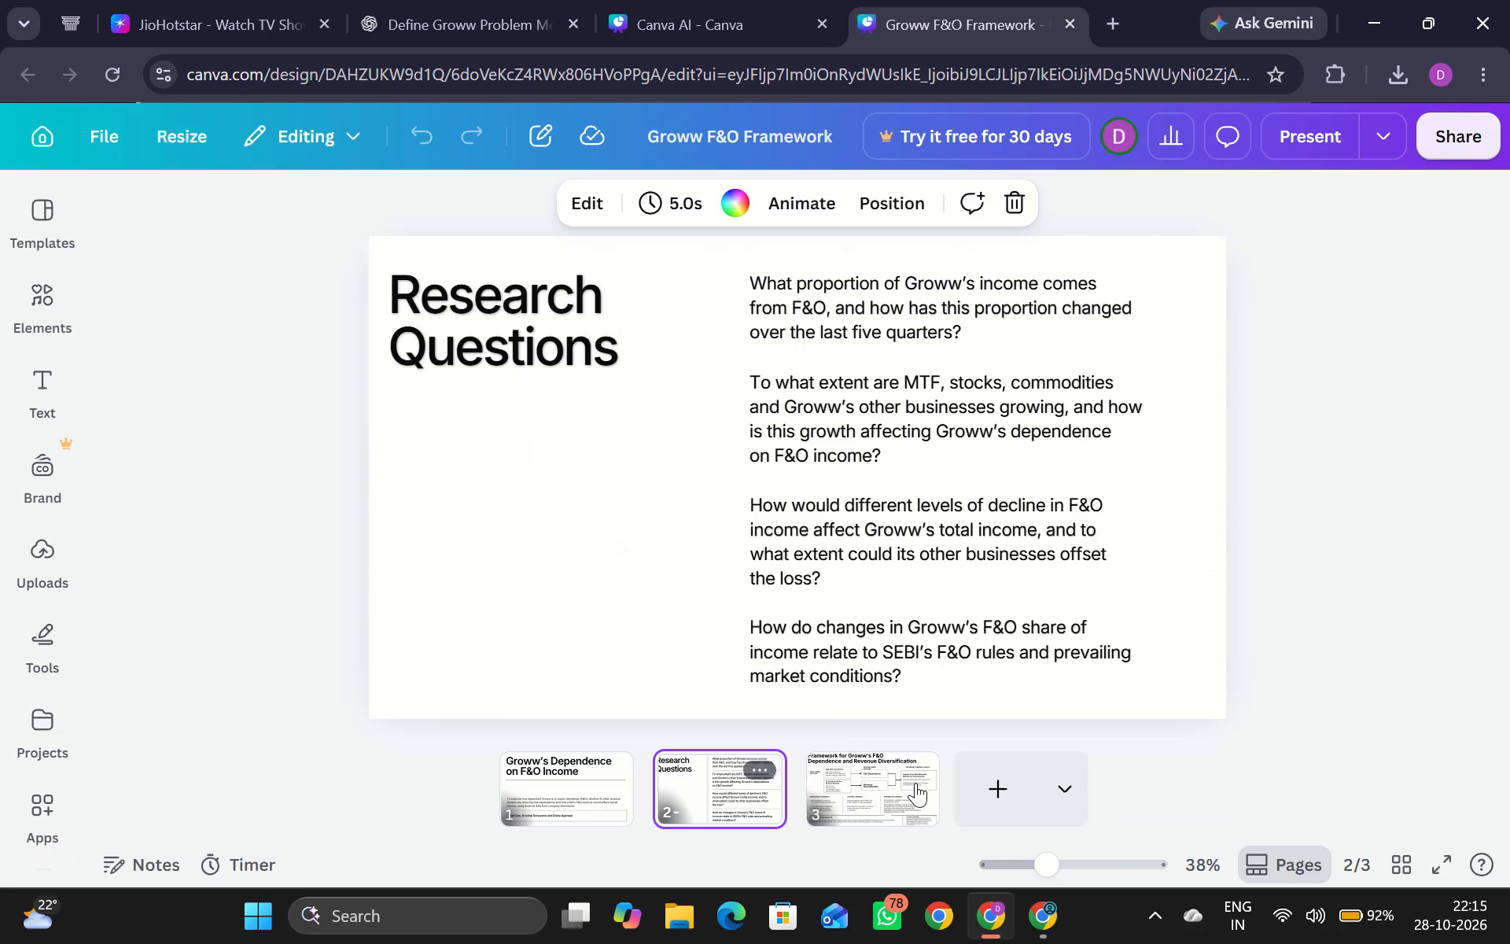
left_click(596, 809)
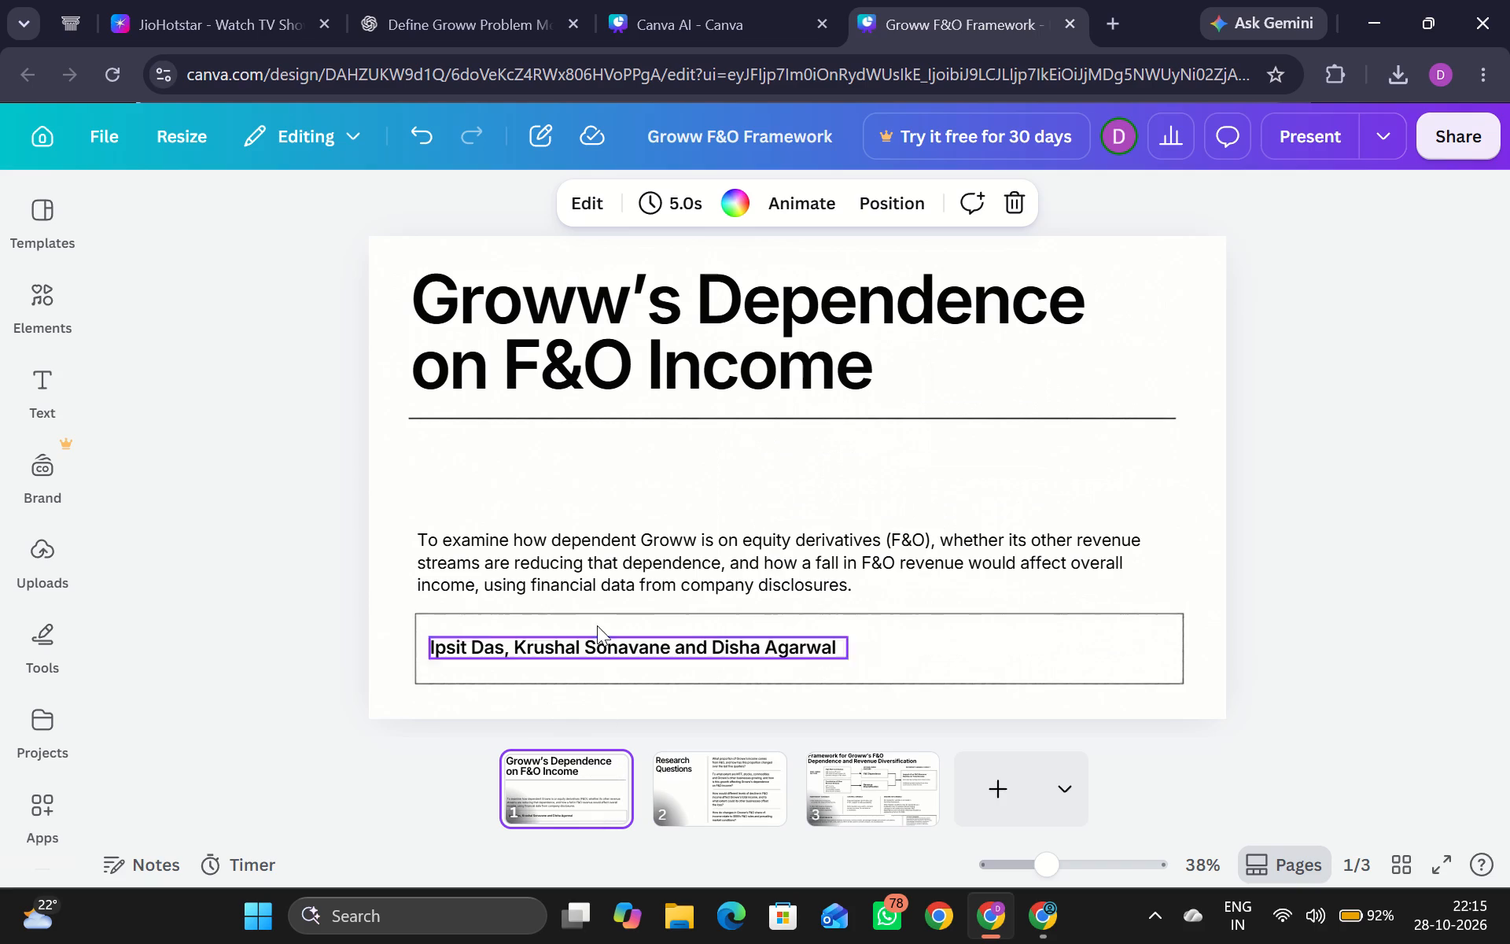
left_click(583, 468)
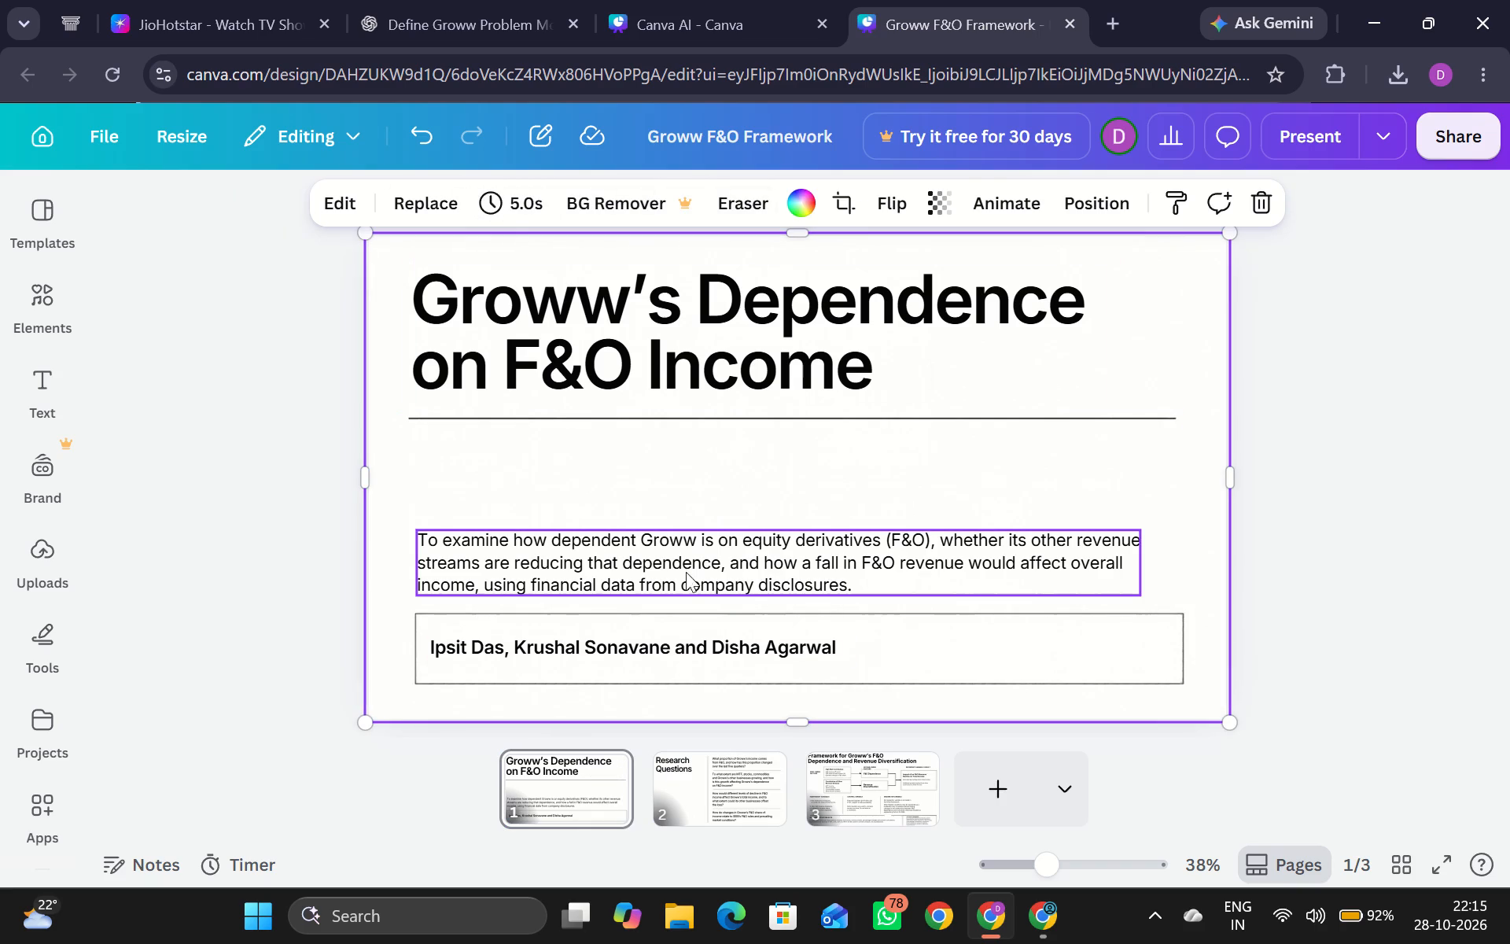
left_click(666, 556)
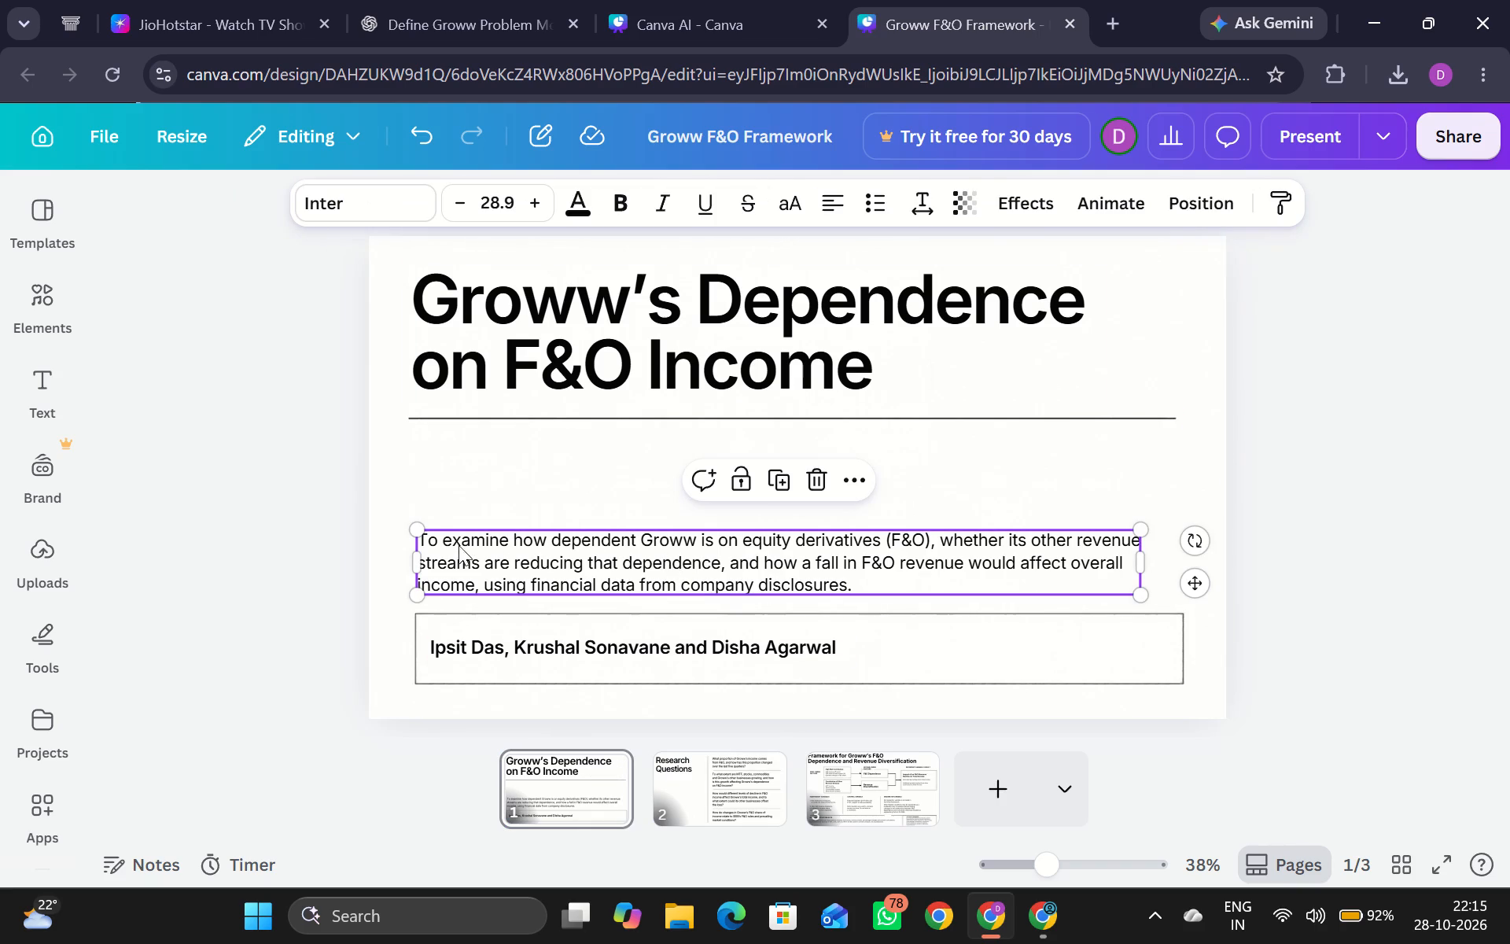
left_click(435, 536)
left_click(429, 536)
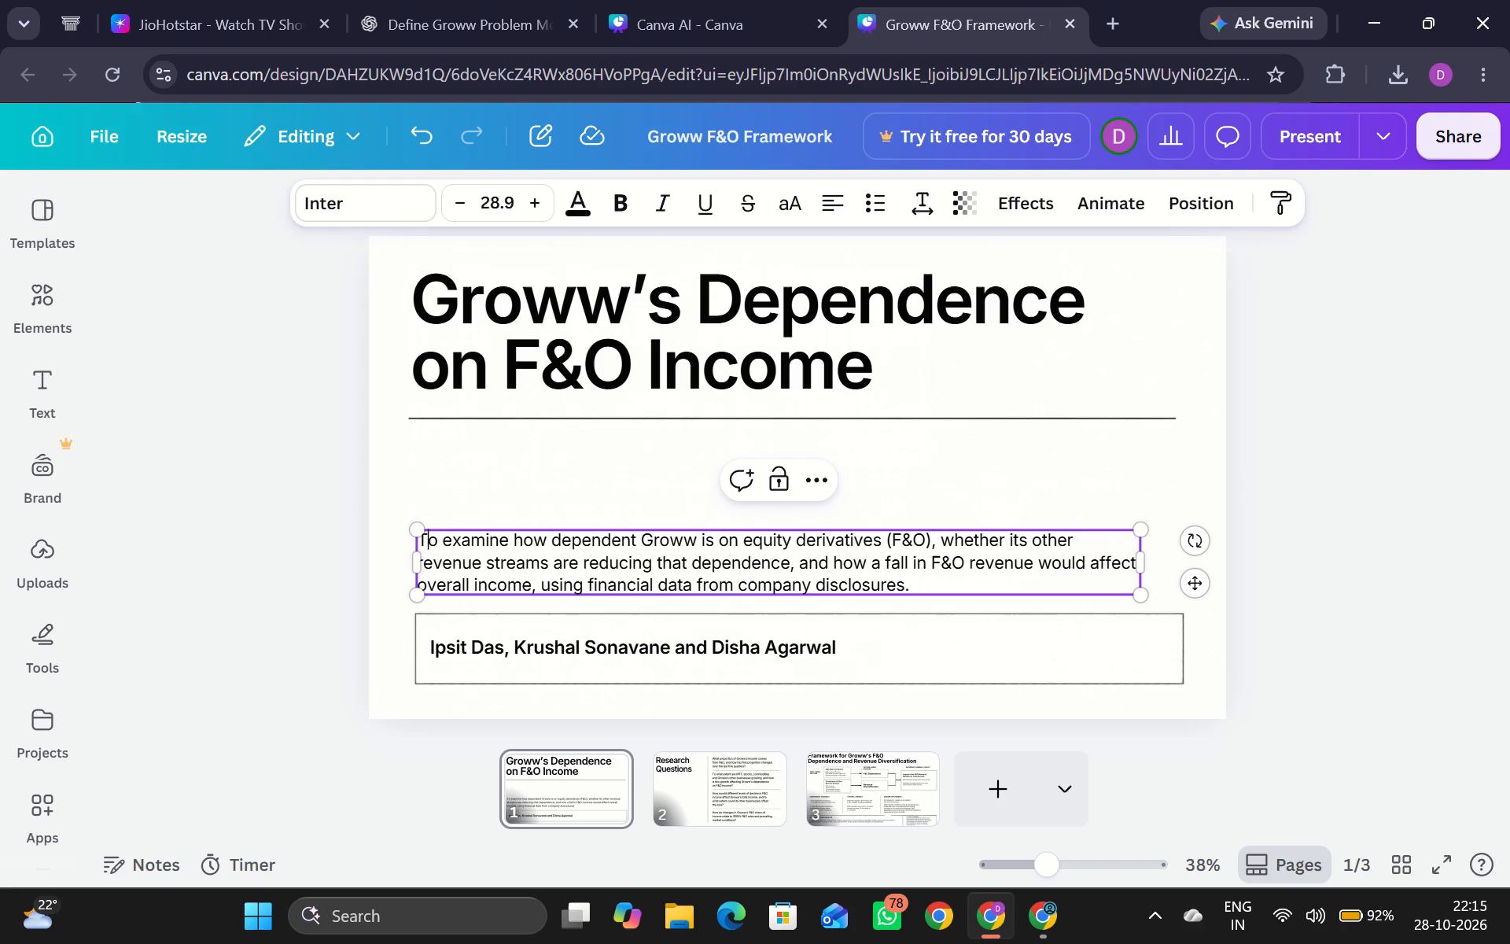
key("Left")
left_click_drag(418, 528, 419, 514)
Add a subheading text box to slide 1 and place it between the divider and objective paragraph, left edge aligned with the title.
left_click(46, 364)
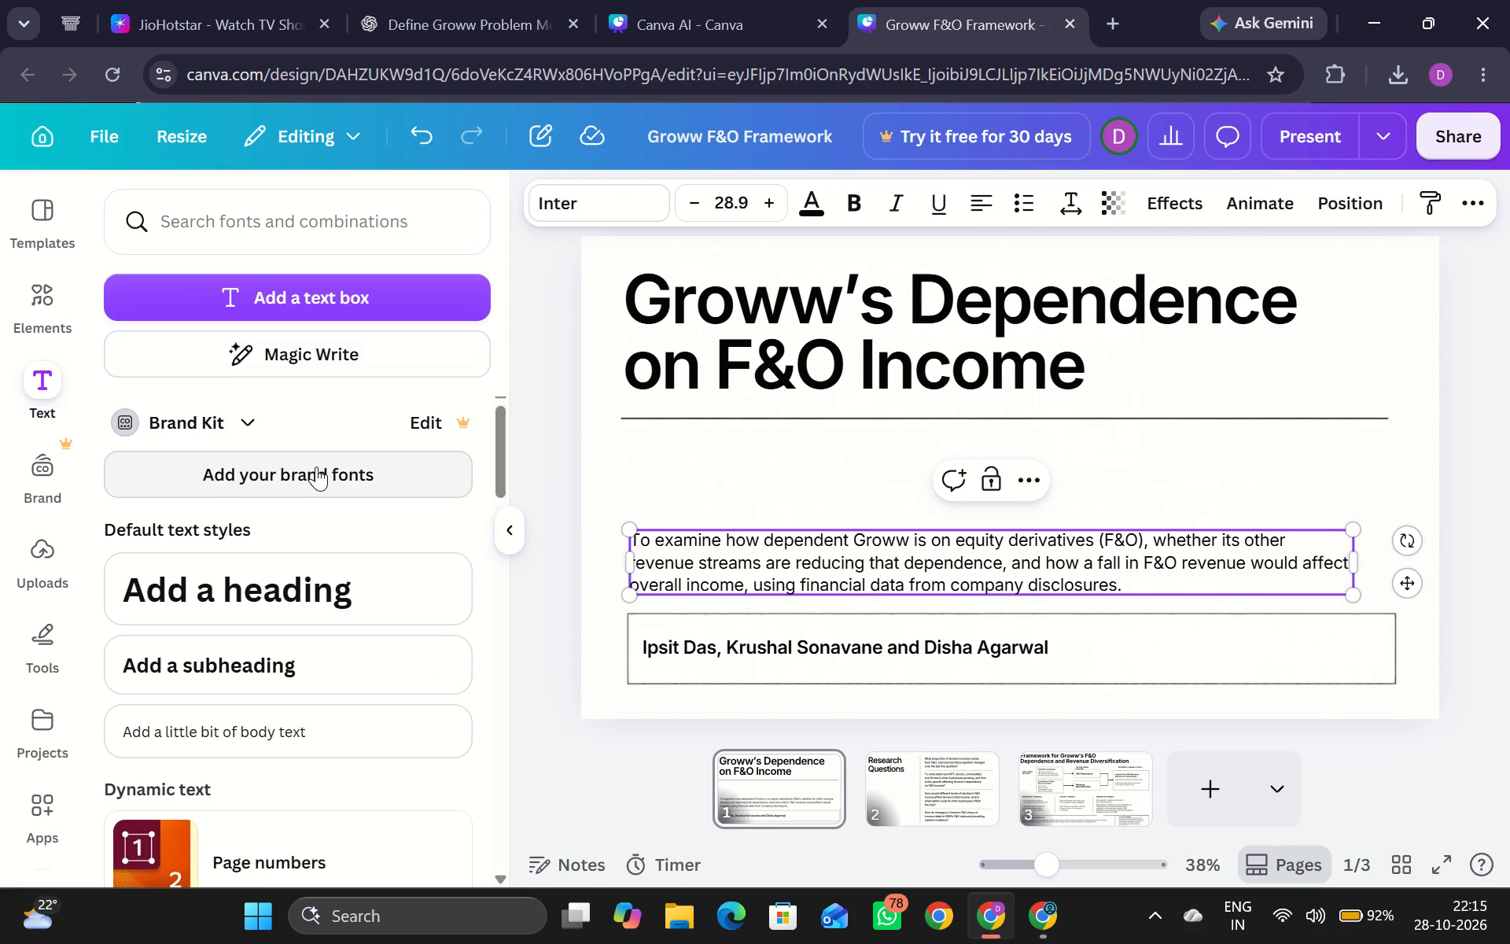
left_click(309, 662)
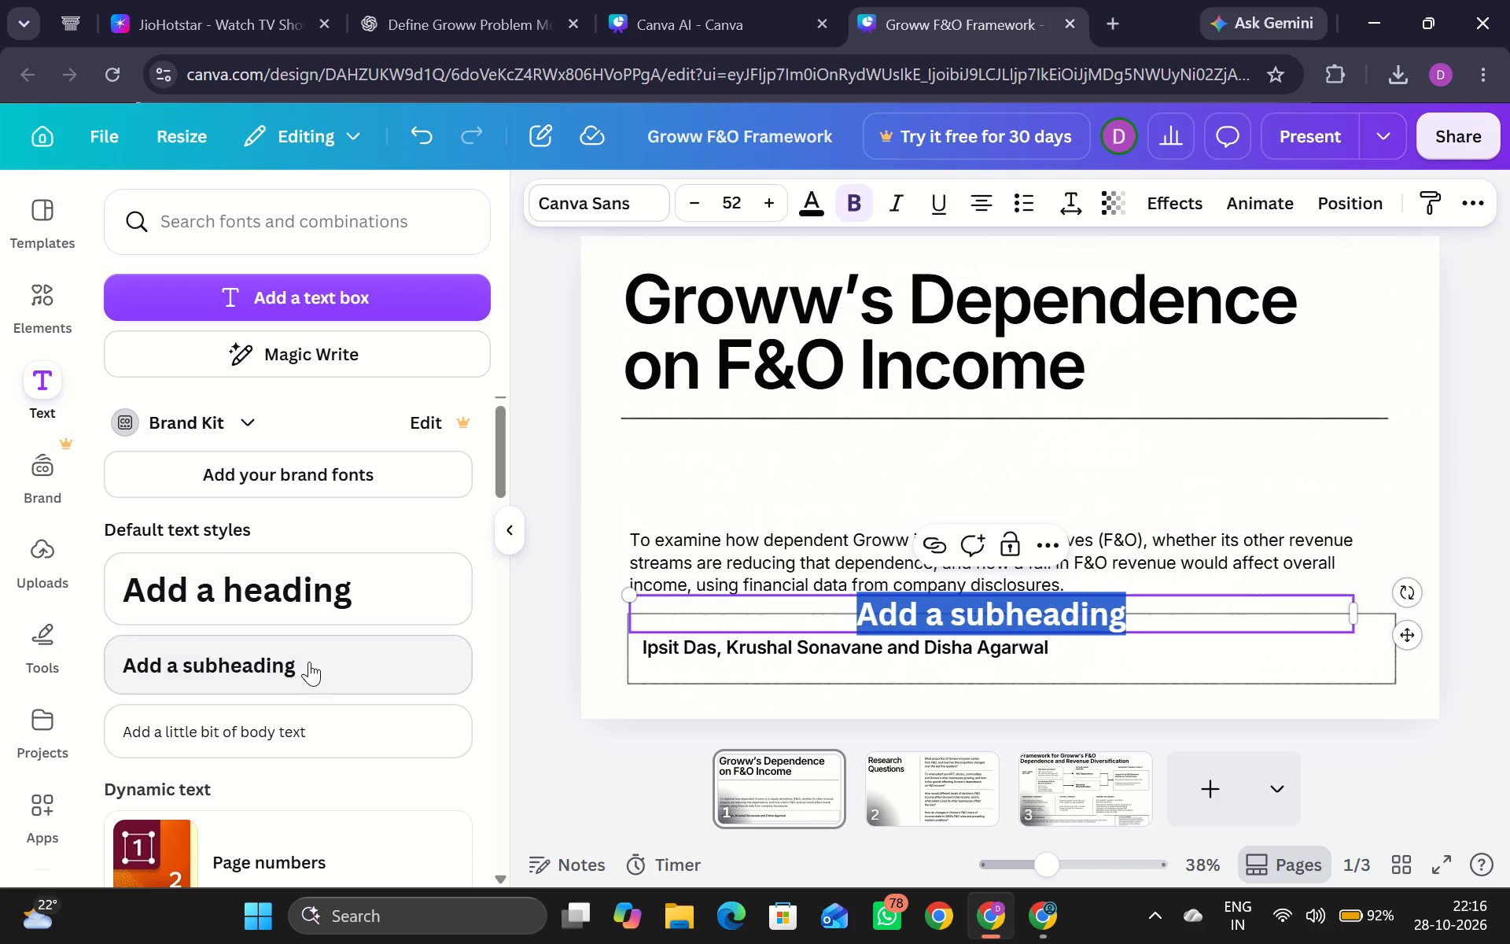
left_click(512, 522)
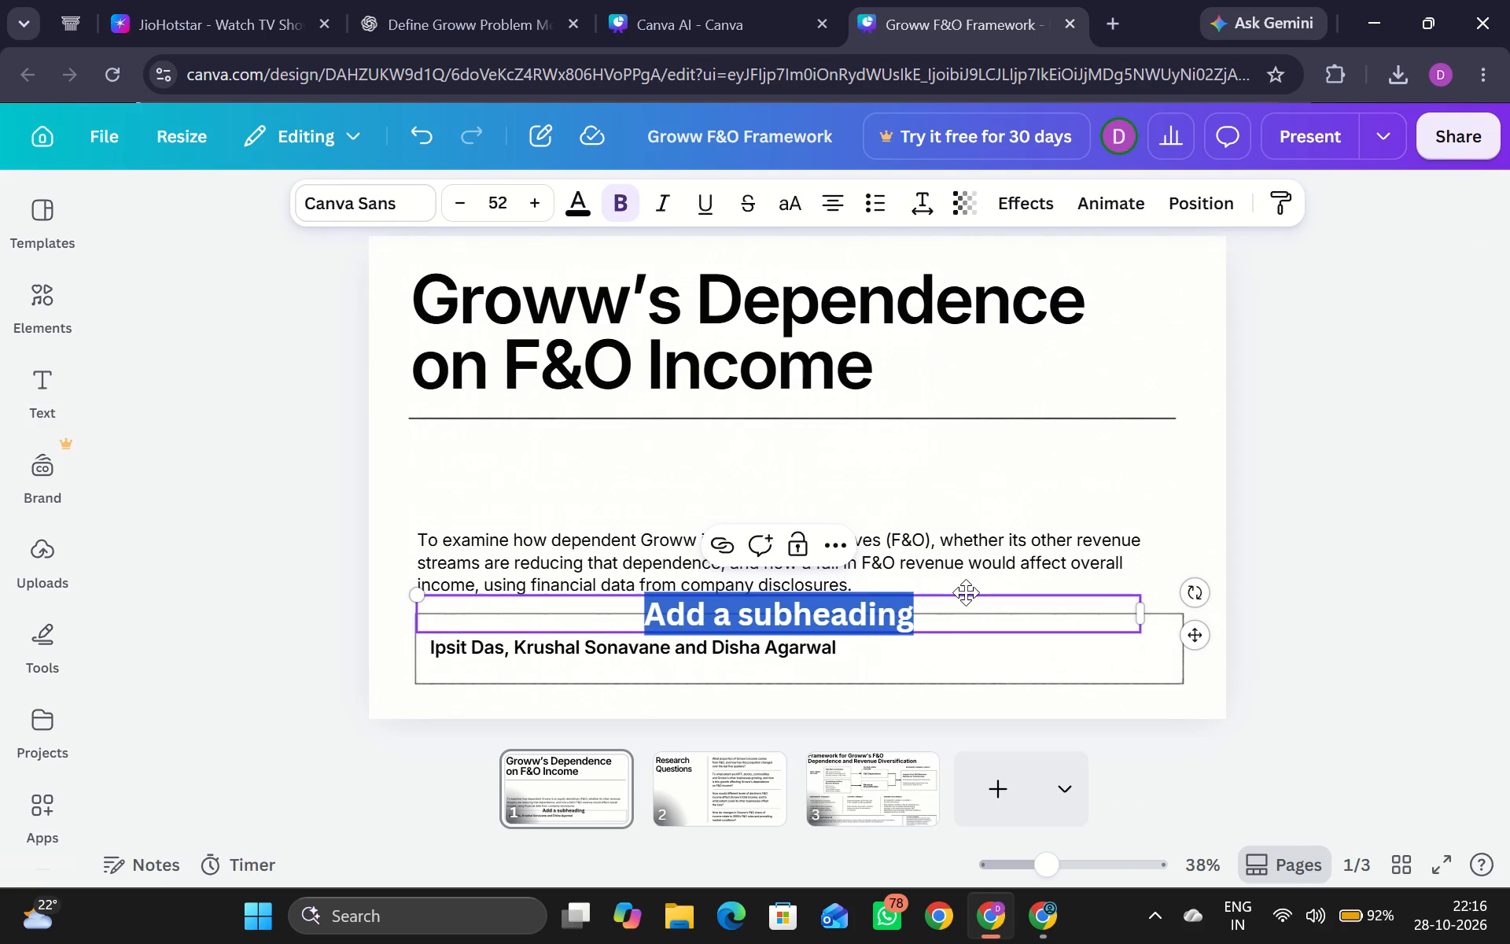
left_click_drag(966, 592, 952, 446)
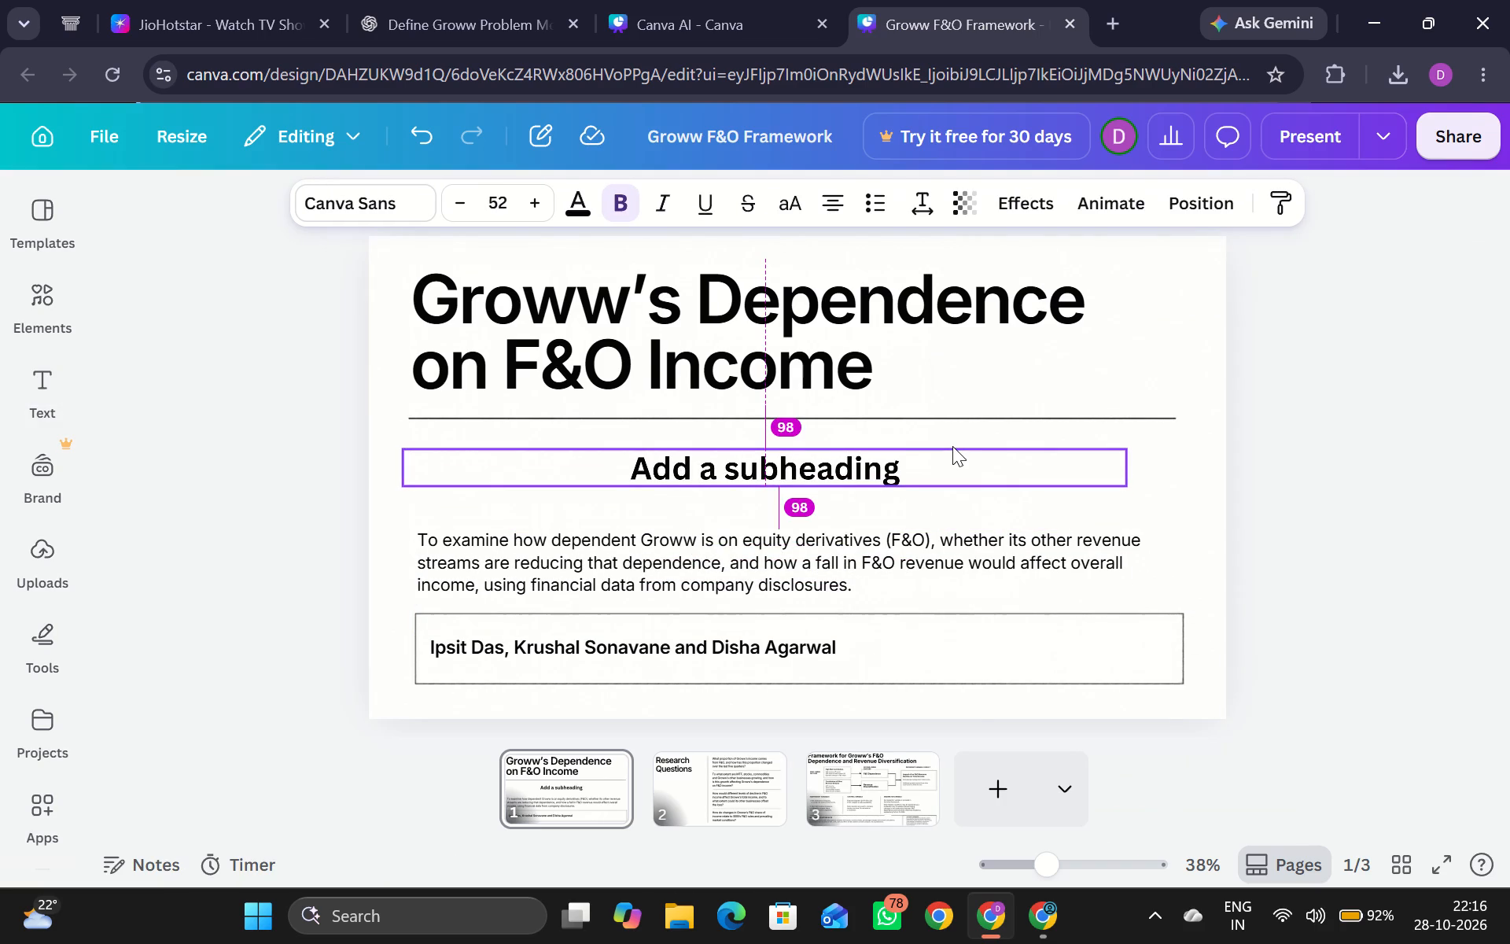
left_click_drag(952, 446, 959, 439)
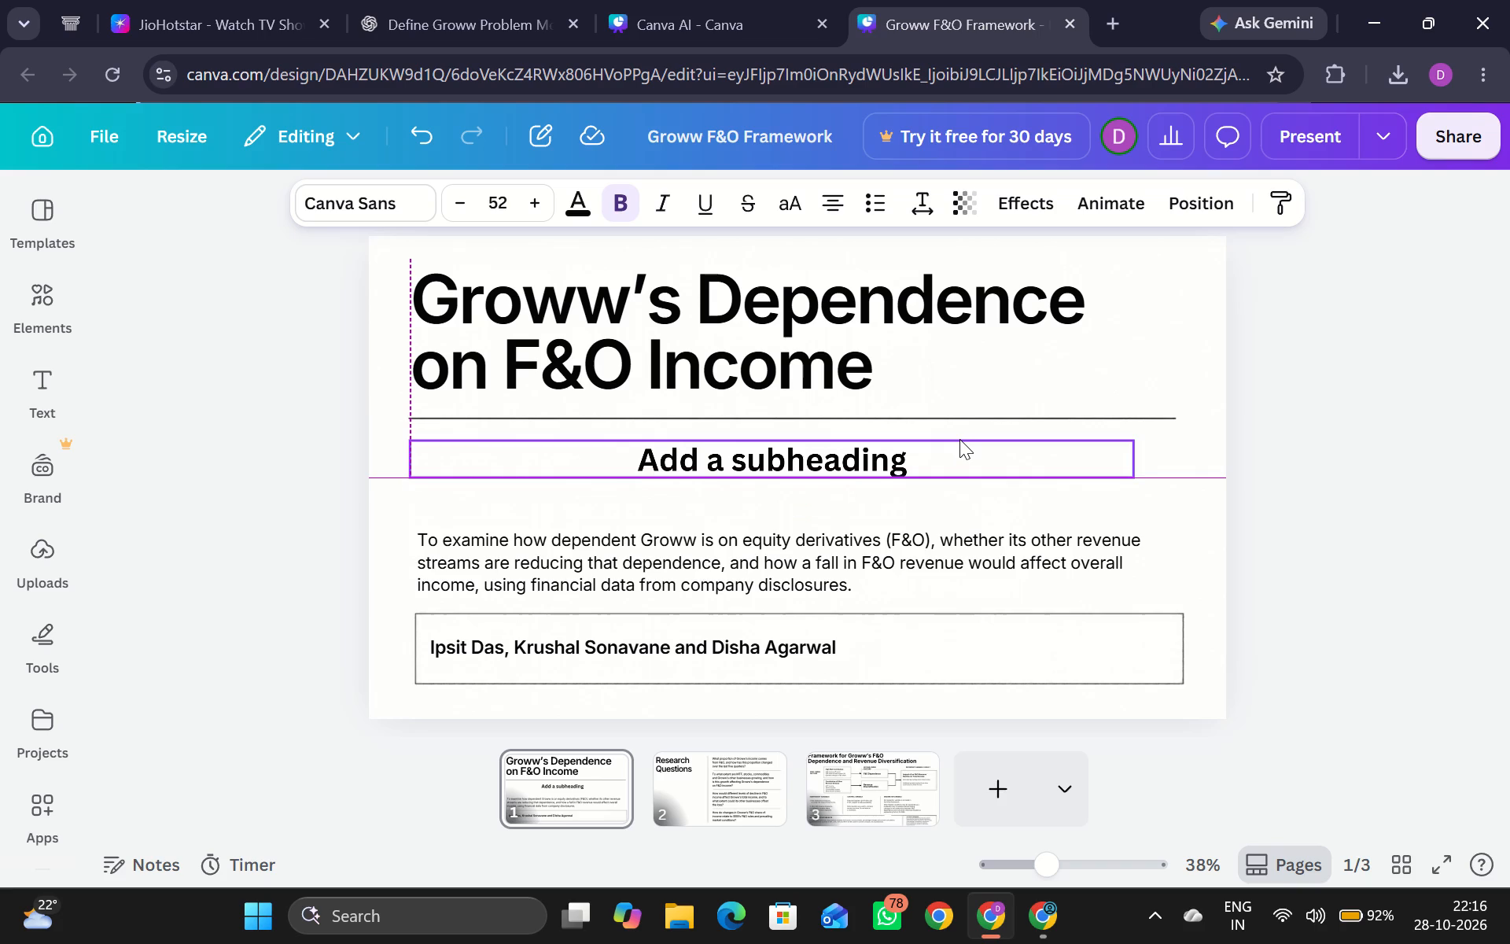
left_click_drag(959, 439, 959, 452)
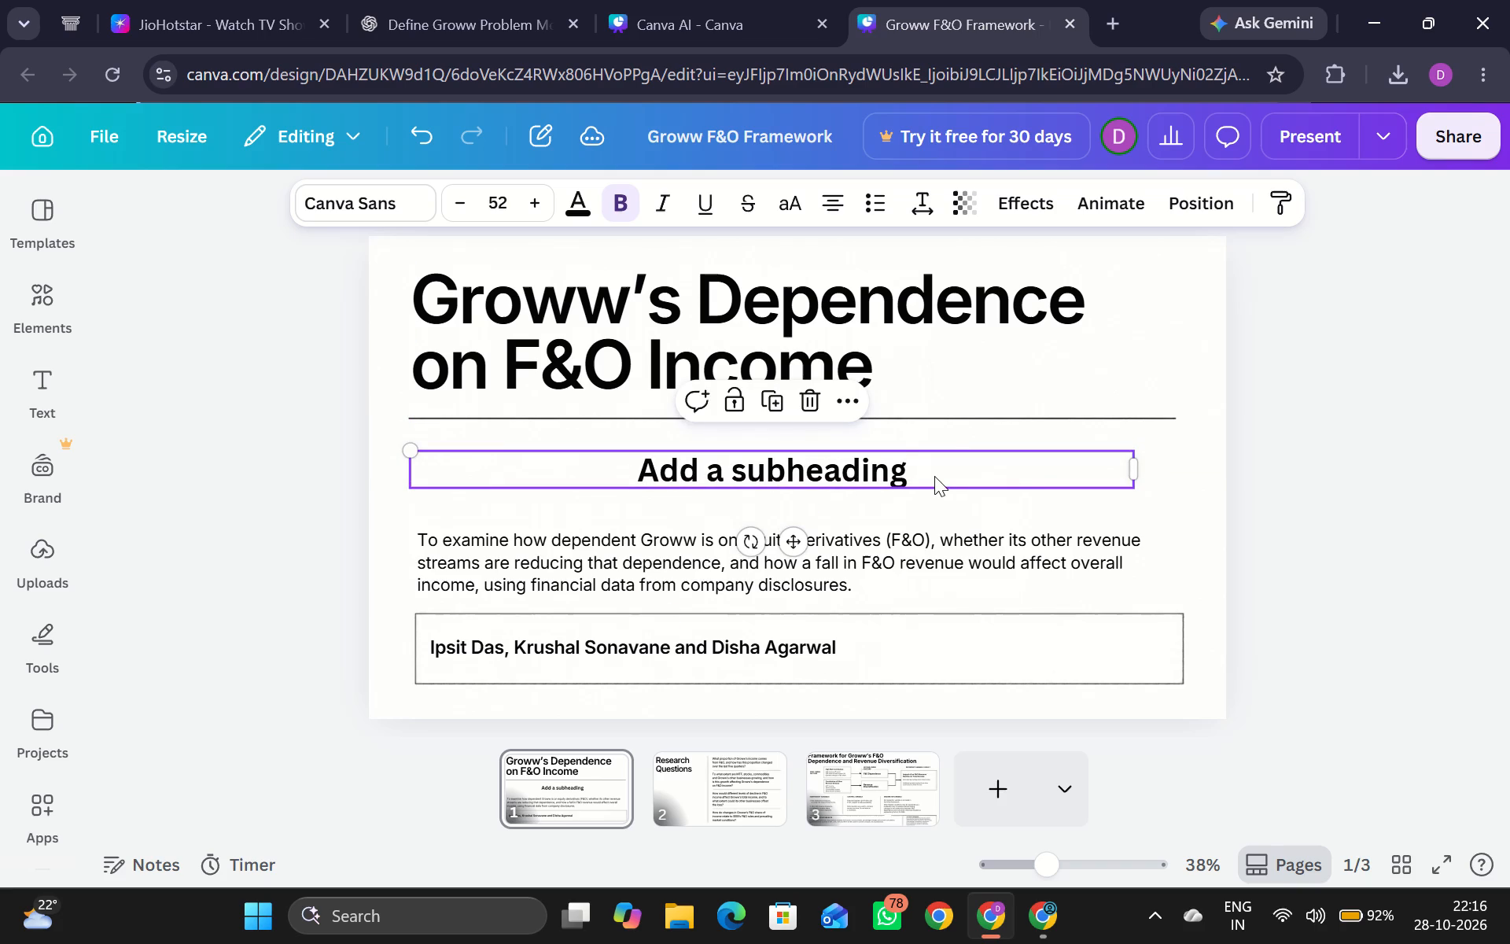
Clear the placeholder text from slide 1's subheading box.
left_click(934, 476)
key("BackSpace")
key("BackSpace")
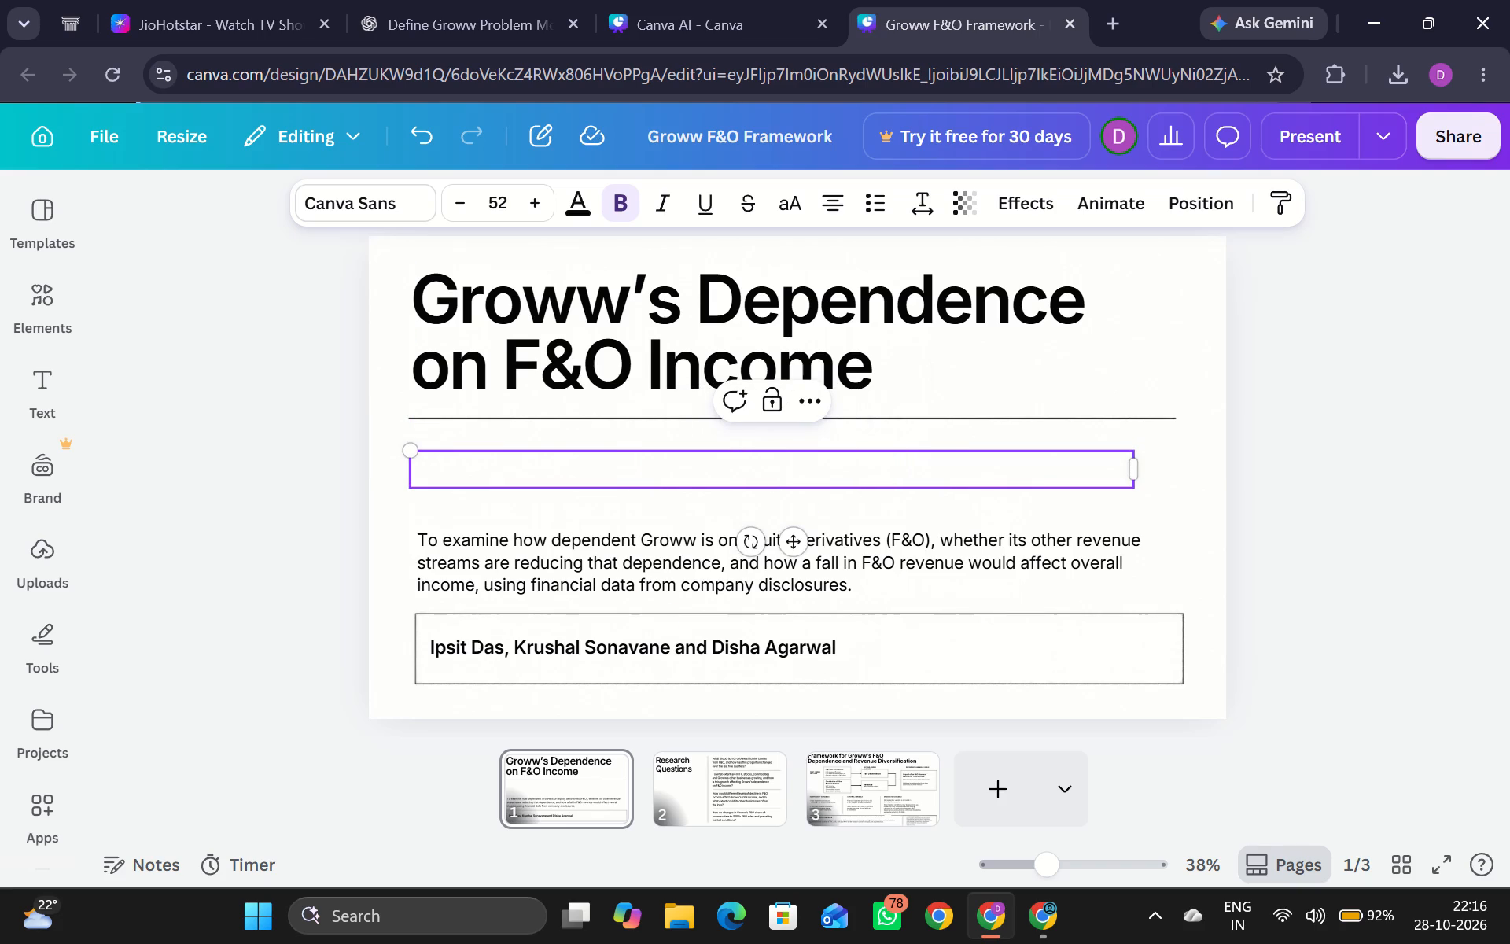
key("BackSpace")
key("BackSpace")
key("BackSpace")
key("BackSpace")
key("BackSpace")
Left-align the text in slide 1's empty subheading box.
left_click(838, 201)
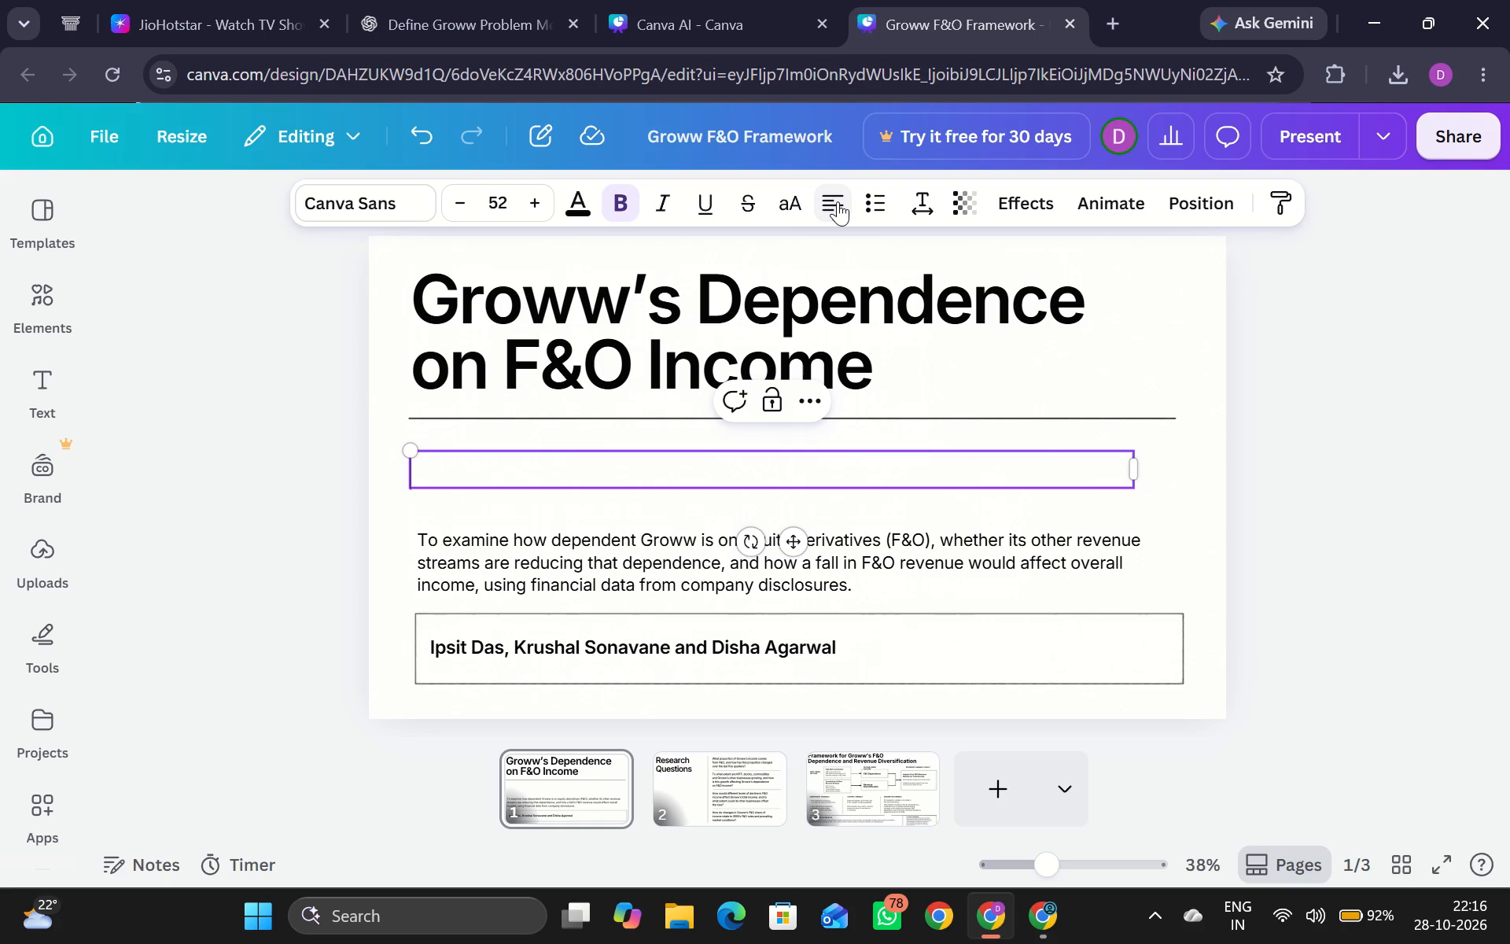
left_click(838, 201)
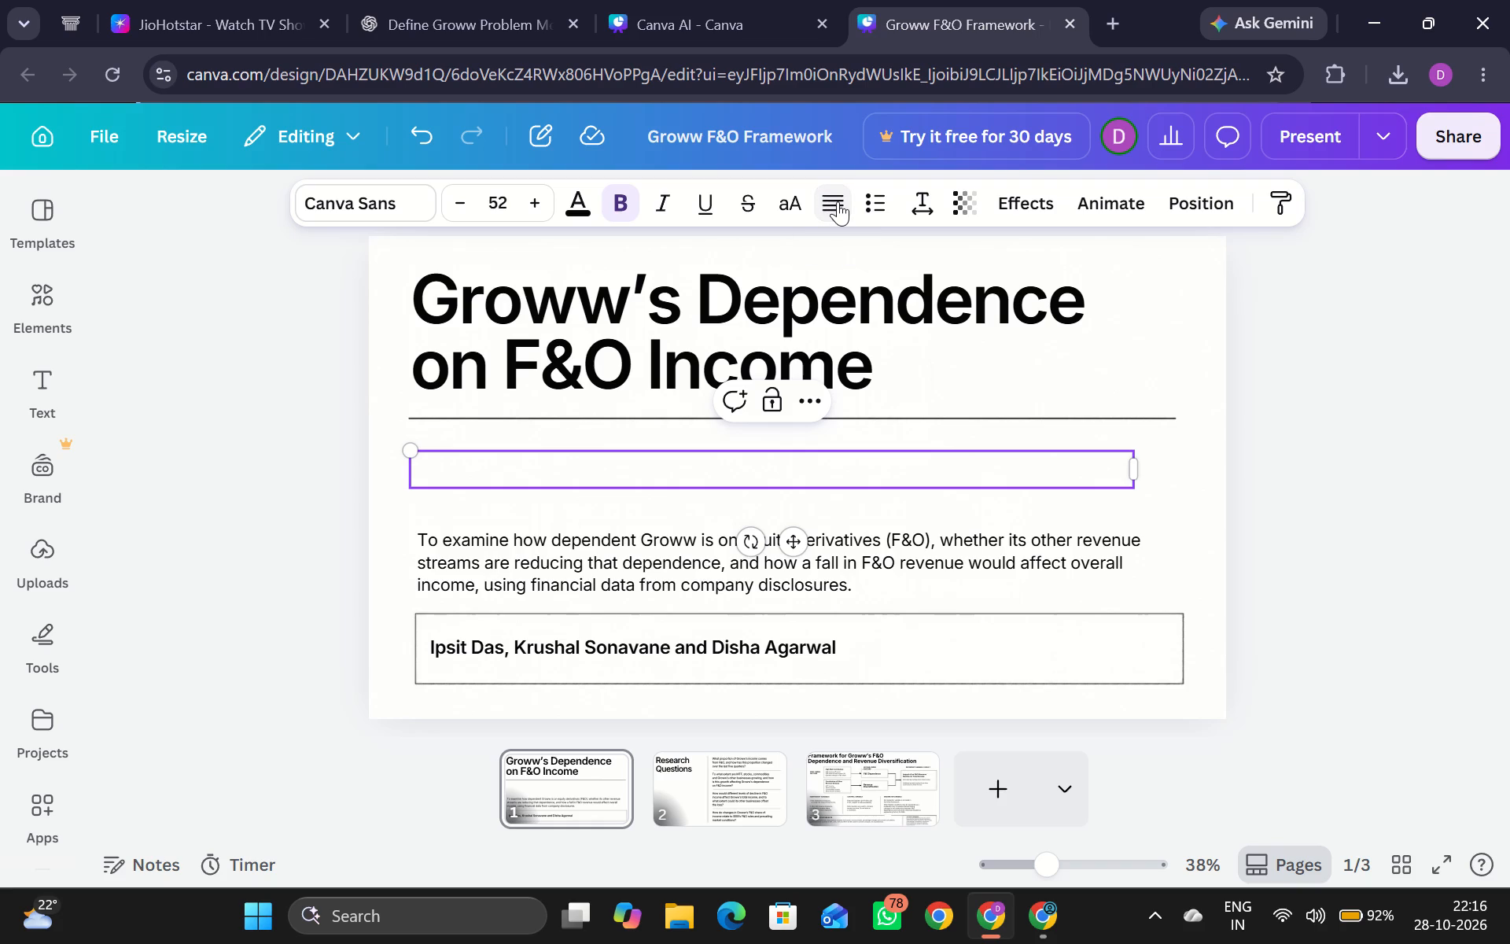
left_click(838, 201)
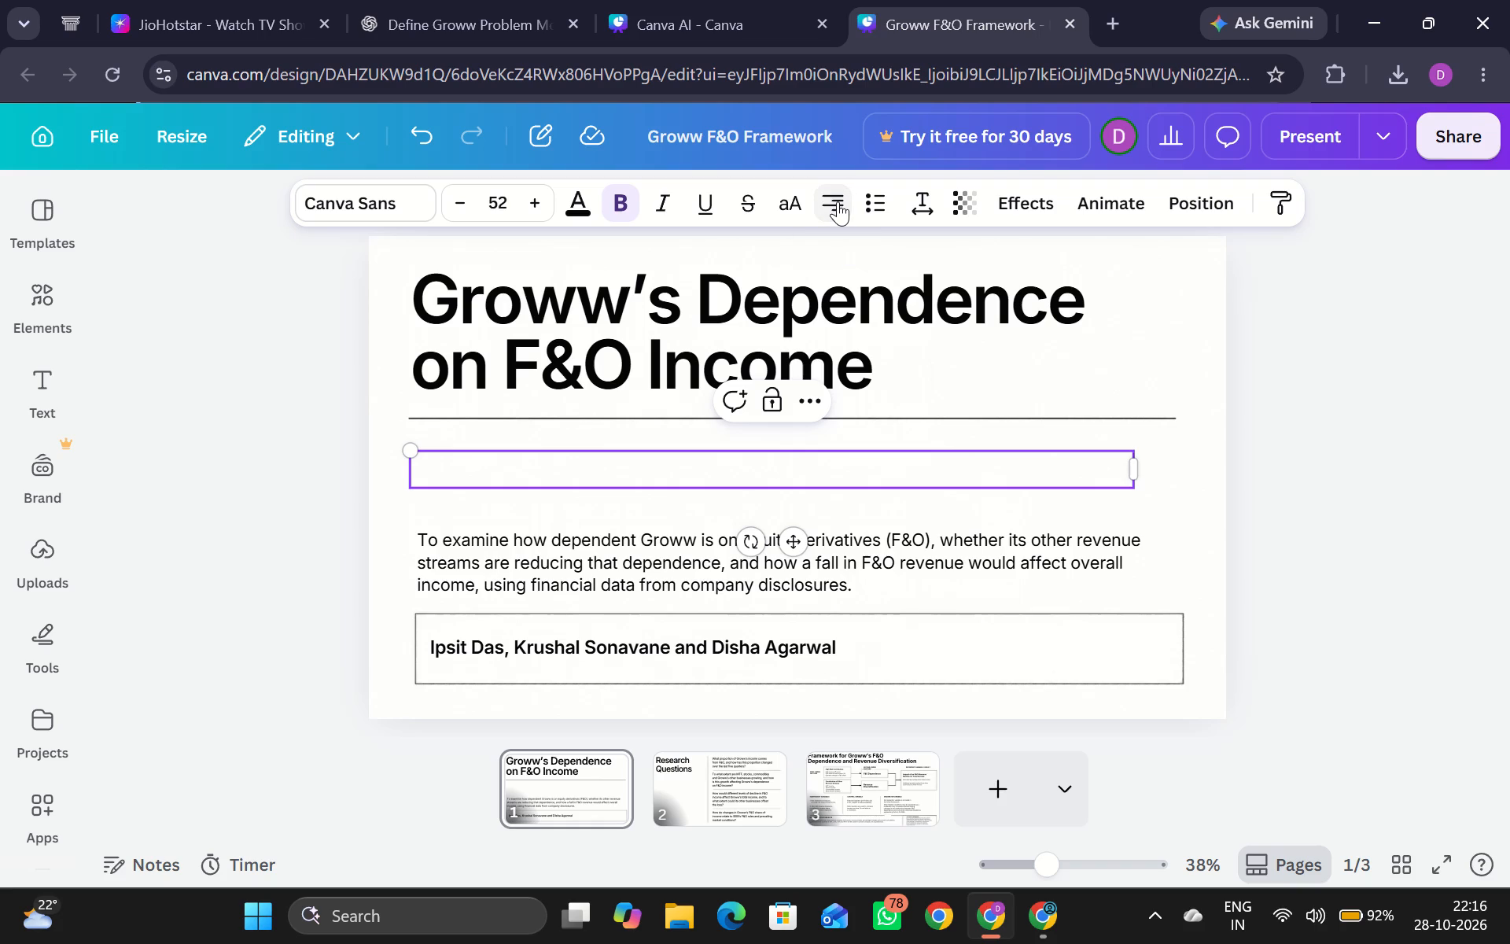
left_click(838, 201)
left_click(838, 201)
Enter "Research Ojective :" as slide 1's subheading text.
key("BackSpace")
key("BackSpace")
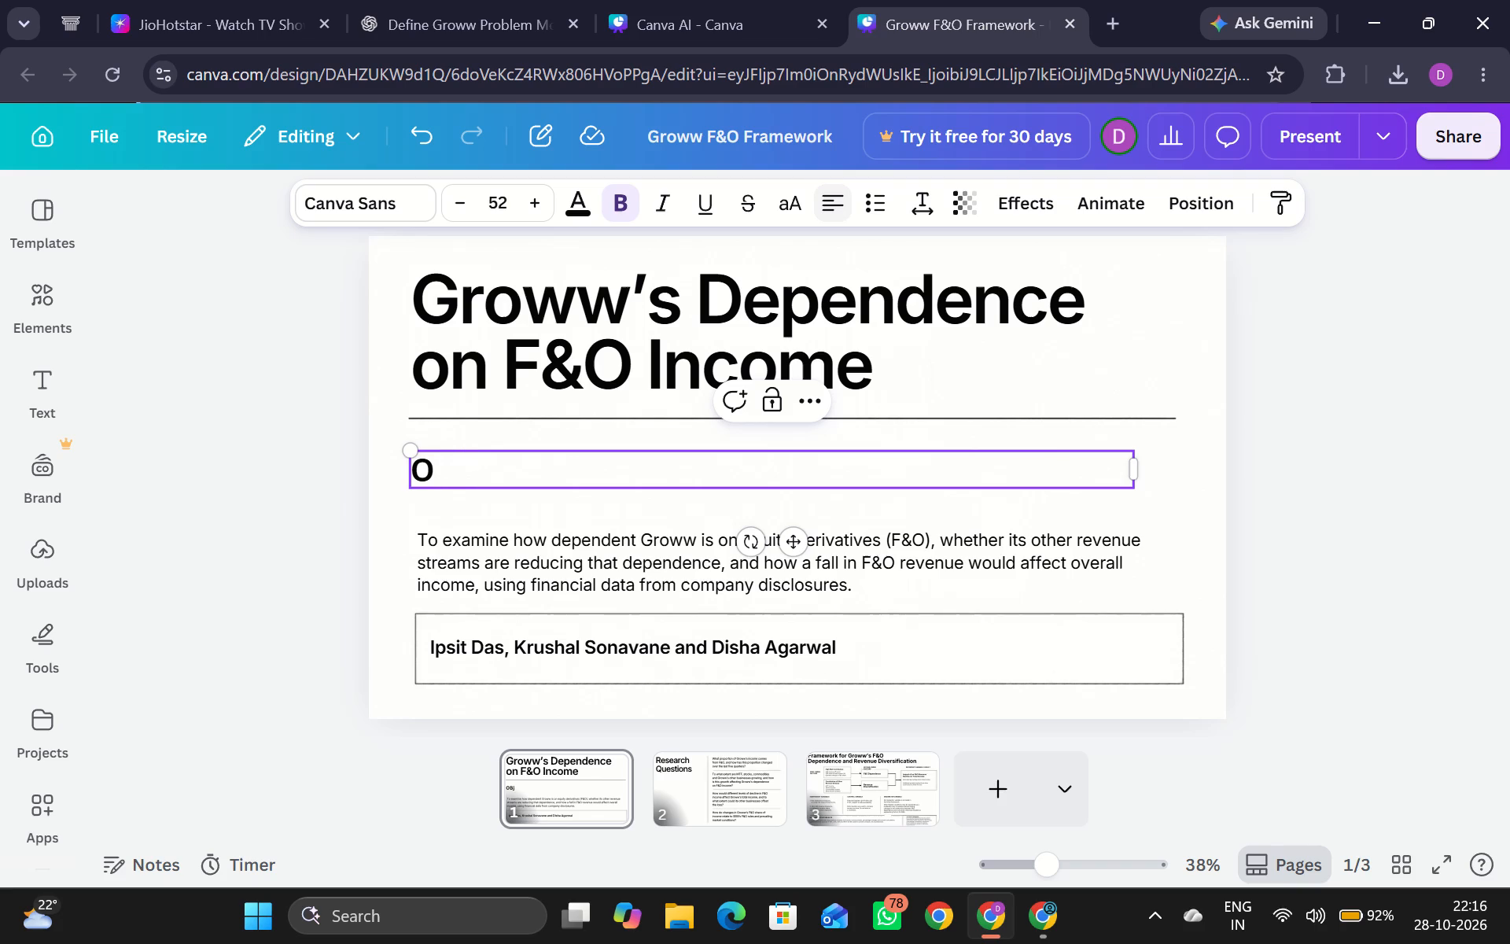
type("jective")
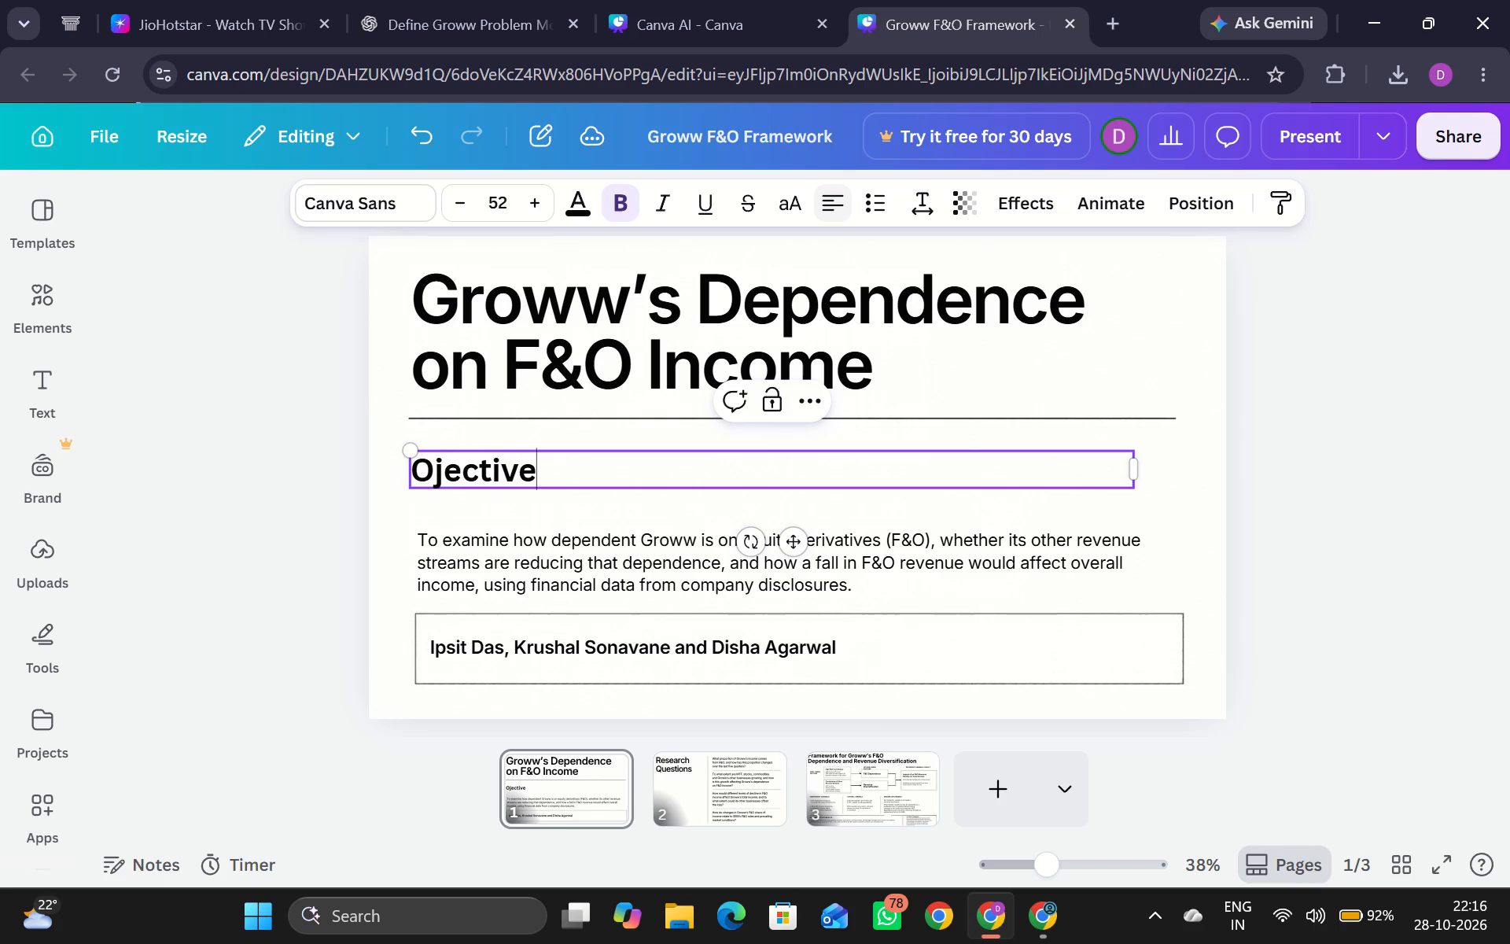
key("space")
key("Left")
key("Left")
key("Left")
key("Left")
key("Left")
key("Left")
key("Left")
key("Left")
key("Left")
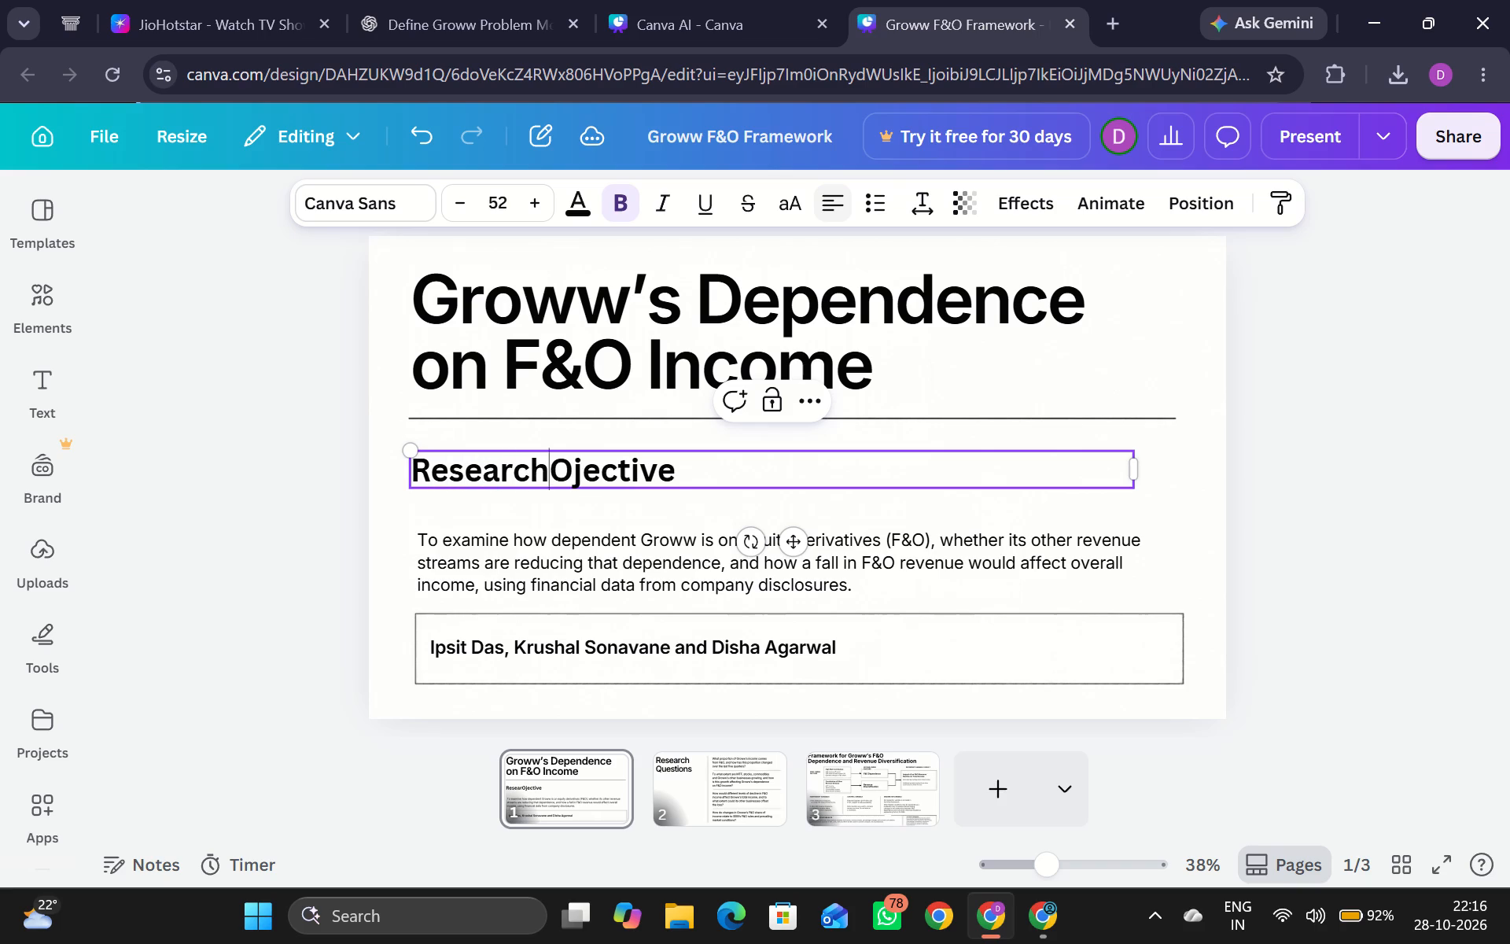
key("Right")
key("Right")
key("Right")
key("Right")
key("Right")
key("Right")
key("Right")
key("Right")
key("Right")
key("Right")
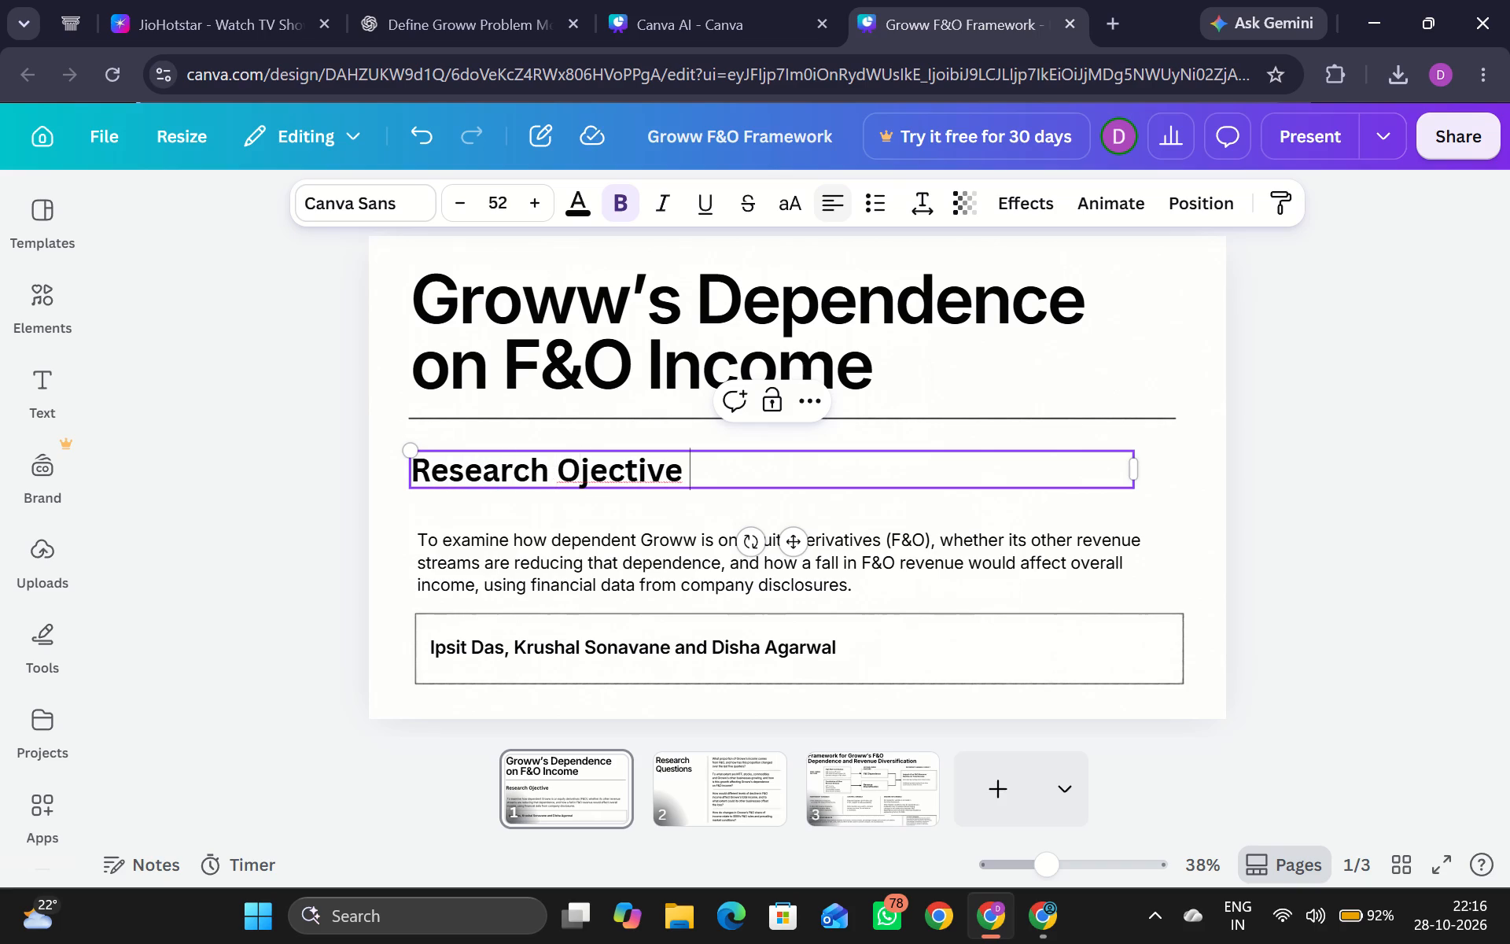
key("shift+colon")
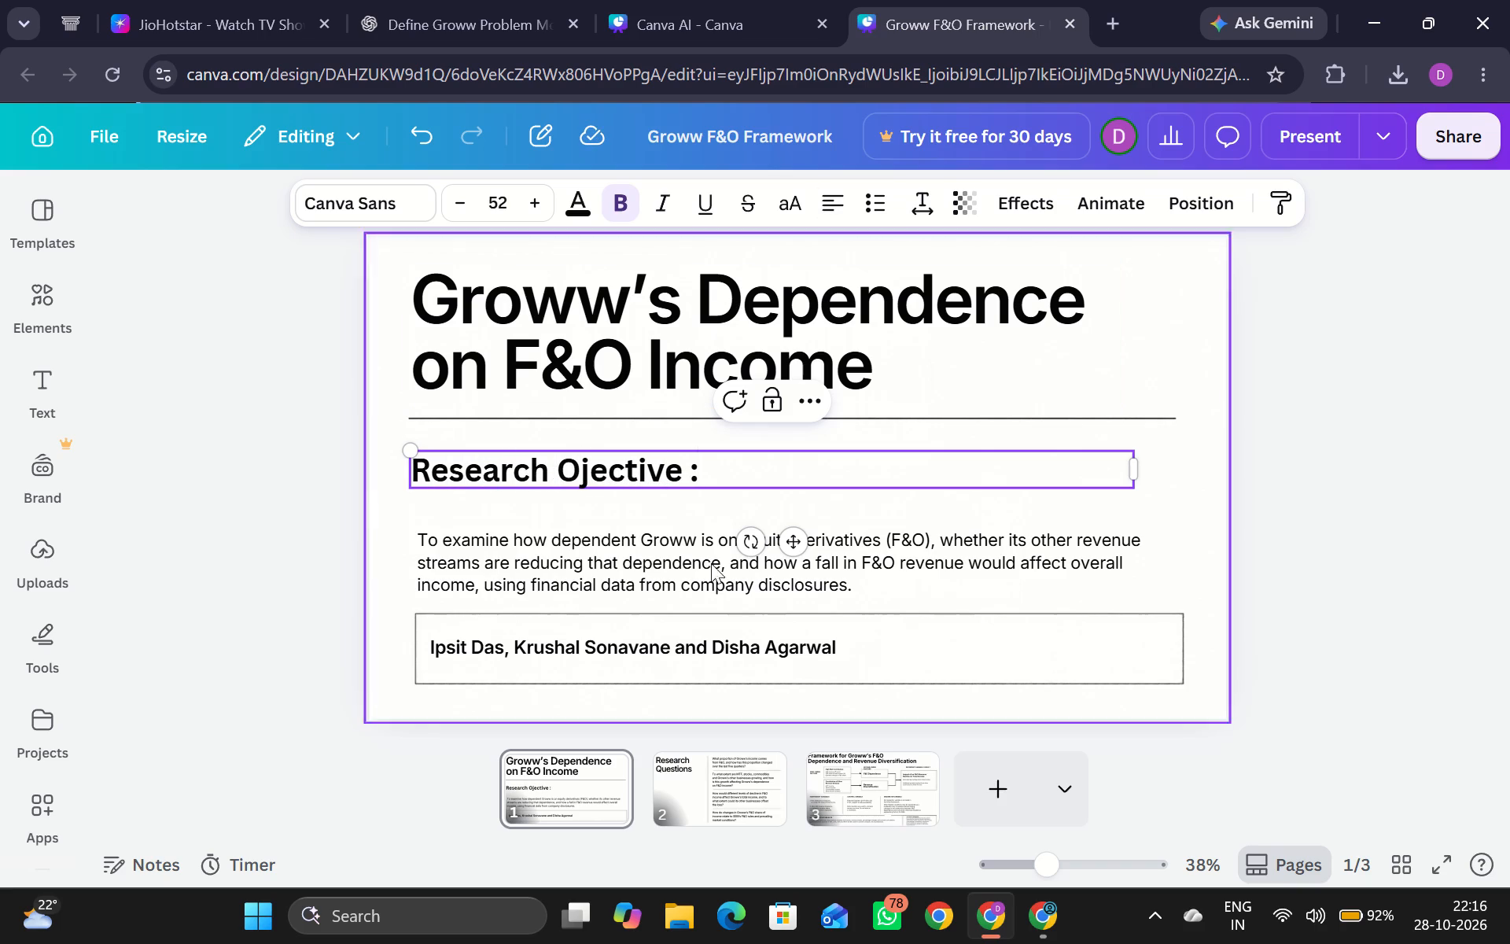
Move slide 1's objective paragraph up directly under the subheading and scale it up to font size 30.1.
left_click_drag(673, 557, 664, 524)
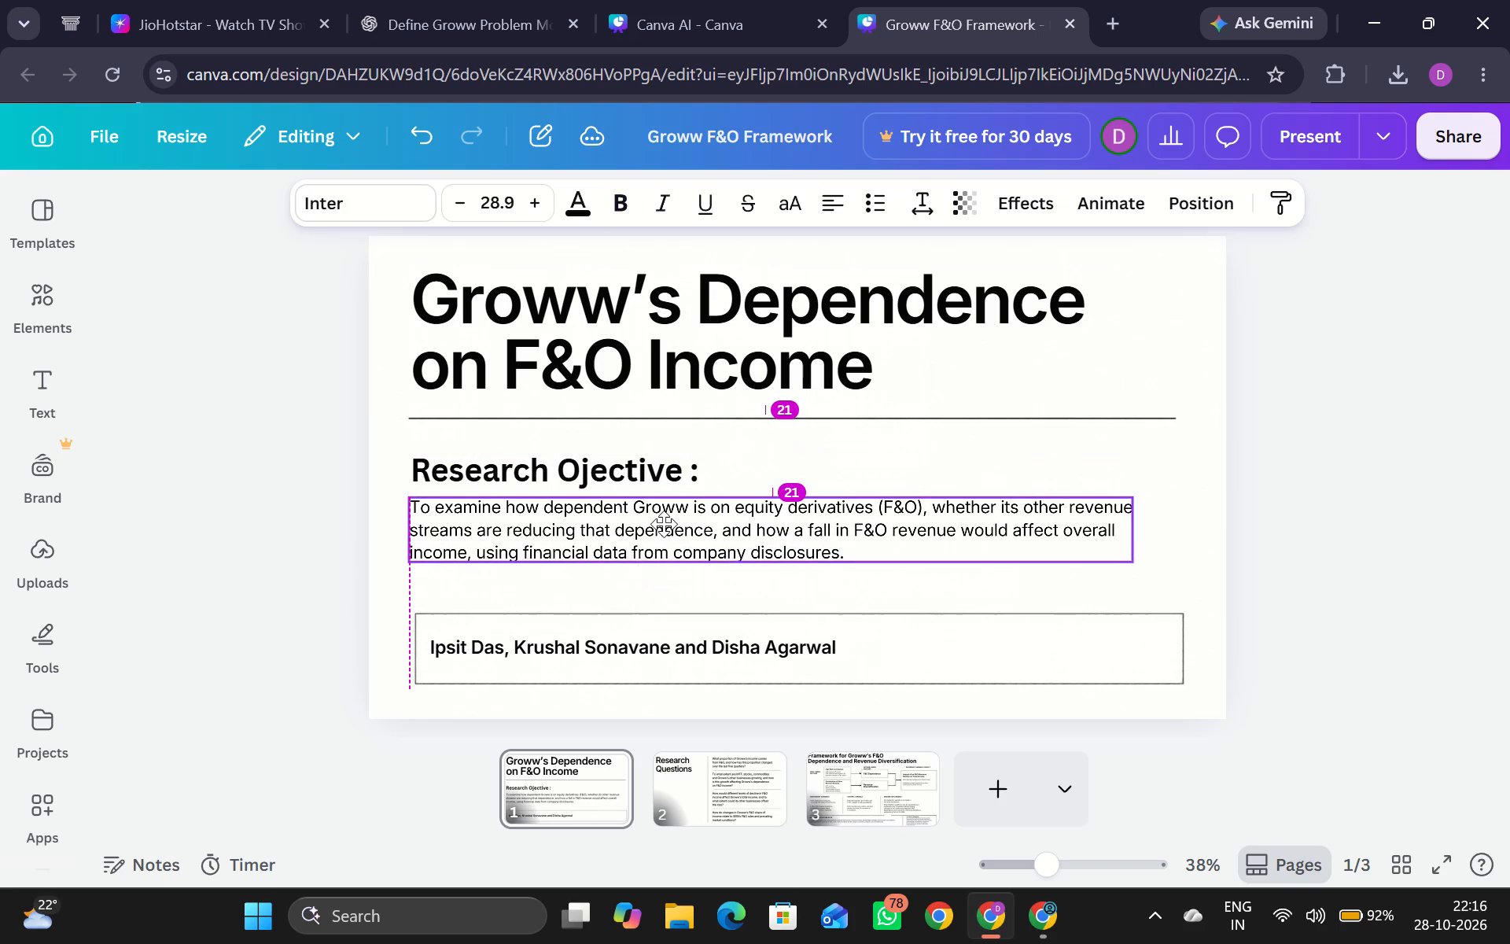
left_click_drag(664, 524, 668, 527)
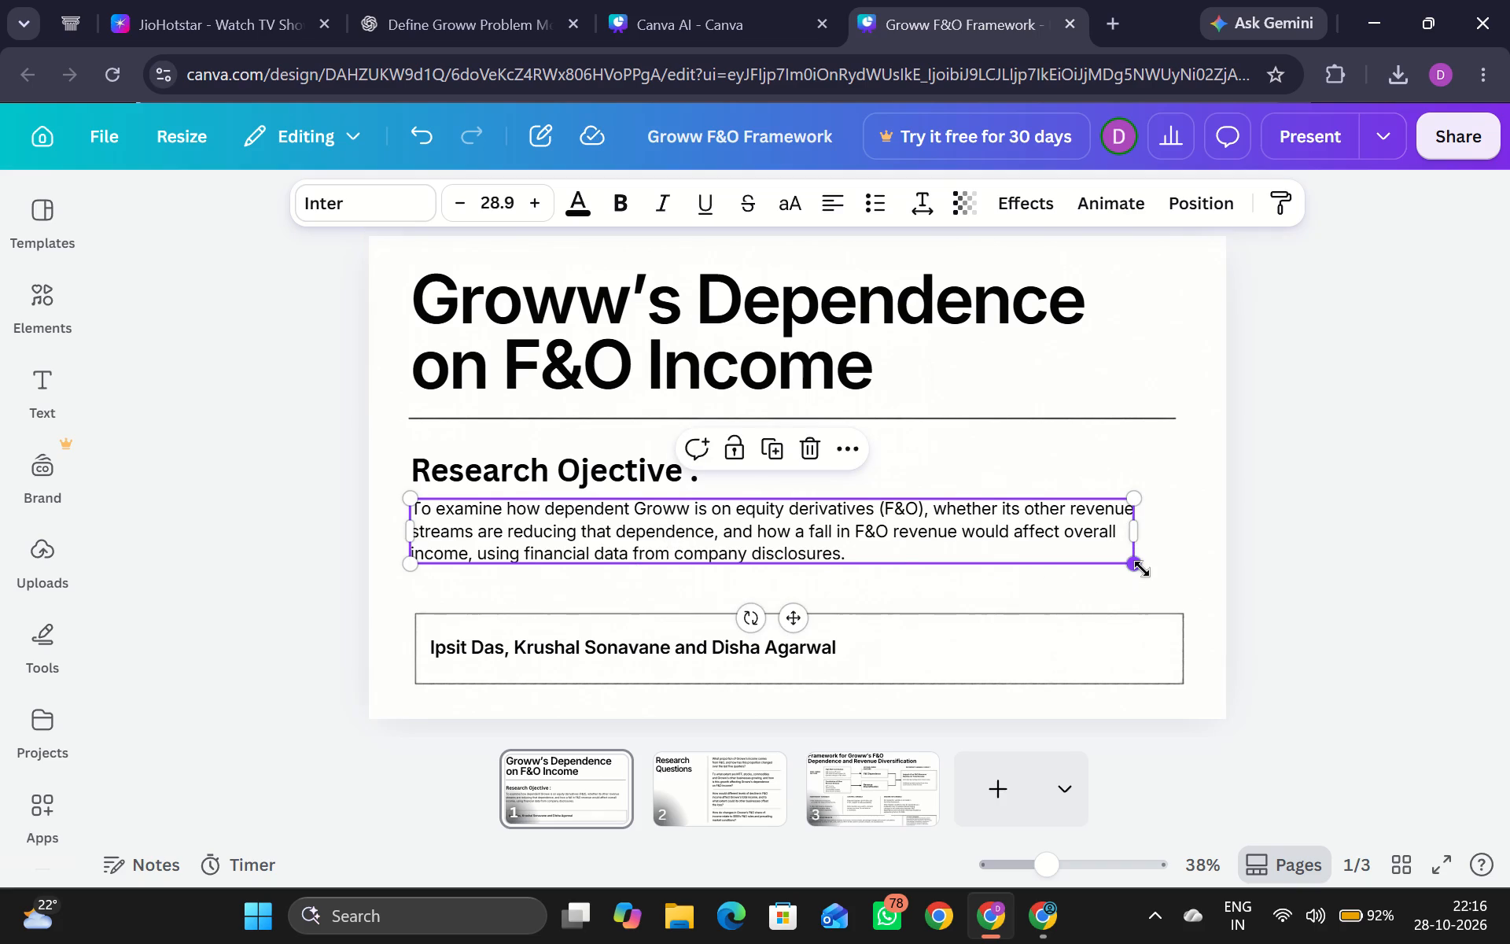
left_click_drag(1142, 569, 1169, 616)
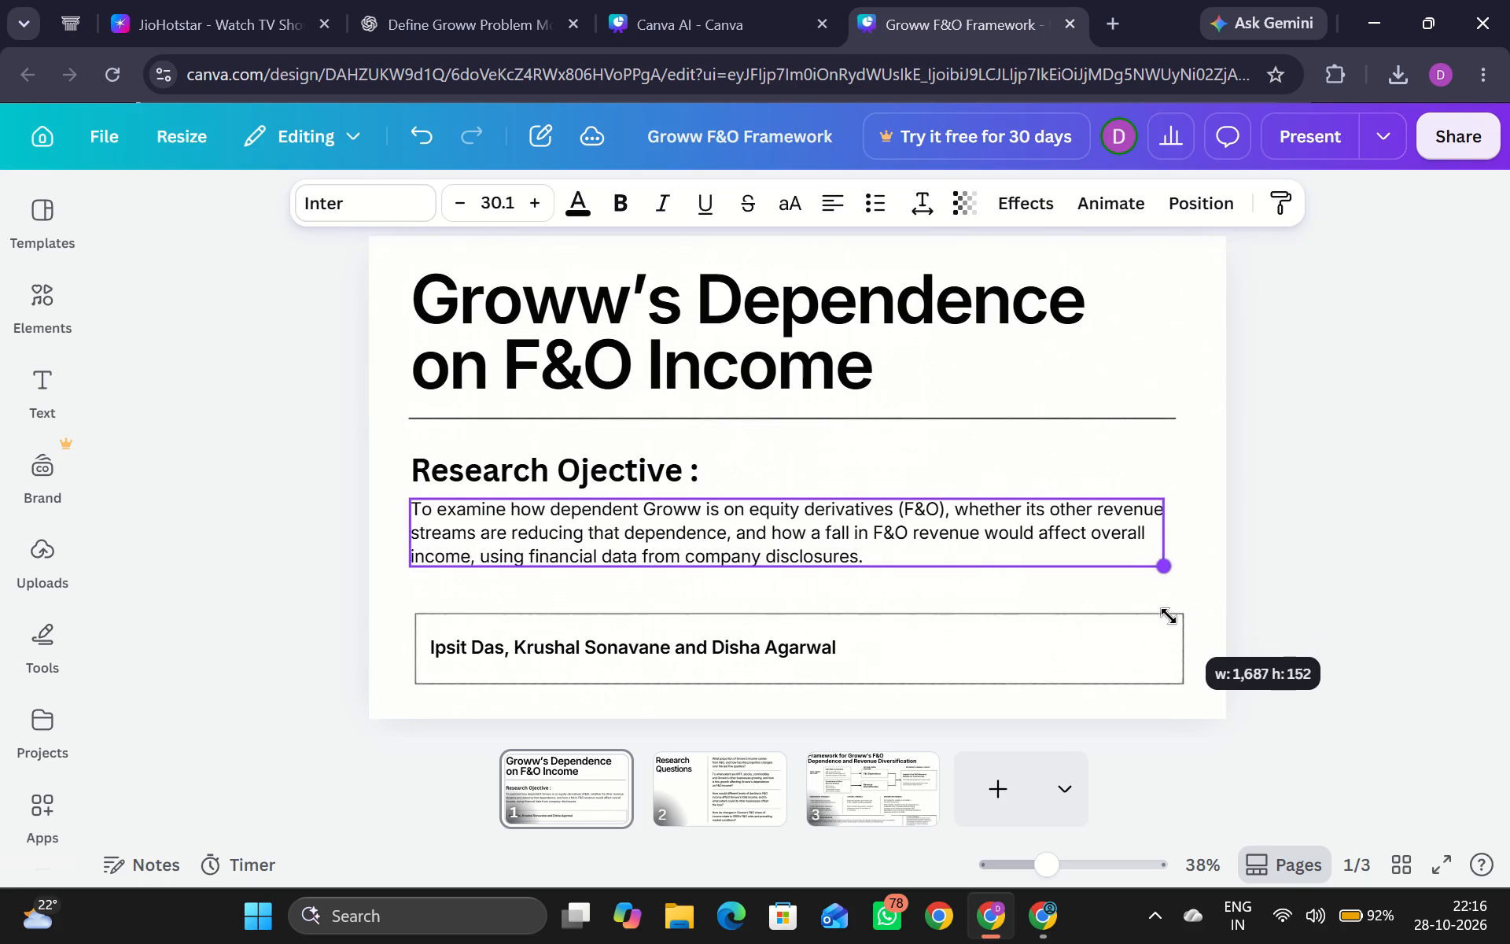
left_click_drag(1169, 616, 1169, 617)
Nudge slide 1's objective paragraph and its subheading down to even out the spacing between divider and names box.
left_click(1093, 619)
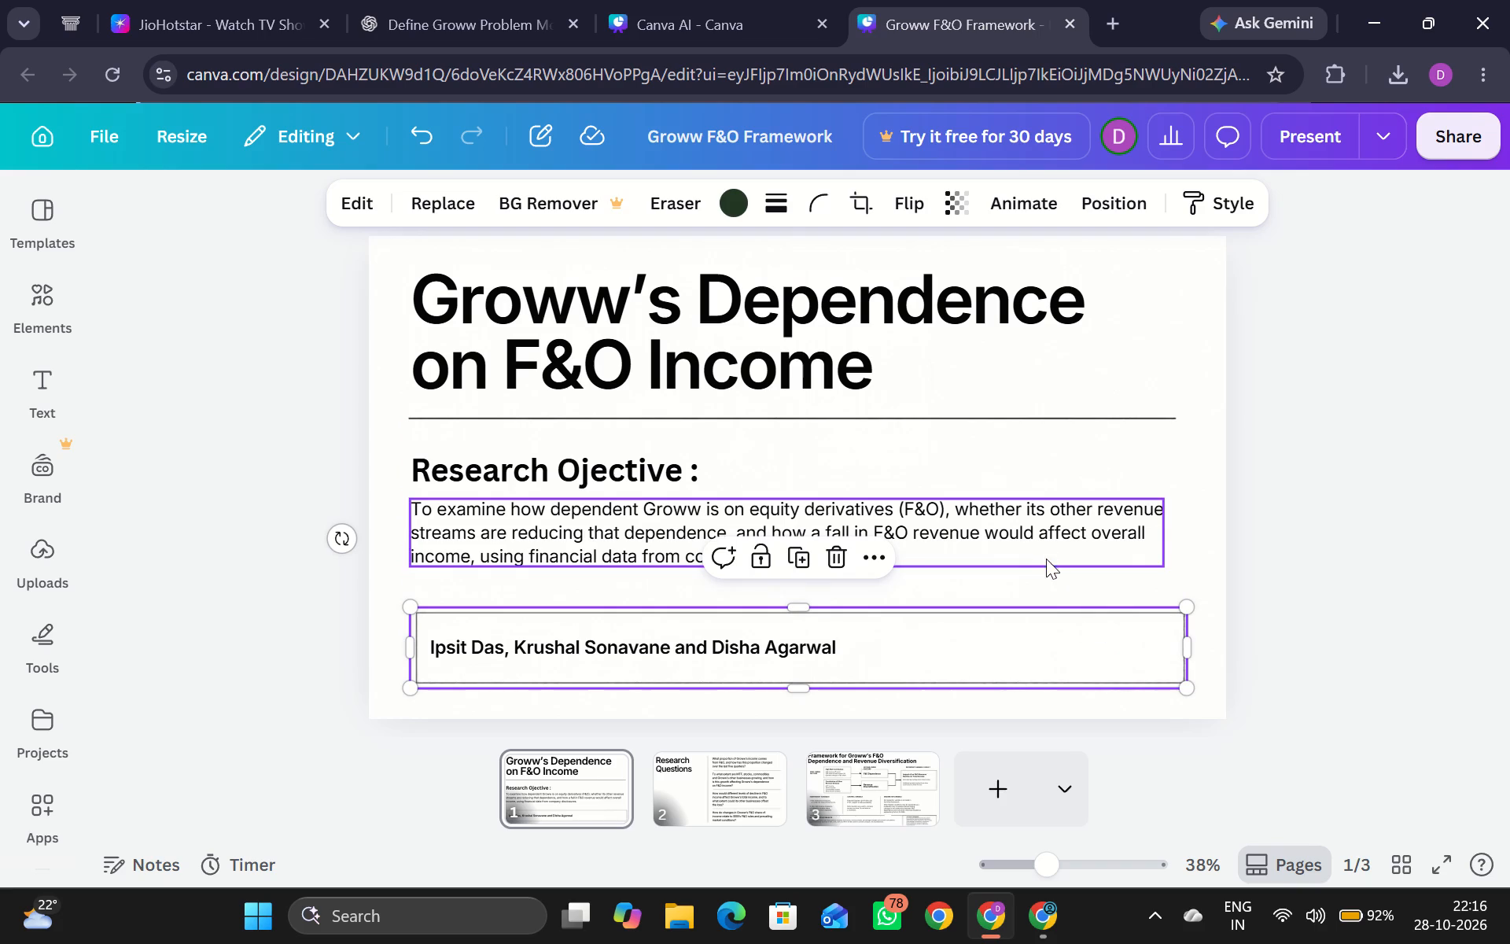
left_click_drag(1048, 555, 1053, 565)
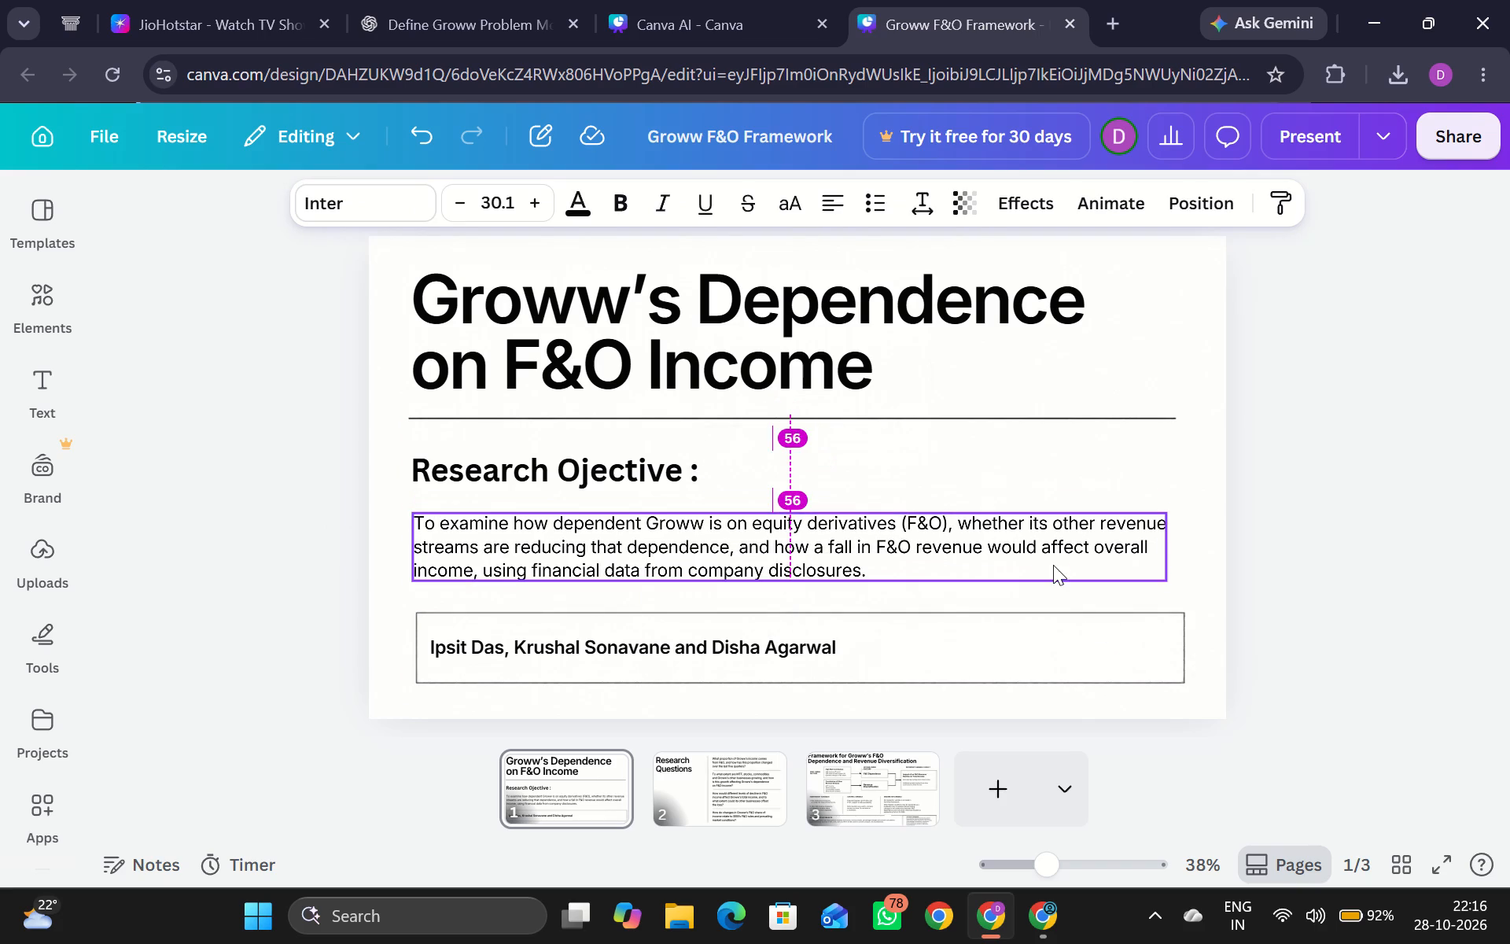
left_click_drag(645, 469, 646, 476)
Set the font size of slide 1's title "Groww's Dependence on F&O Income" to 70.
left_click(866, 363)
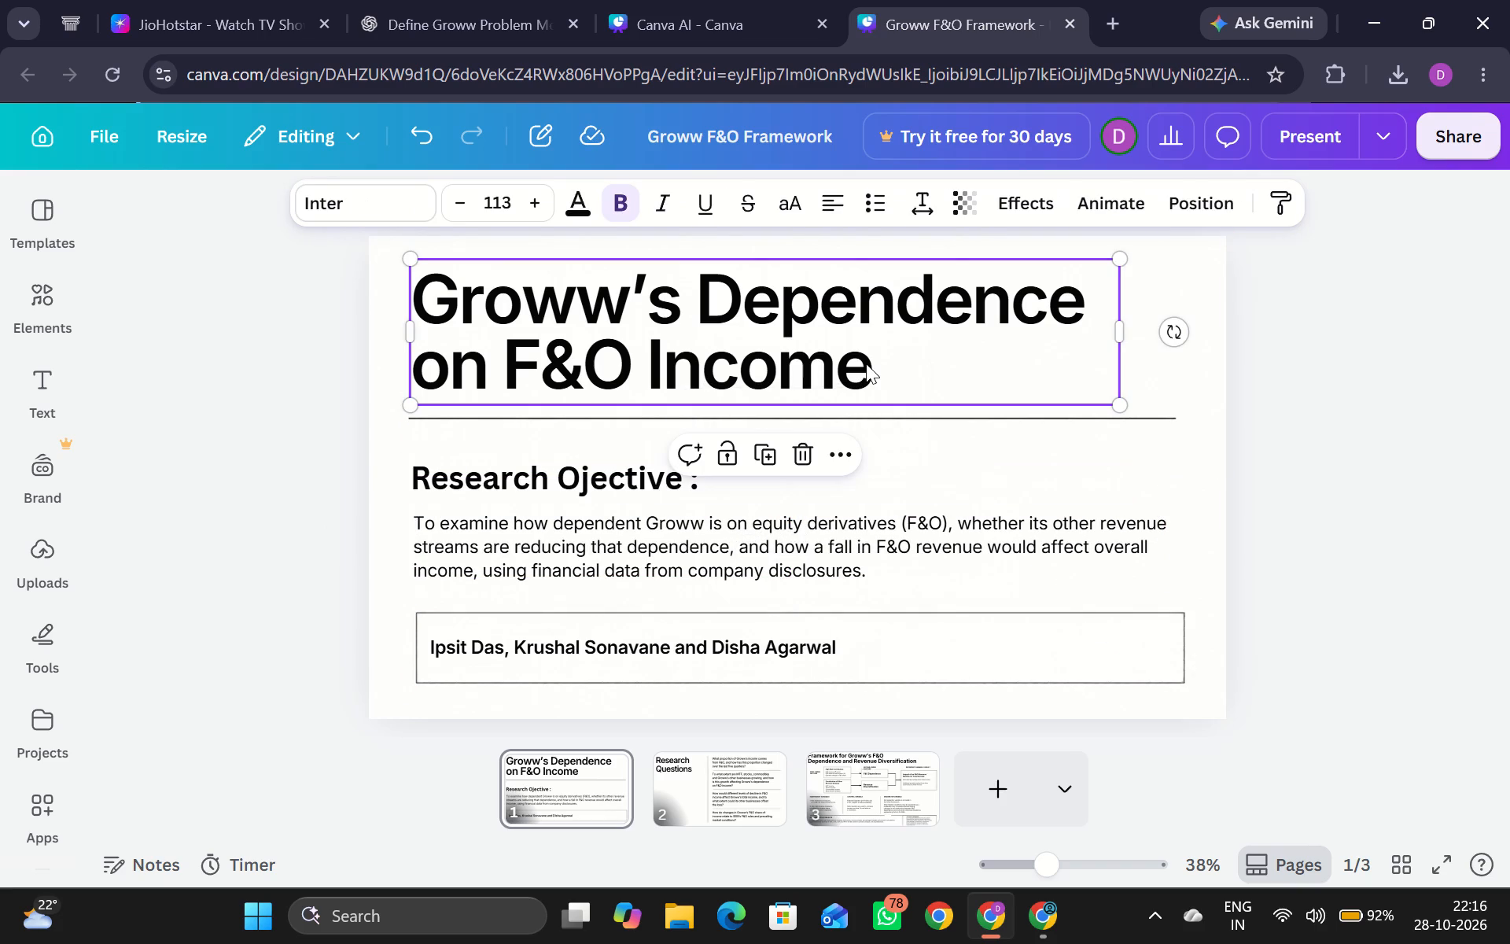
left_click(881, 365)
left_click(881, 365)
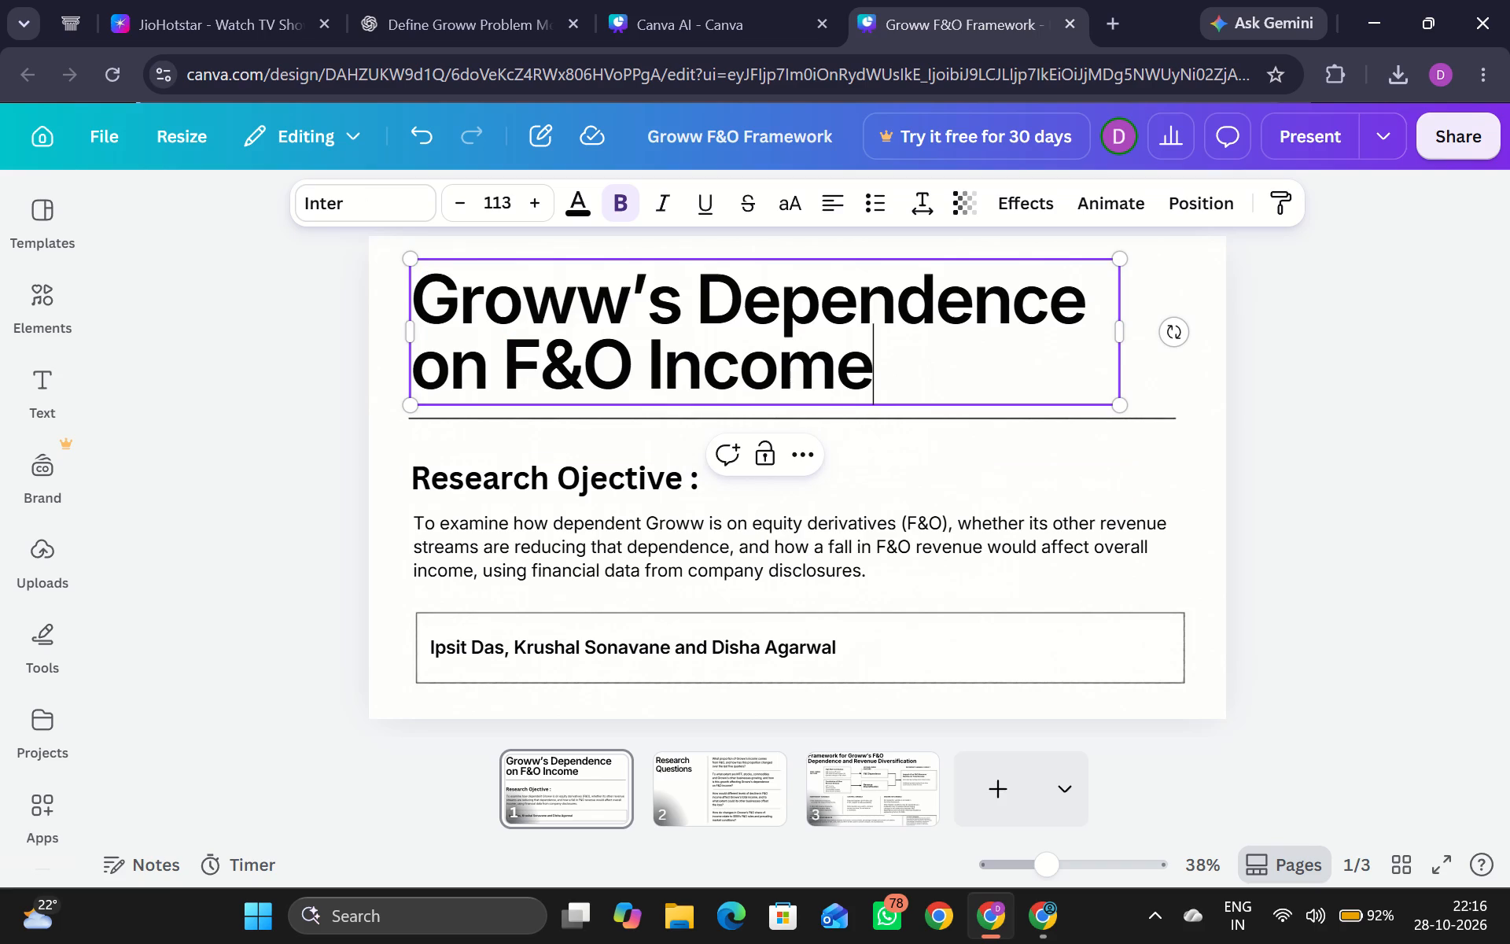
left_click(881, 365)
double_click(852, 337)
double_click(881, 361)
left_click_drag(881, 361, 873, 357)
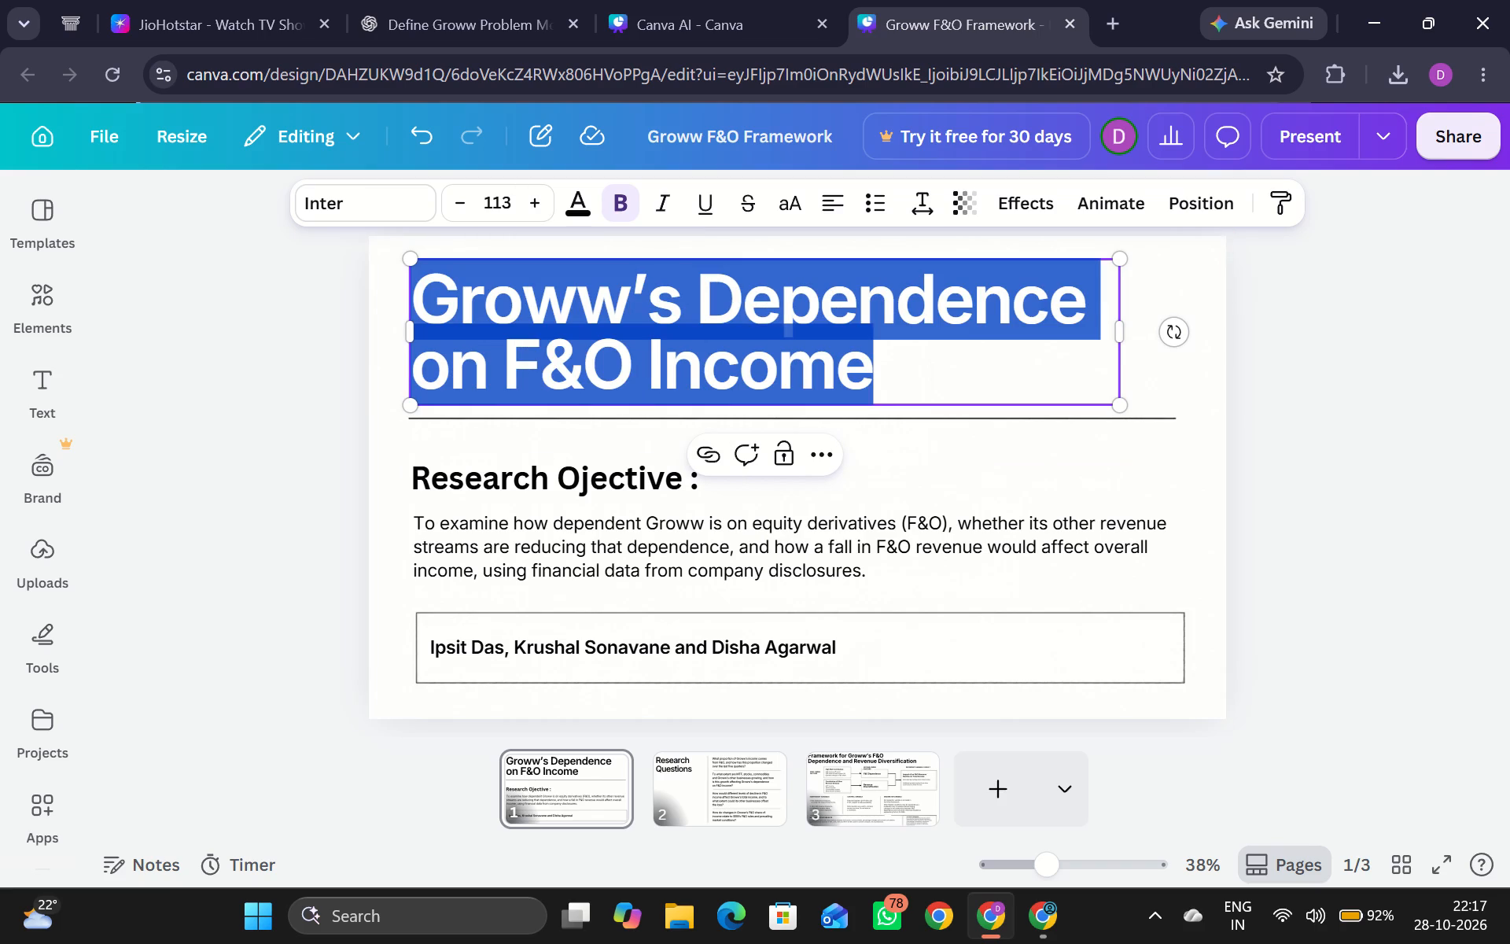
left_click_drag(873, 357, 872, 357)
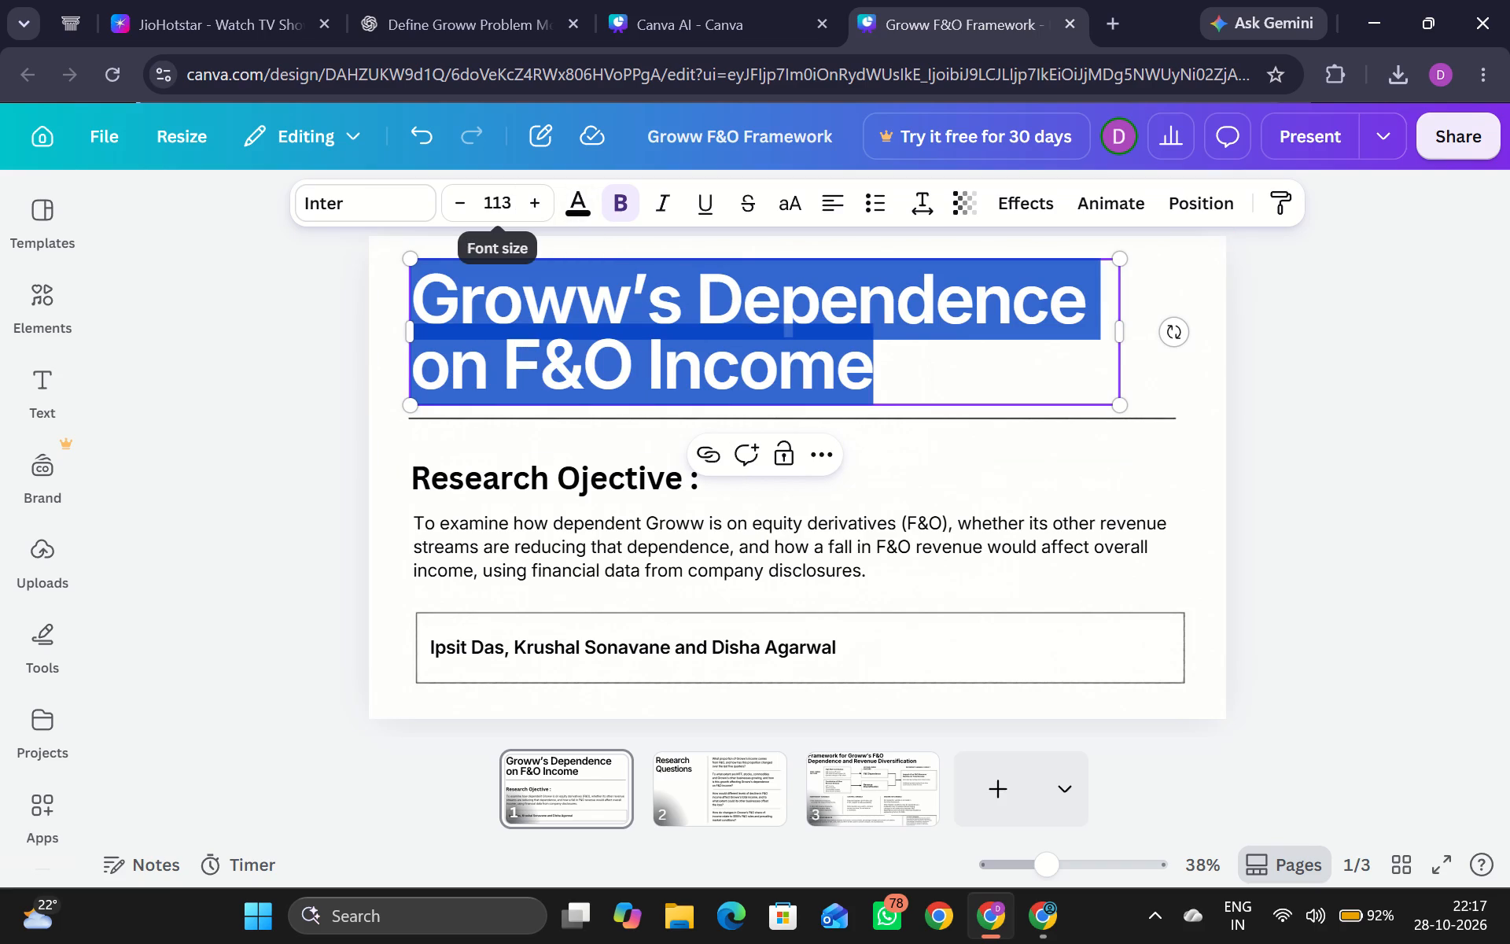
left_click(514, 198)
left_click(514, 198)
left_click(514, 198)
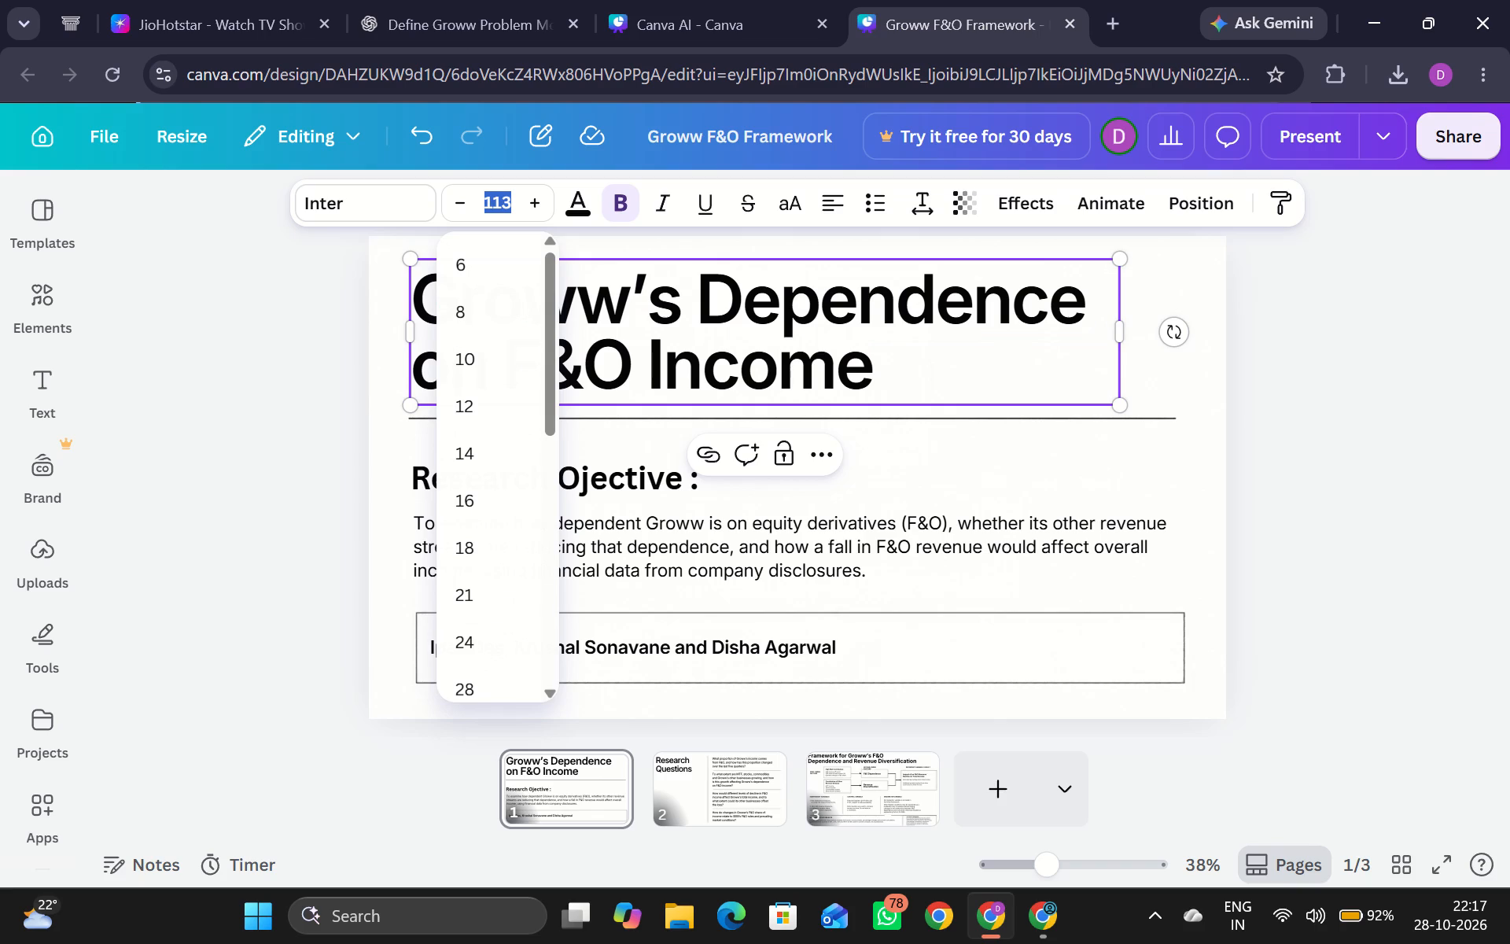
key("BackSpace")
type("70")
key("Return")
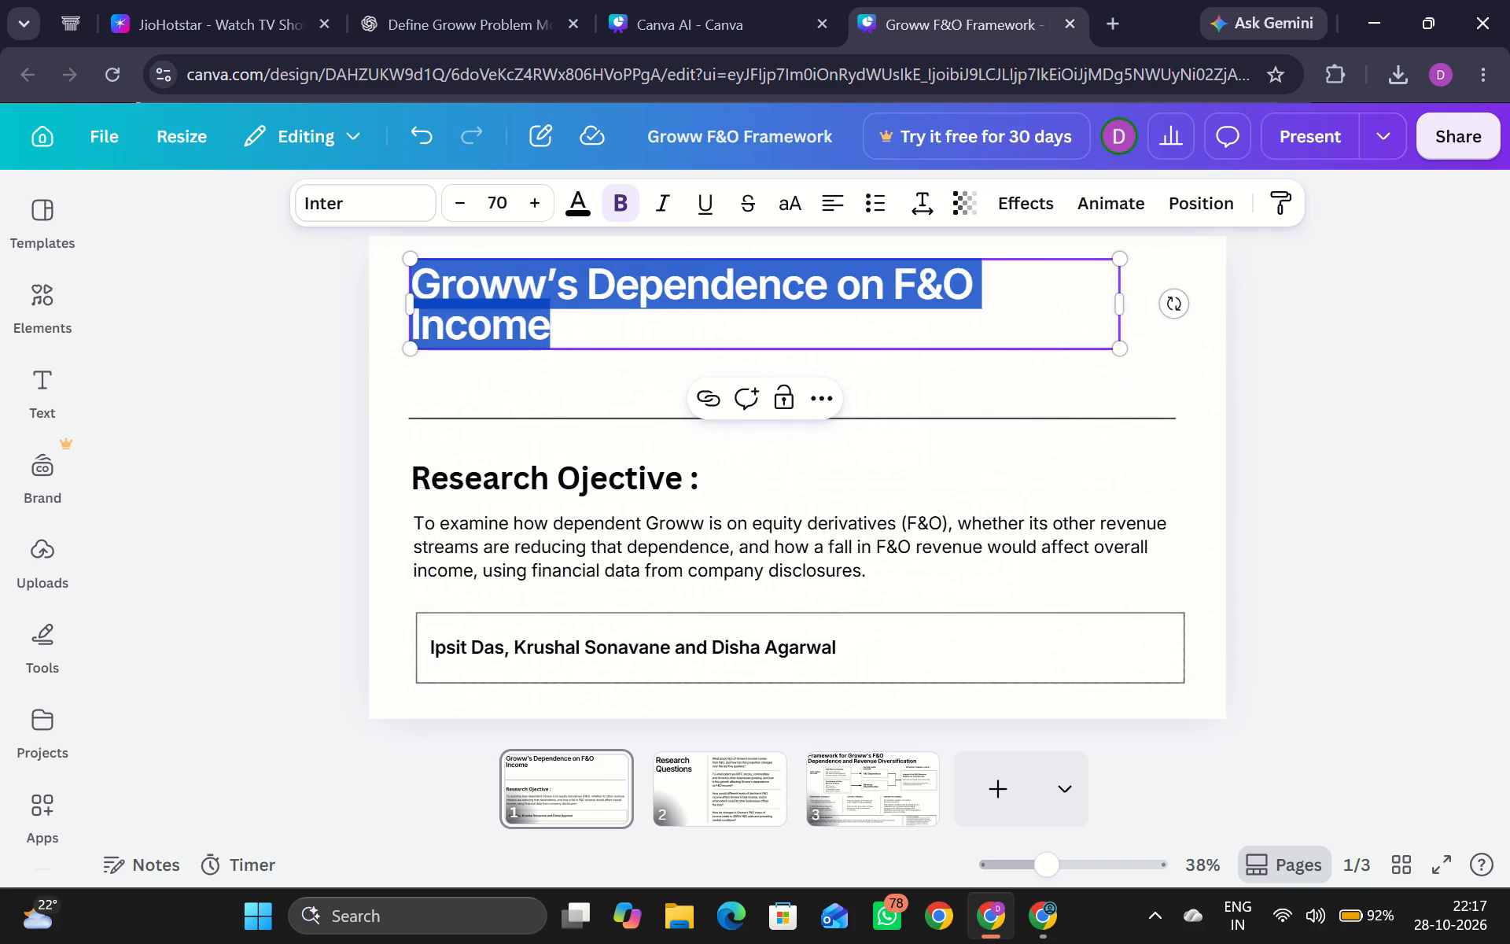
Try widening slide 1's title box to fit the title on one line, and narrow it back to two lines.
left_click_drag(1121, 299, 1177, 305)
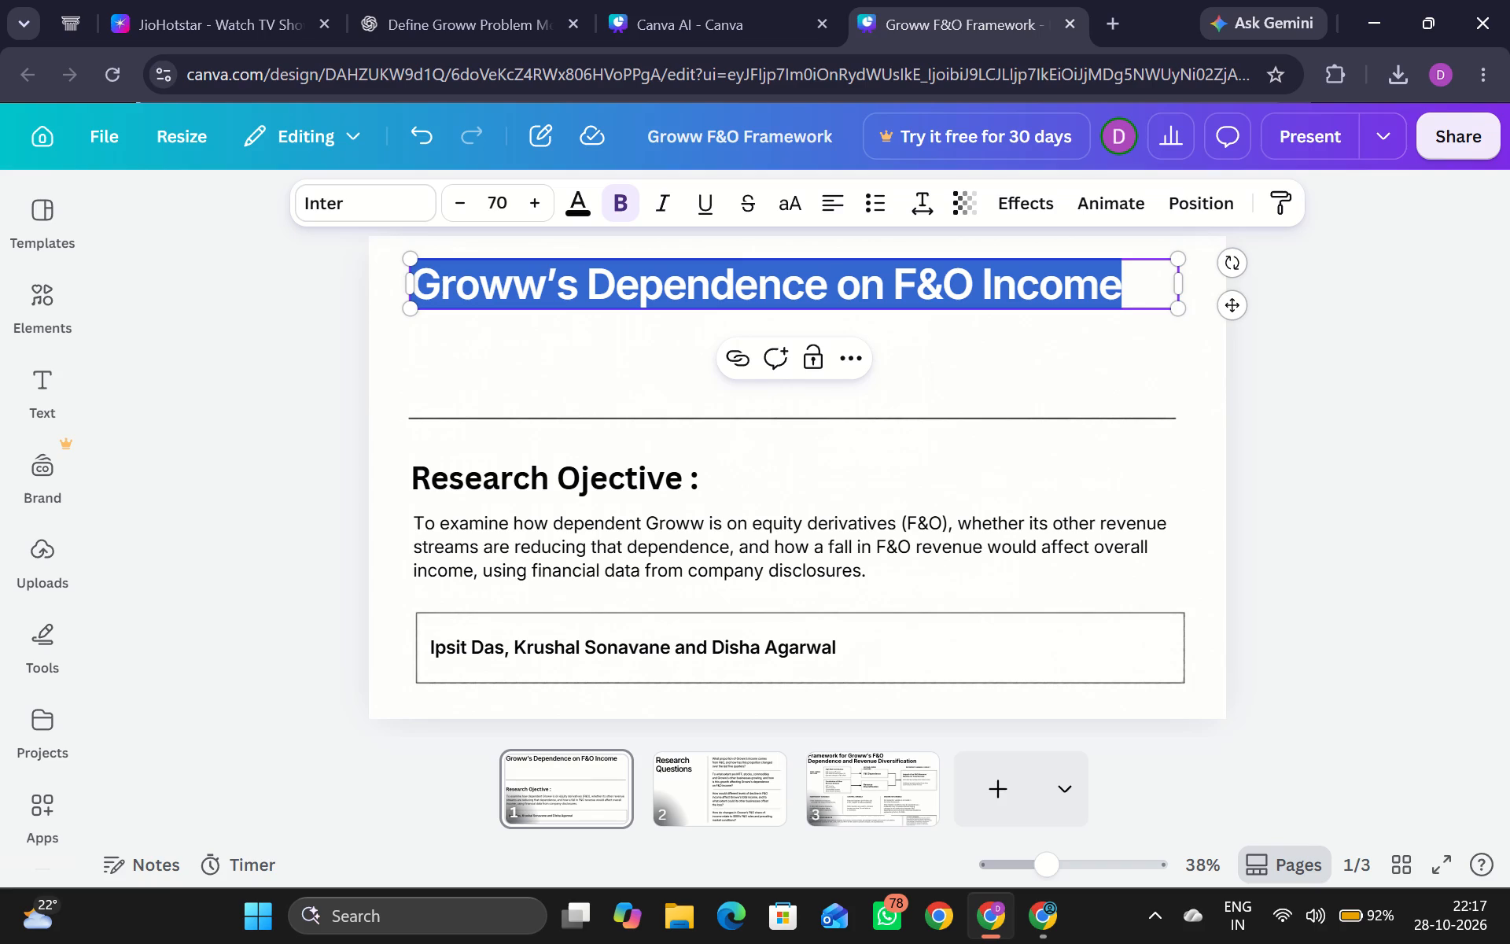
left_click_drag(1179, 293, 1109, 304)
Move slide 1's horizontal divider line up to sit just below the smaller two-line title.
left_click_drag(1028, 417, 1030, 382)
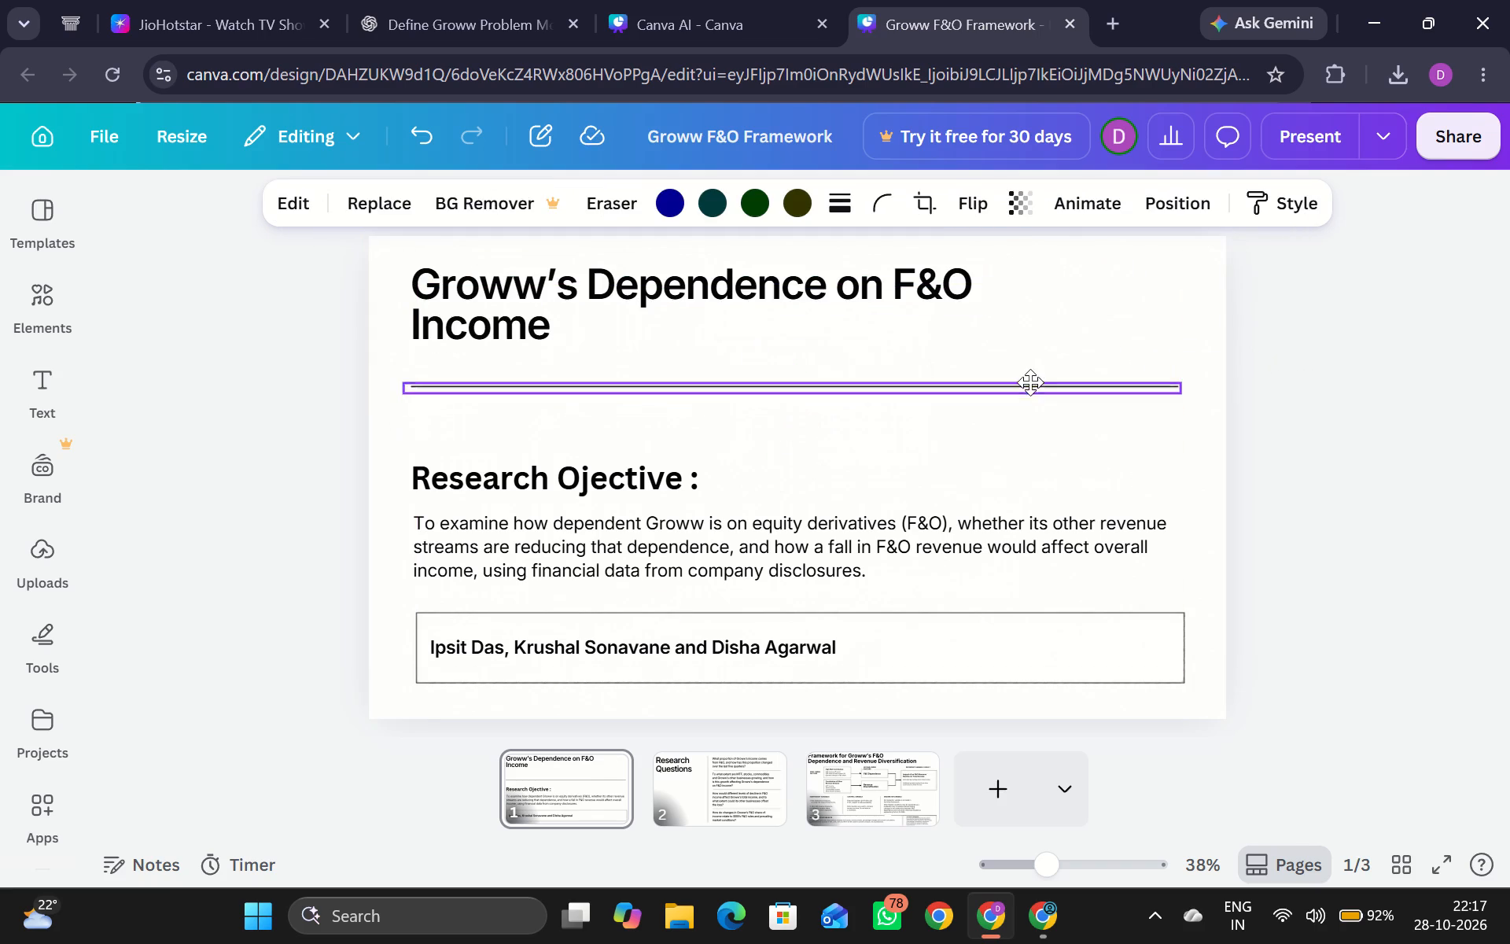
left_click_drag(1030, 382, 1037, 367)
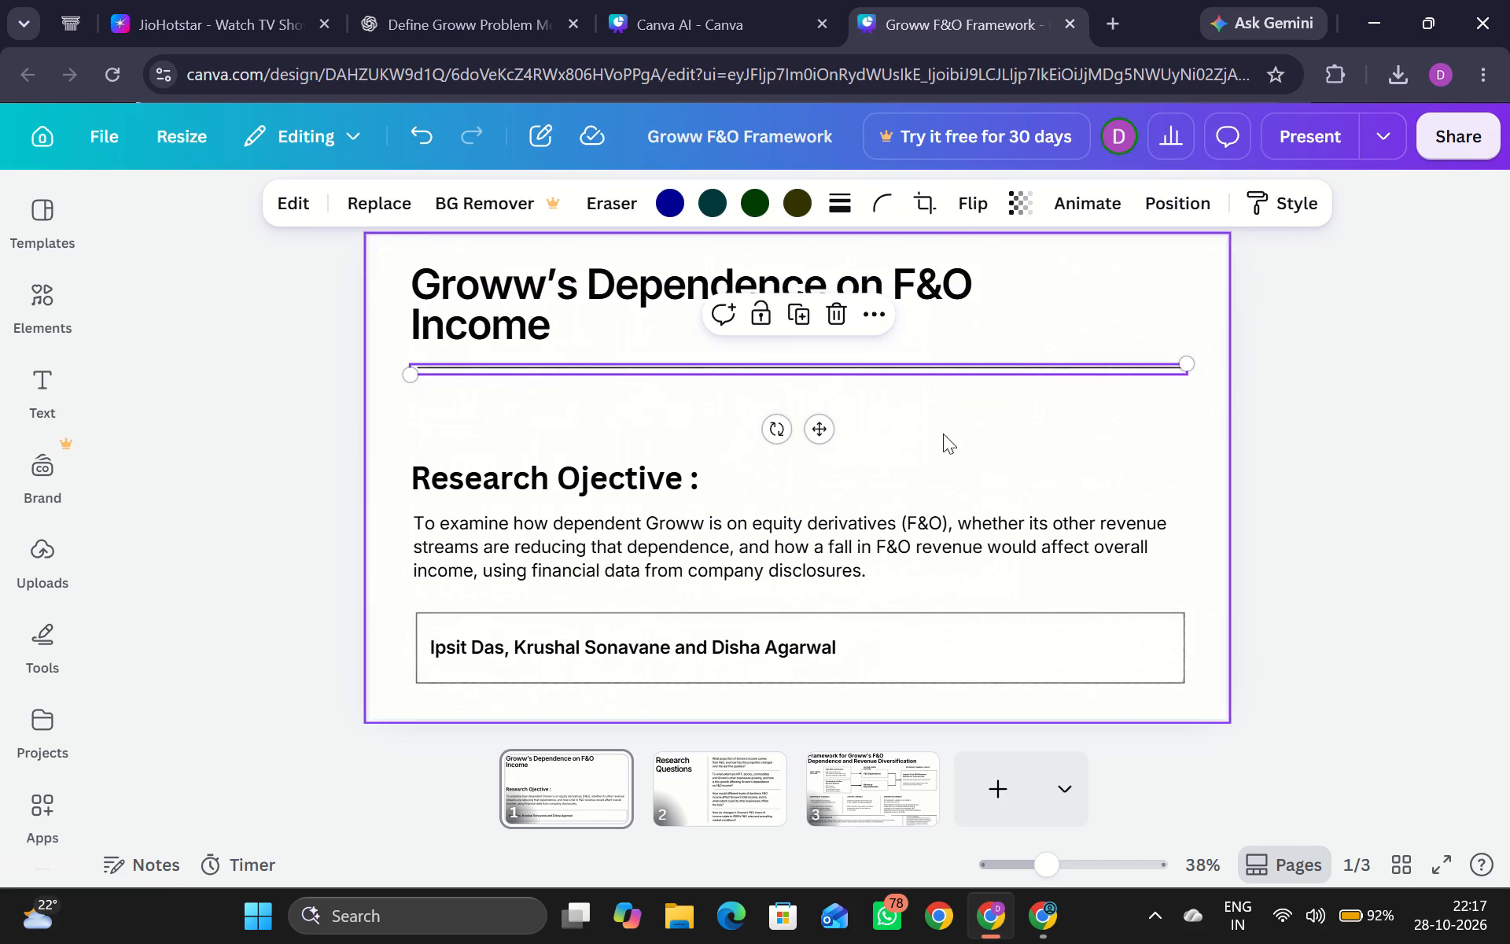
Move slide 1's subheading up below the divider and the objective paragraph up directly under it, left edges aligned.
left_click_drag(701, 474, 700, 415)
left_click_drag(704, 529, 703, 470)
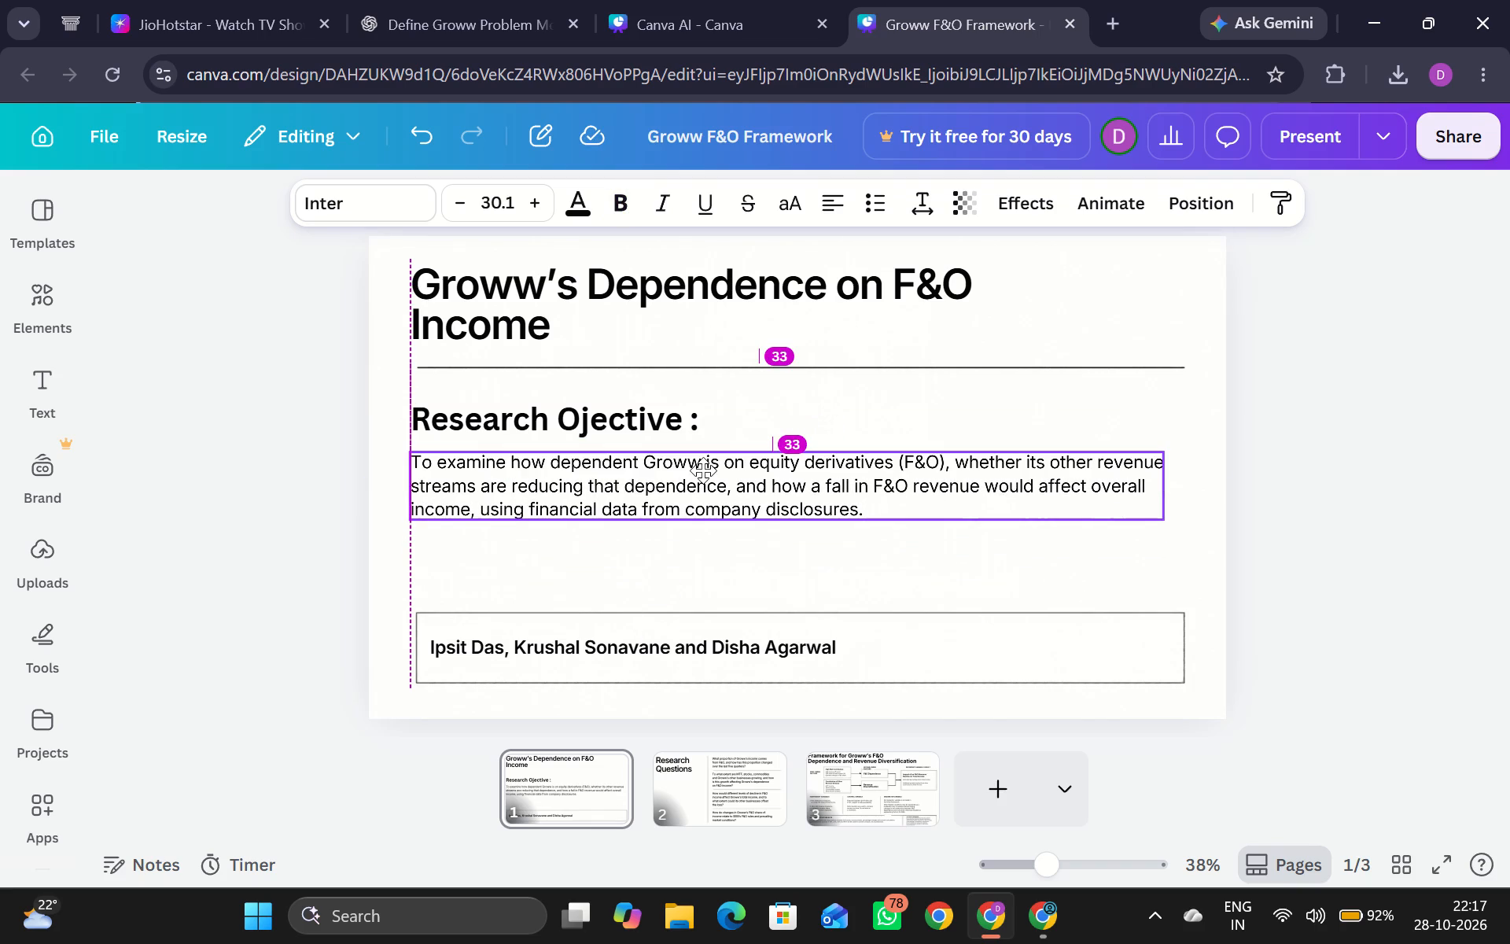
left_click_drag(703, 470, 704, 470)
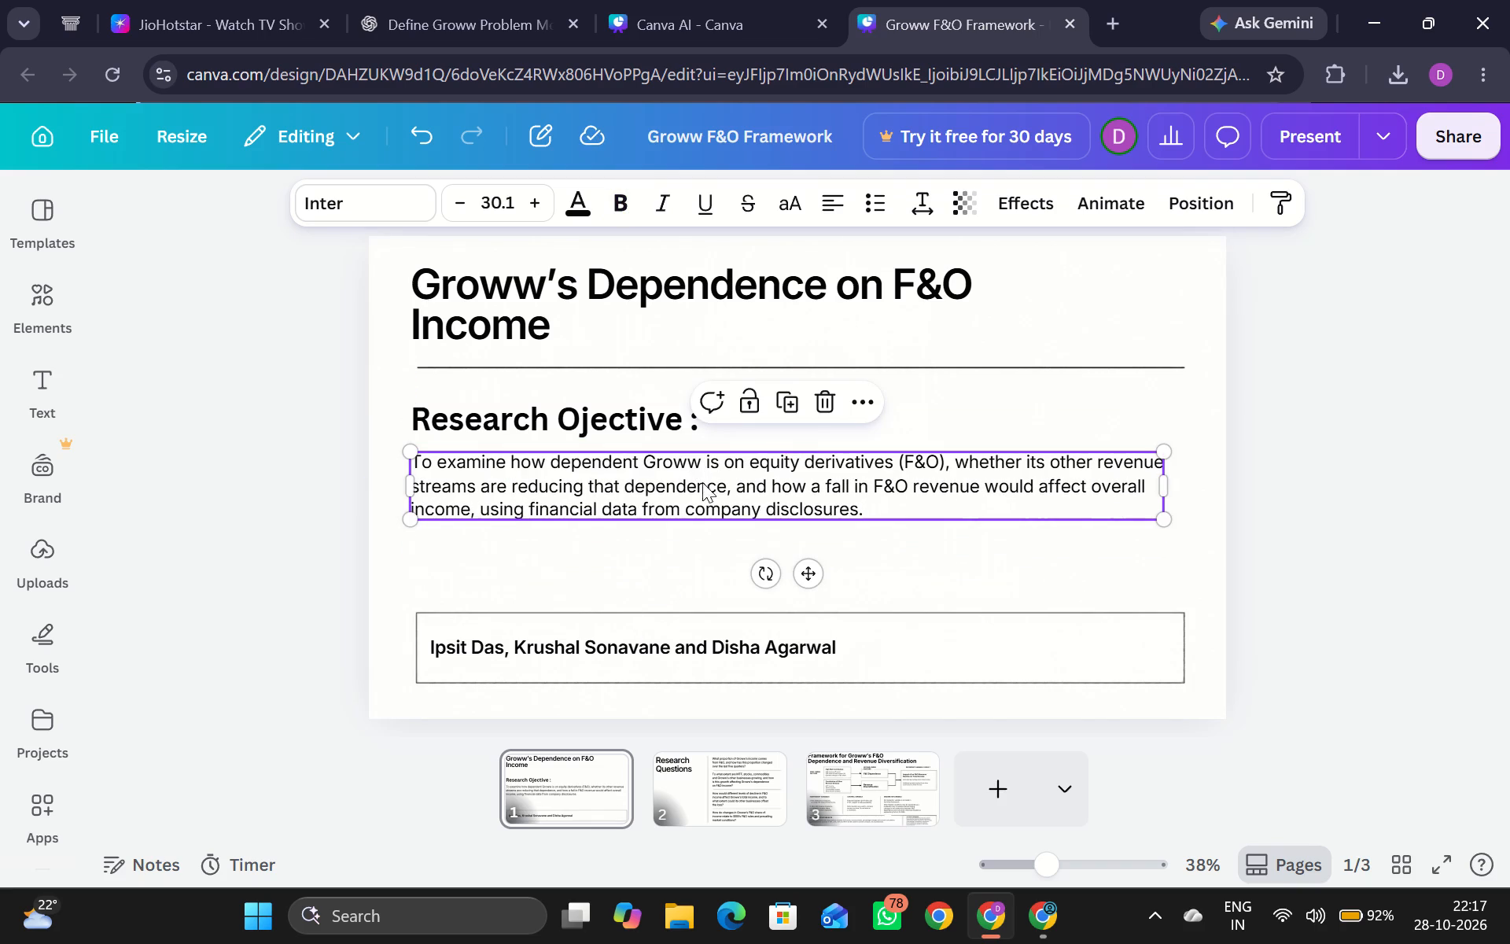
left_click(985, 563)
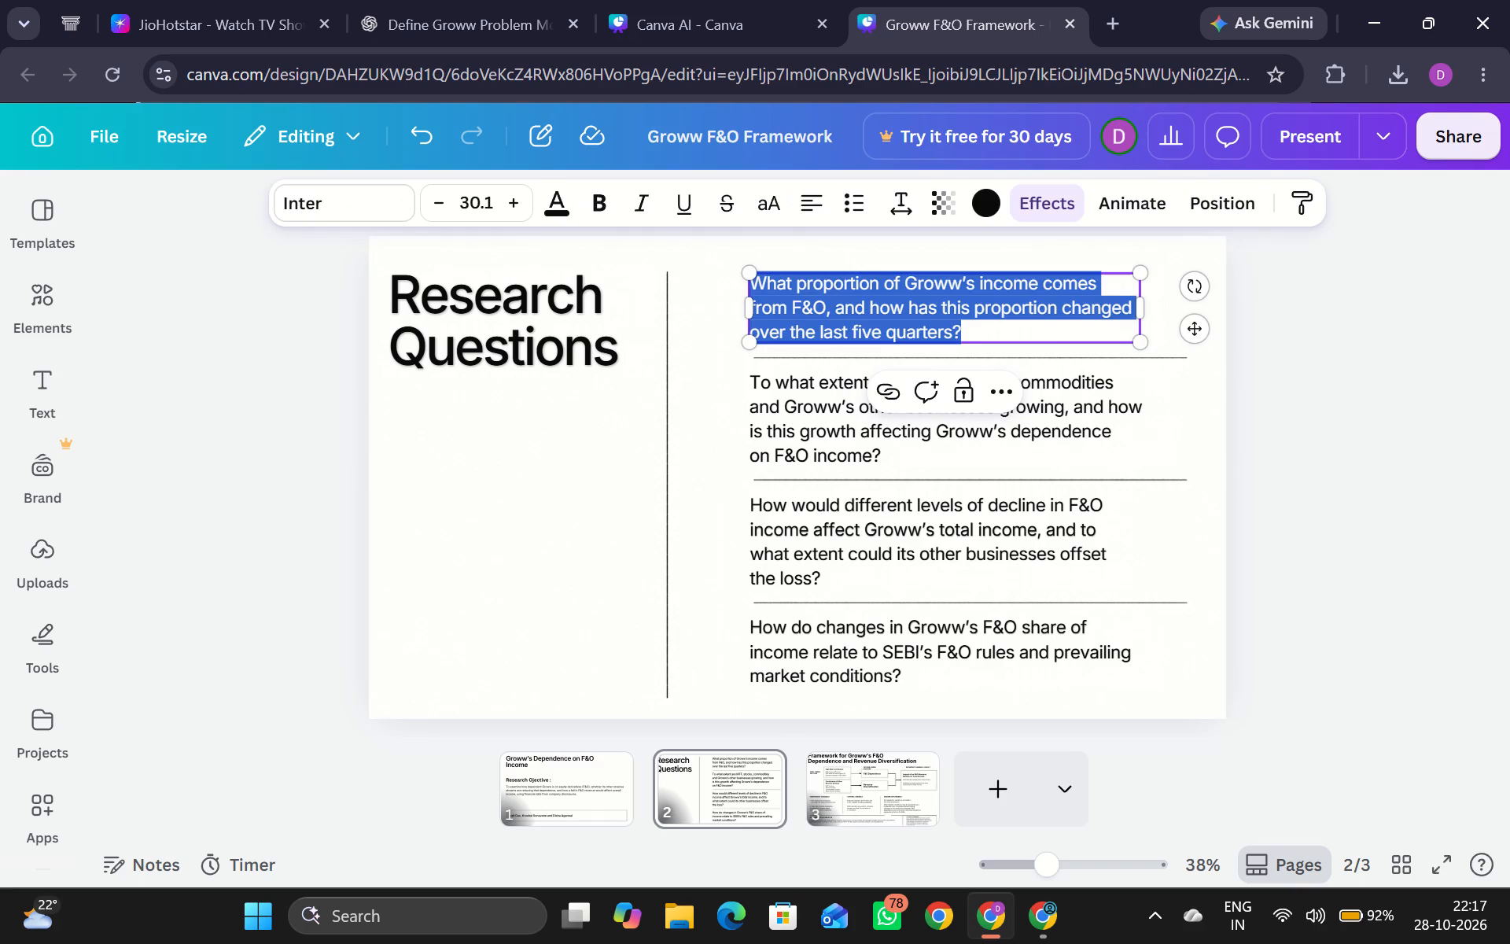
key("Left")
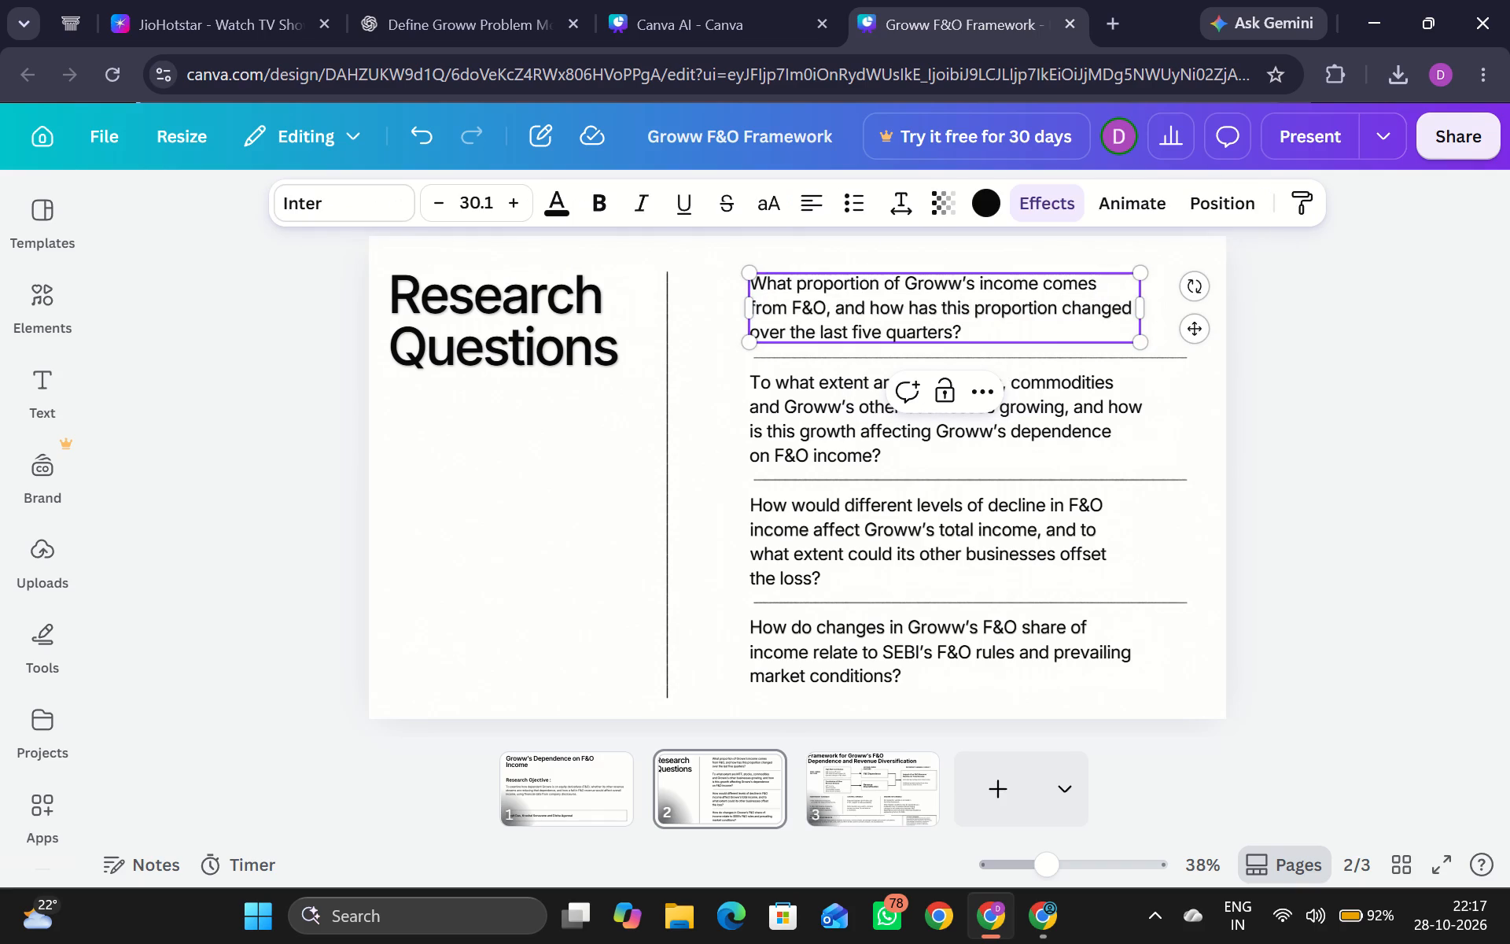
type("RQ1")
key("space")
type(":")
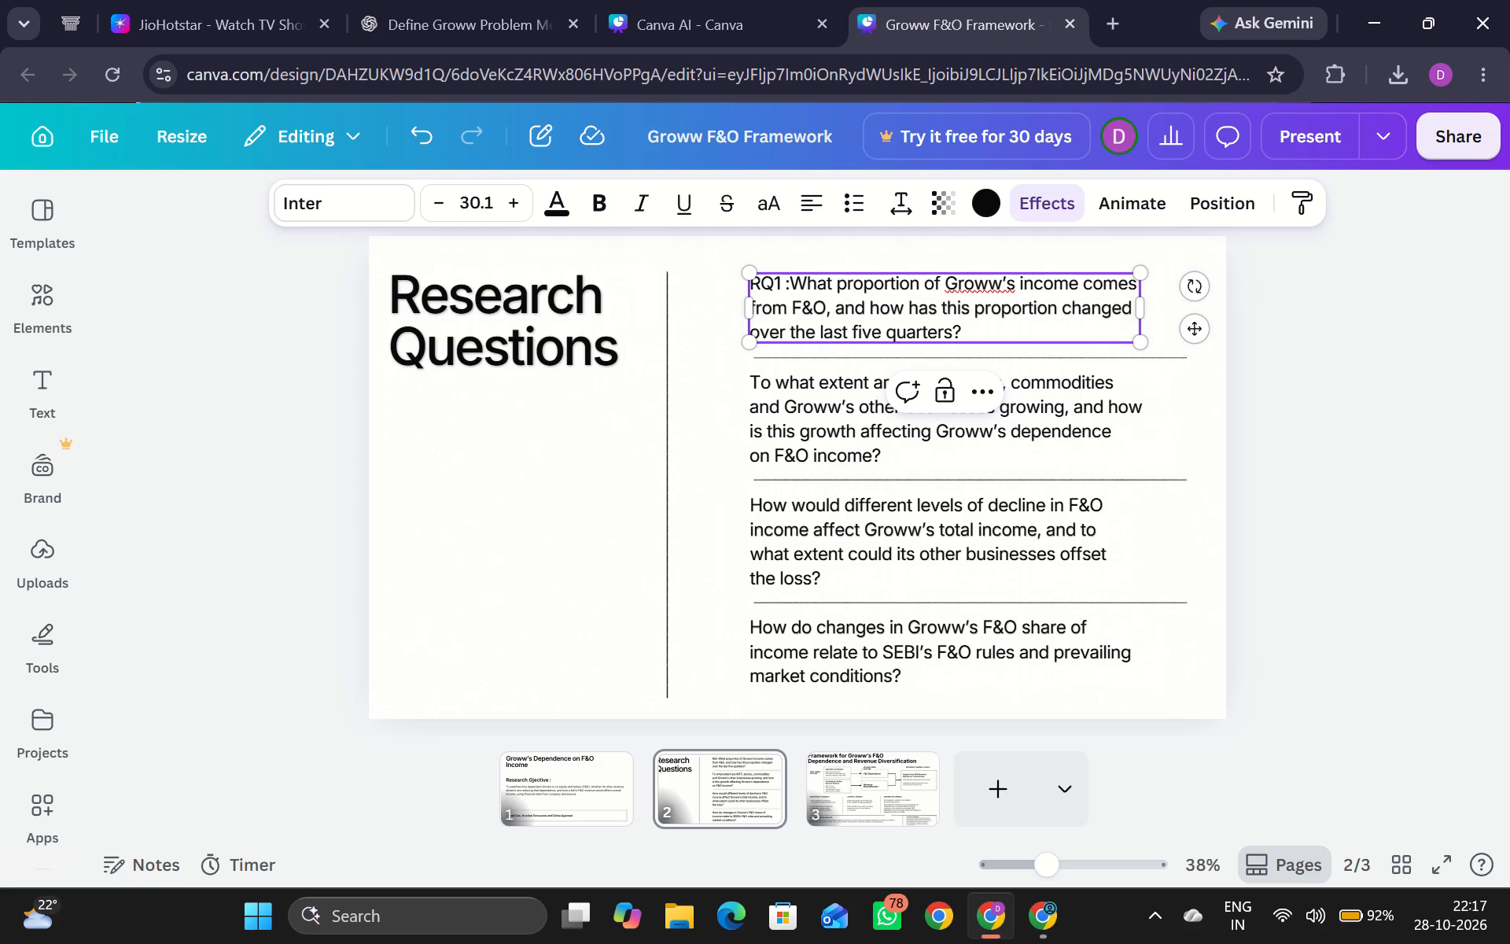
key("space")
Replace the line break before "from F&O" in the RQ1 text with a space.
key("Down")
key("Left")
key("Left")
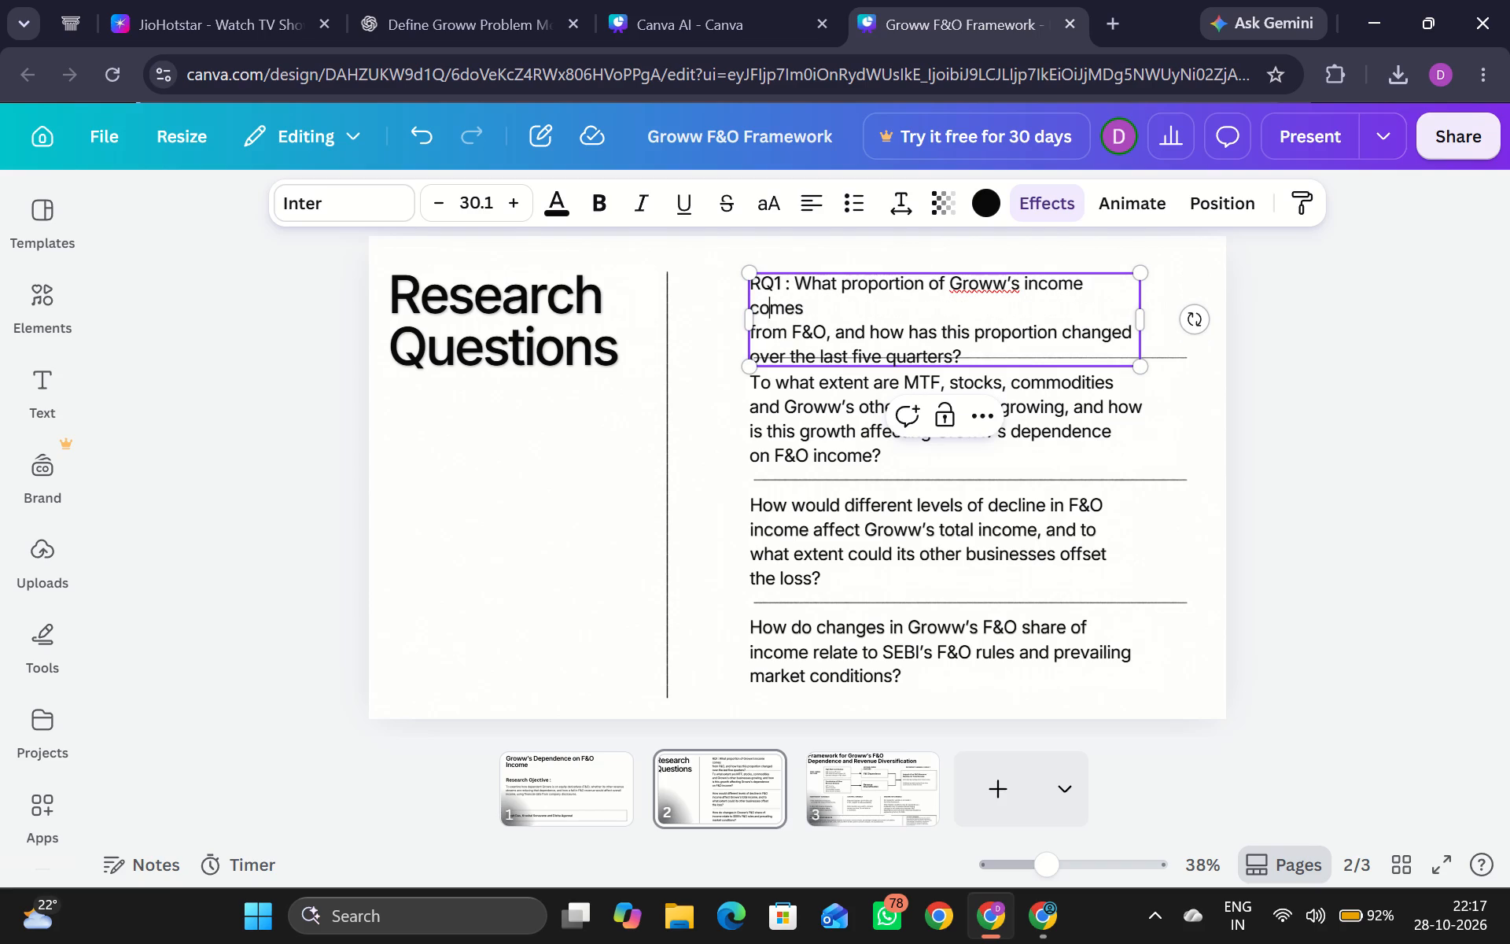
key("Left")
key("Left")
key("BackSpace")
key("space")
key("Down")
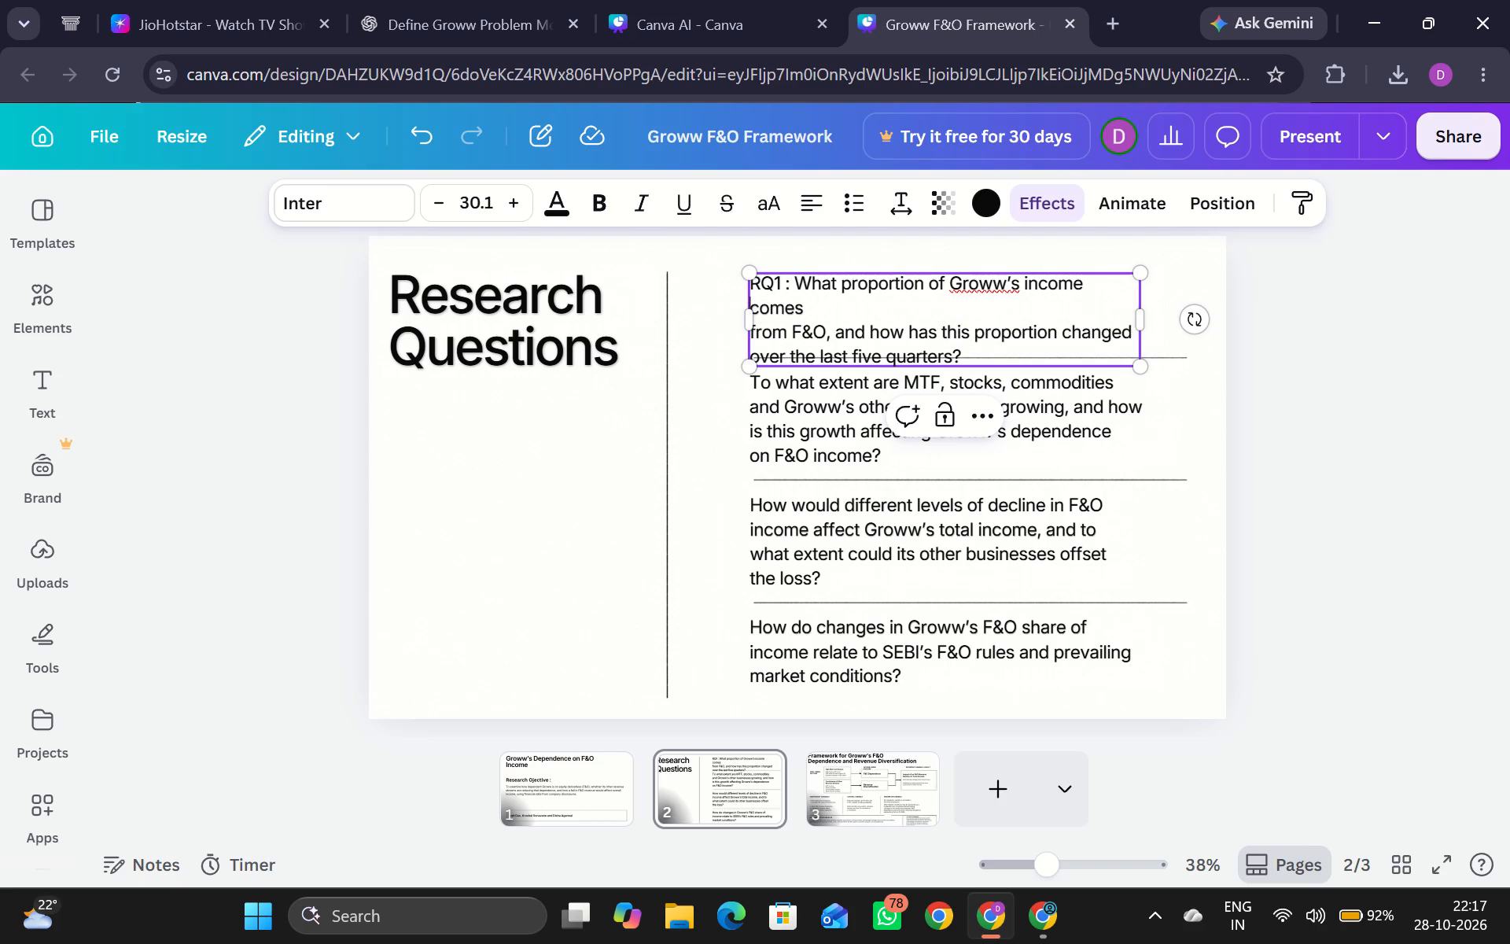
key("BackSpace")
key("space")
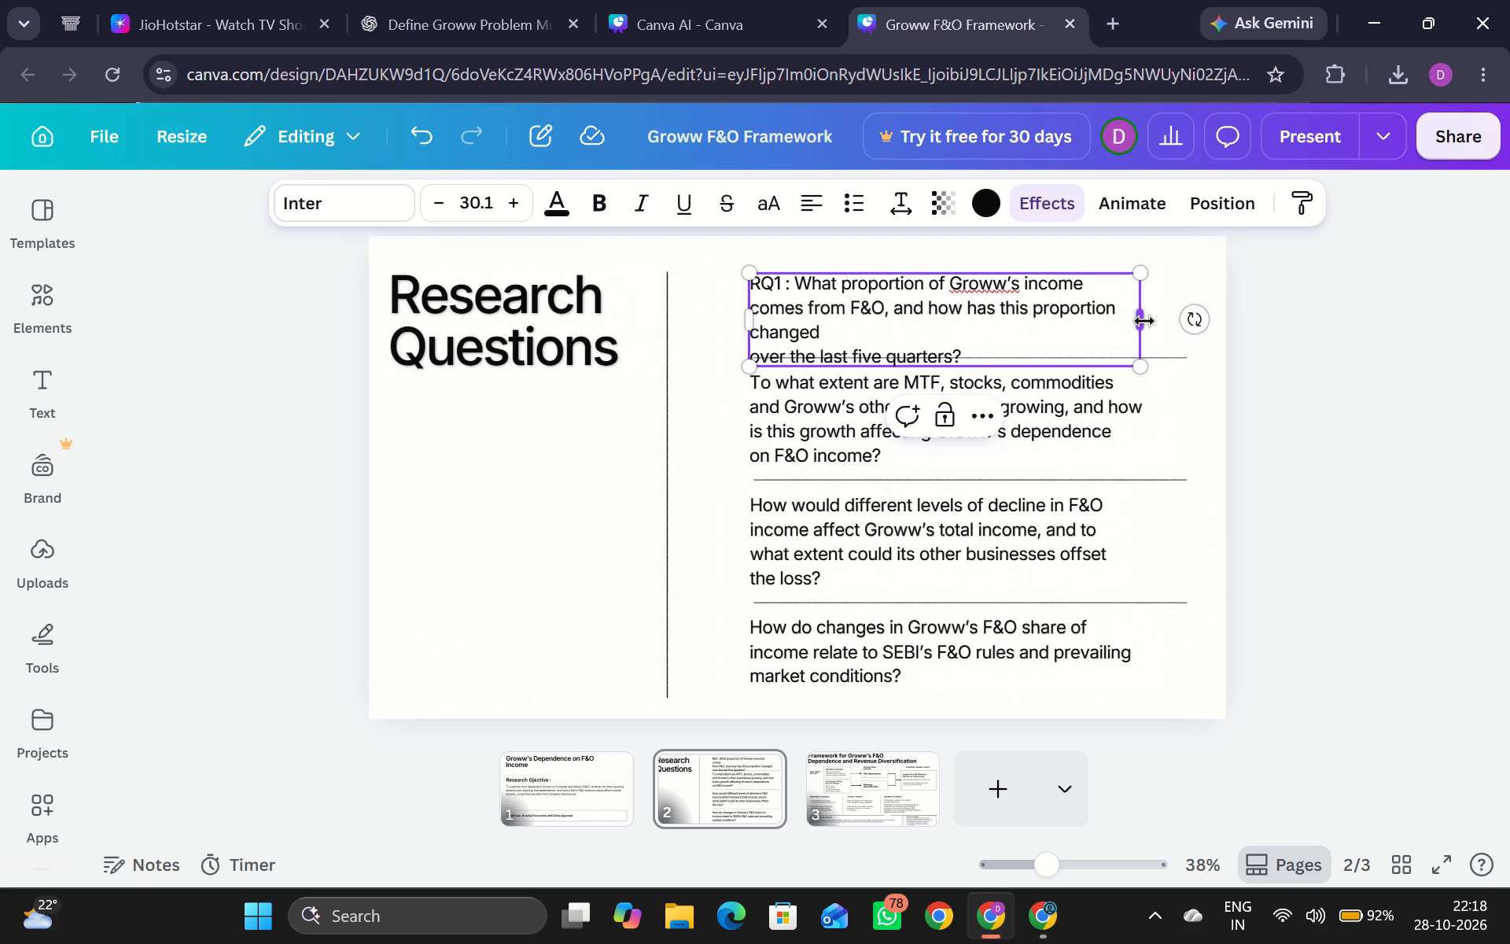
Widen the RQ1 text box to slightly beyond the divider lines and replace the line break before "over the last" with a space.
left_click_drag(1144, 321, 1198, 313)
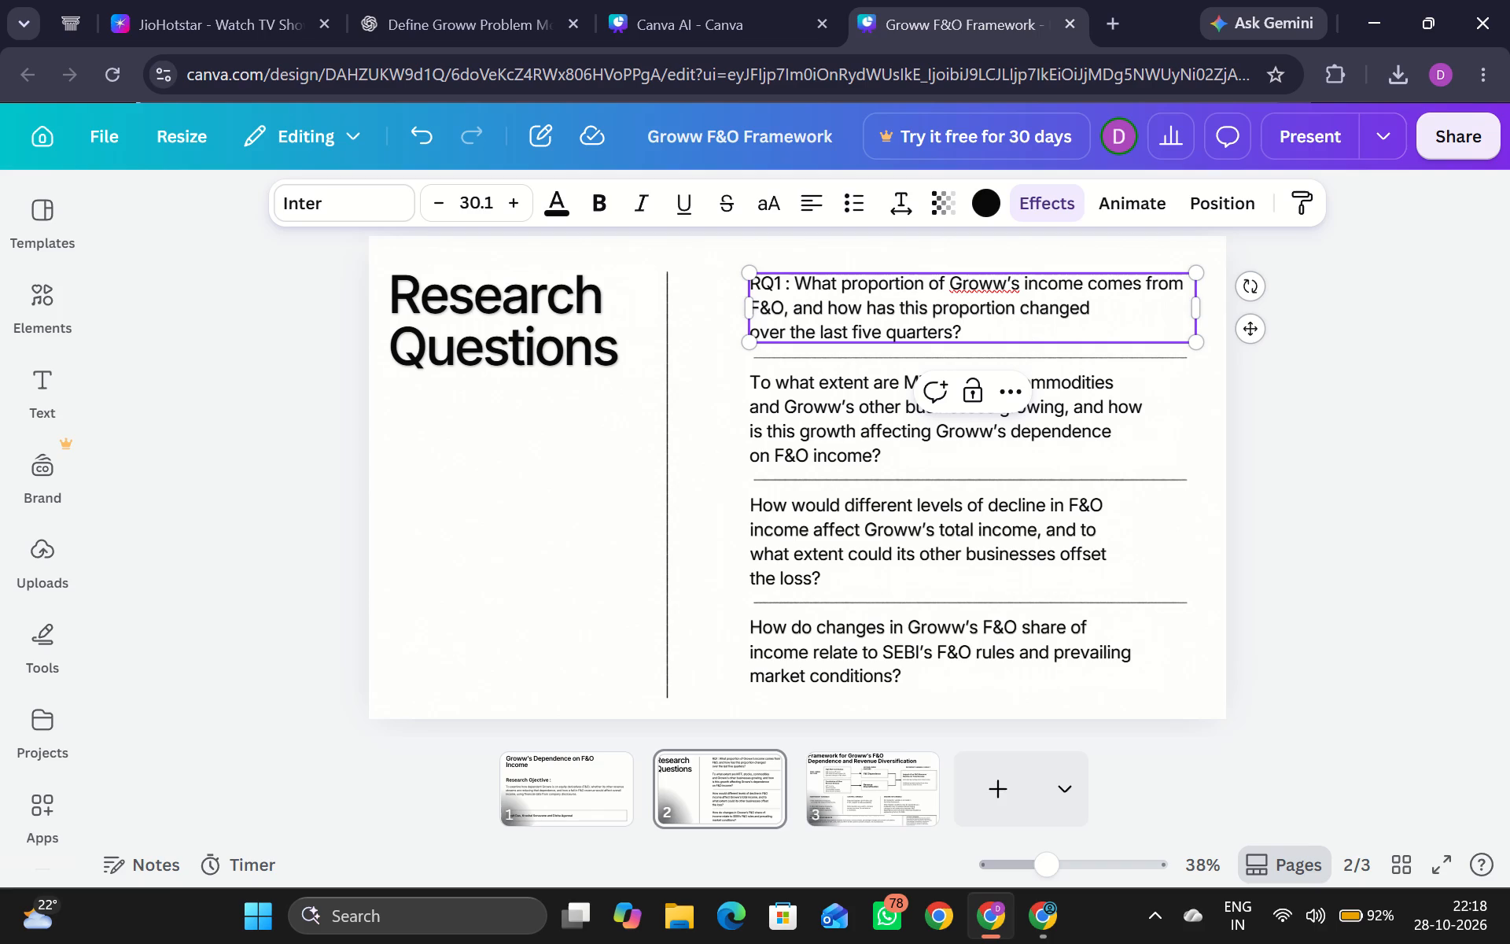
left_click(1088, 306)
key("Down")
key("Right")
key("Left")
key("Left")
key("Left")
key("Left")
key("Left")
key("Left")
key("Left")
key("Left")
key("Left")
key("Left")
key("Left")
key("Left")
key("Left")
key("Left")
key("Left")
key("Left")
key("Left")
key("Left")
key("Left")
key("Left")
key("Left")
key("Left")
key("Left")
key("BackSpace")
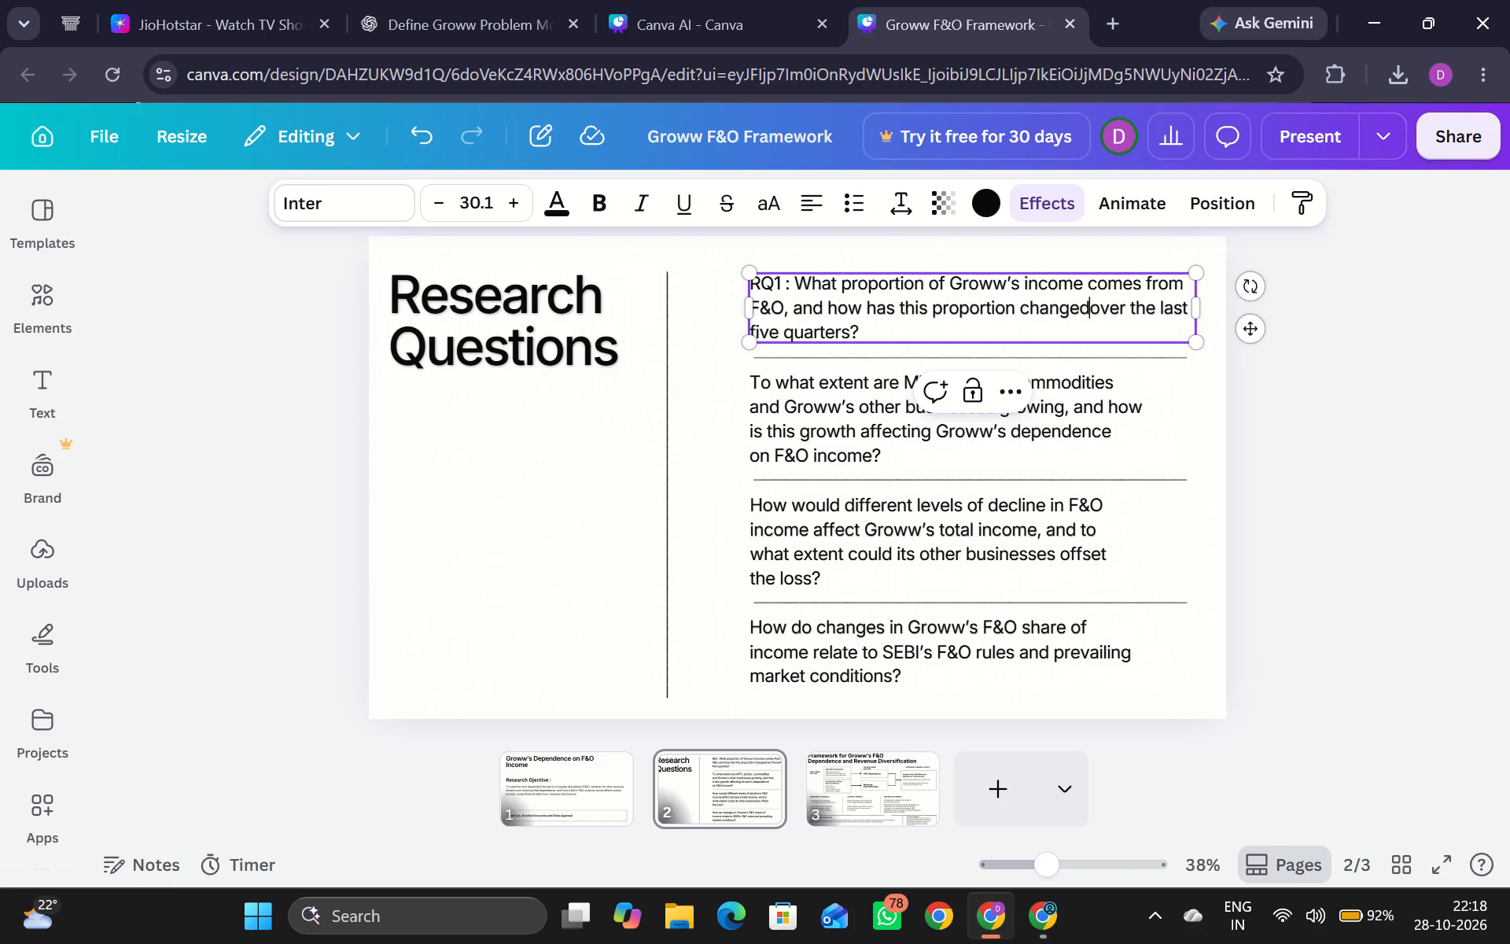
key("space")
Widen the second question's text box to match the RQ1 box's width.
left_click(776, 407)
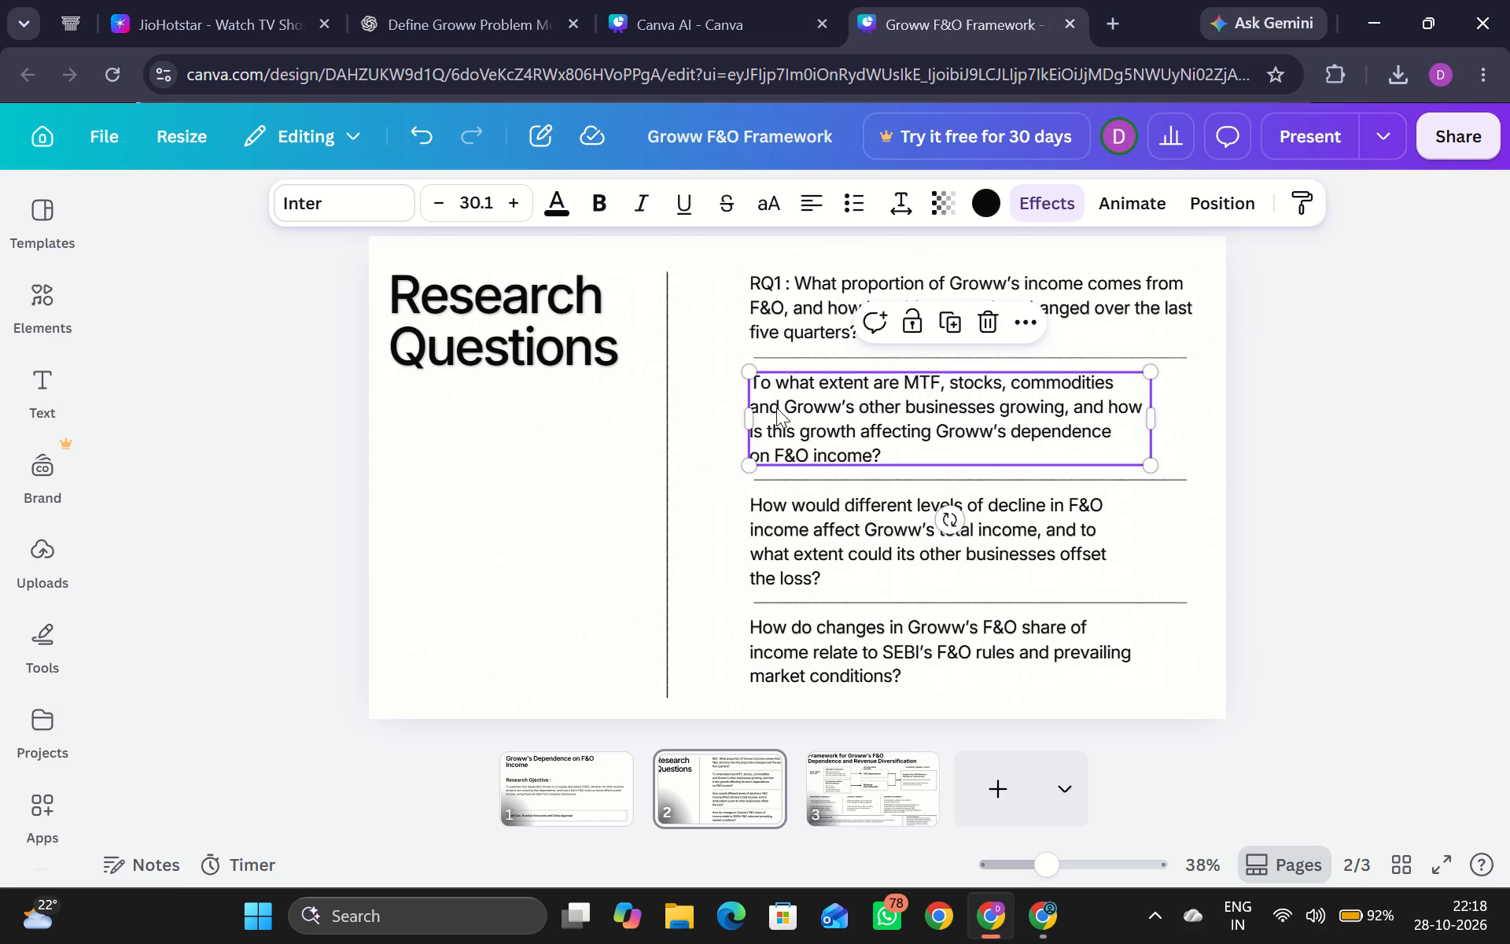
left_click_drag(1157, 419, 1193, 426)
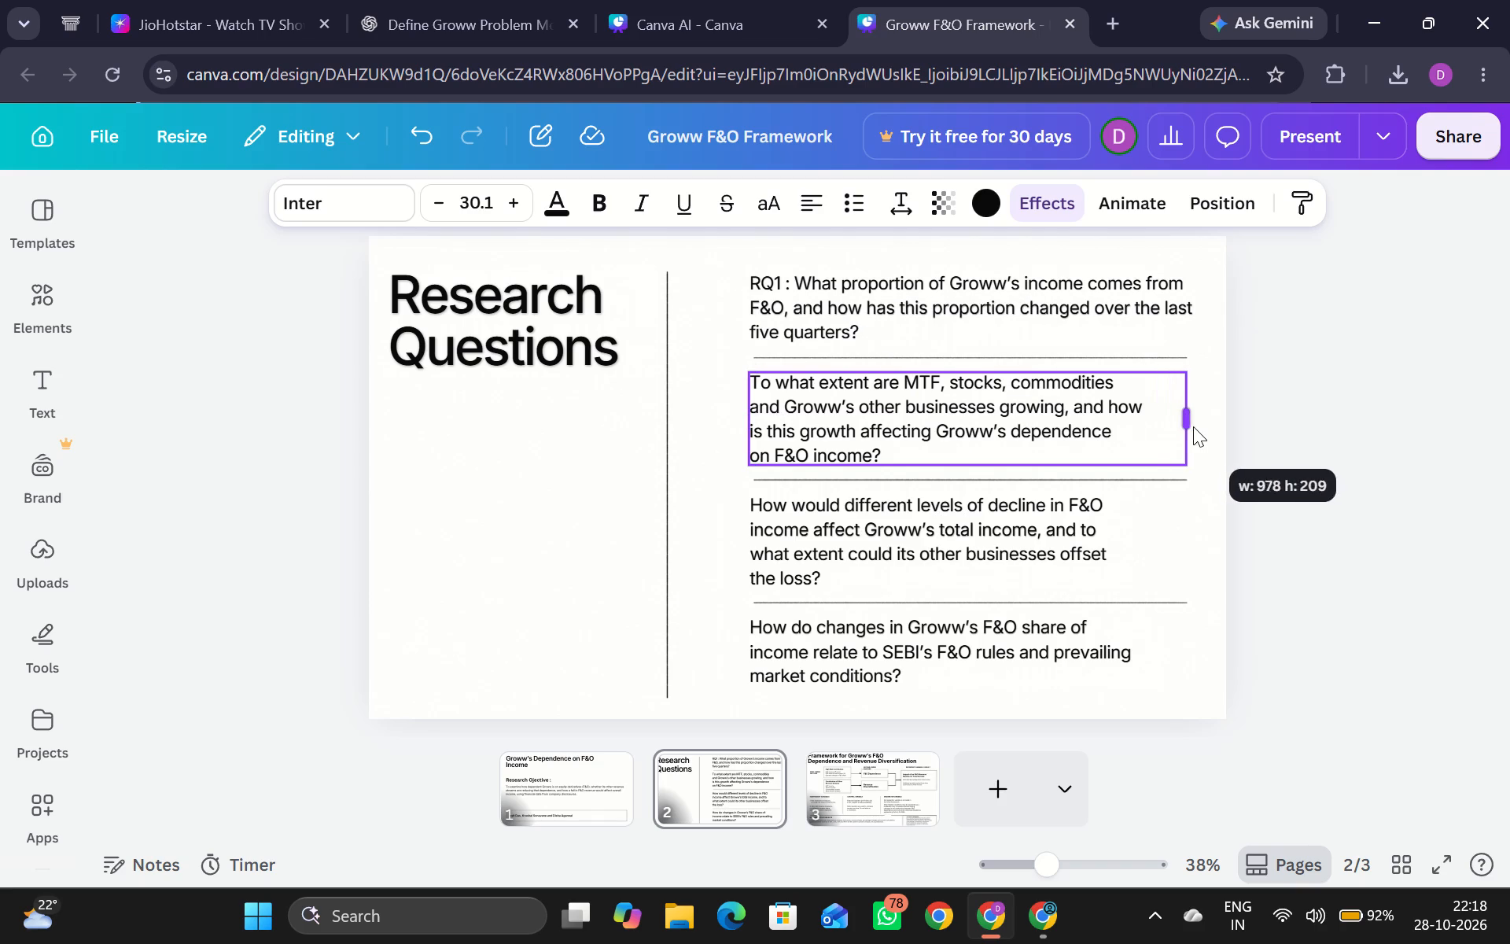
left_click_drag(1193, 426, 1203, 430)
Add the prefix "RQ2 : " before the second research question.
left_click(771, 402)
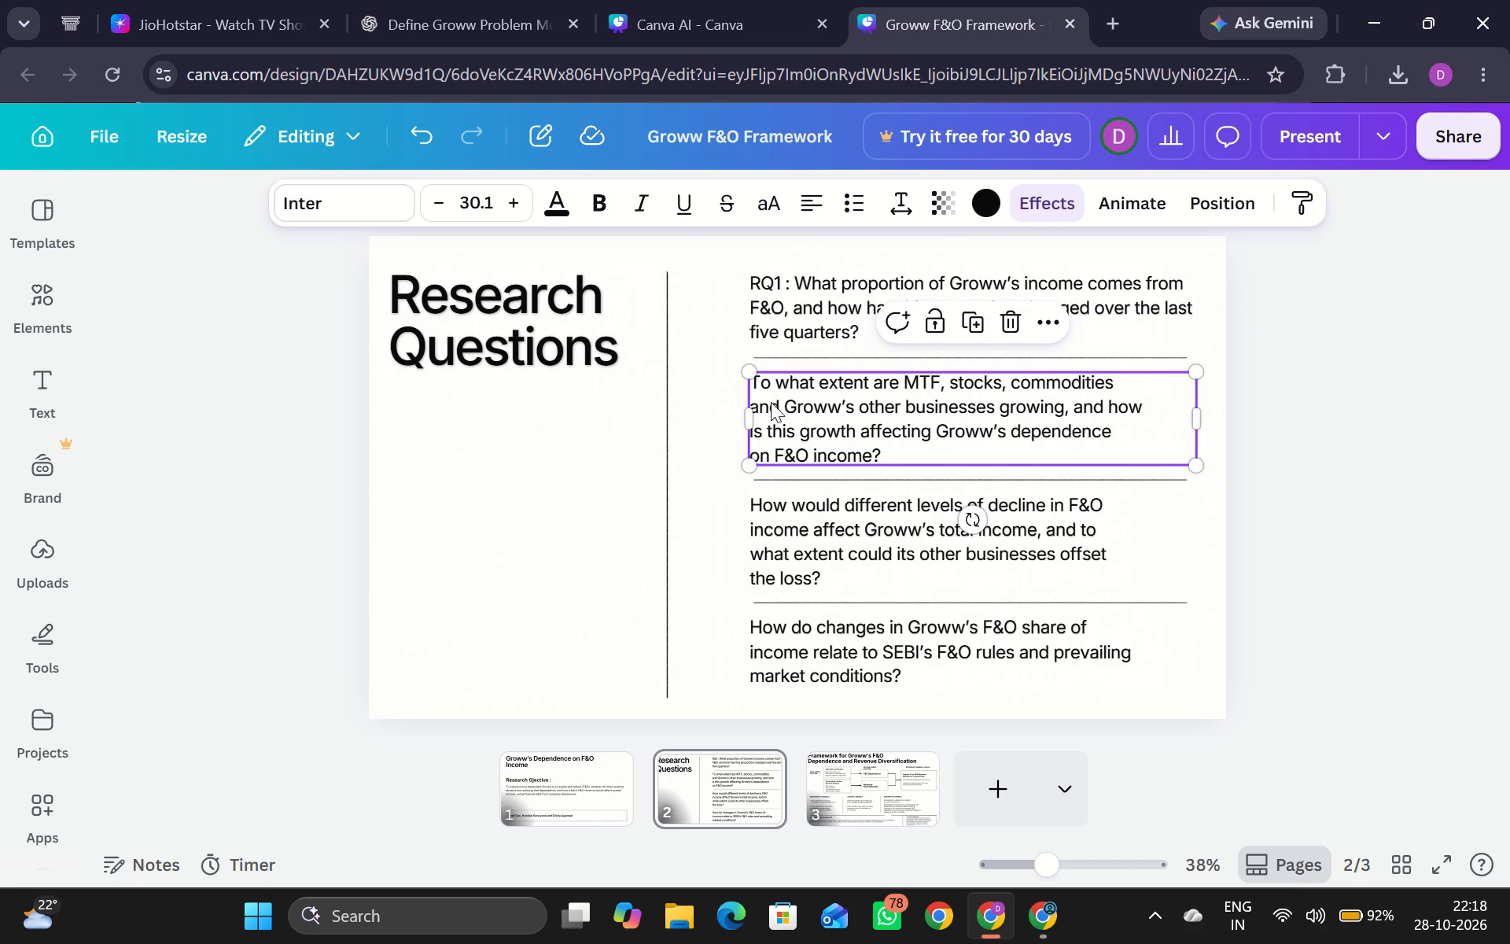
left_click(758, 387)
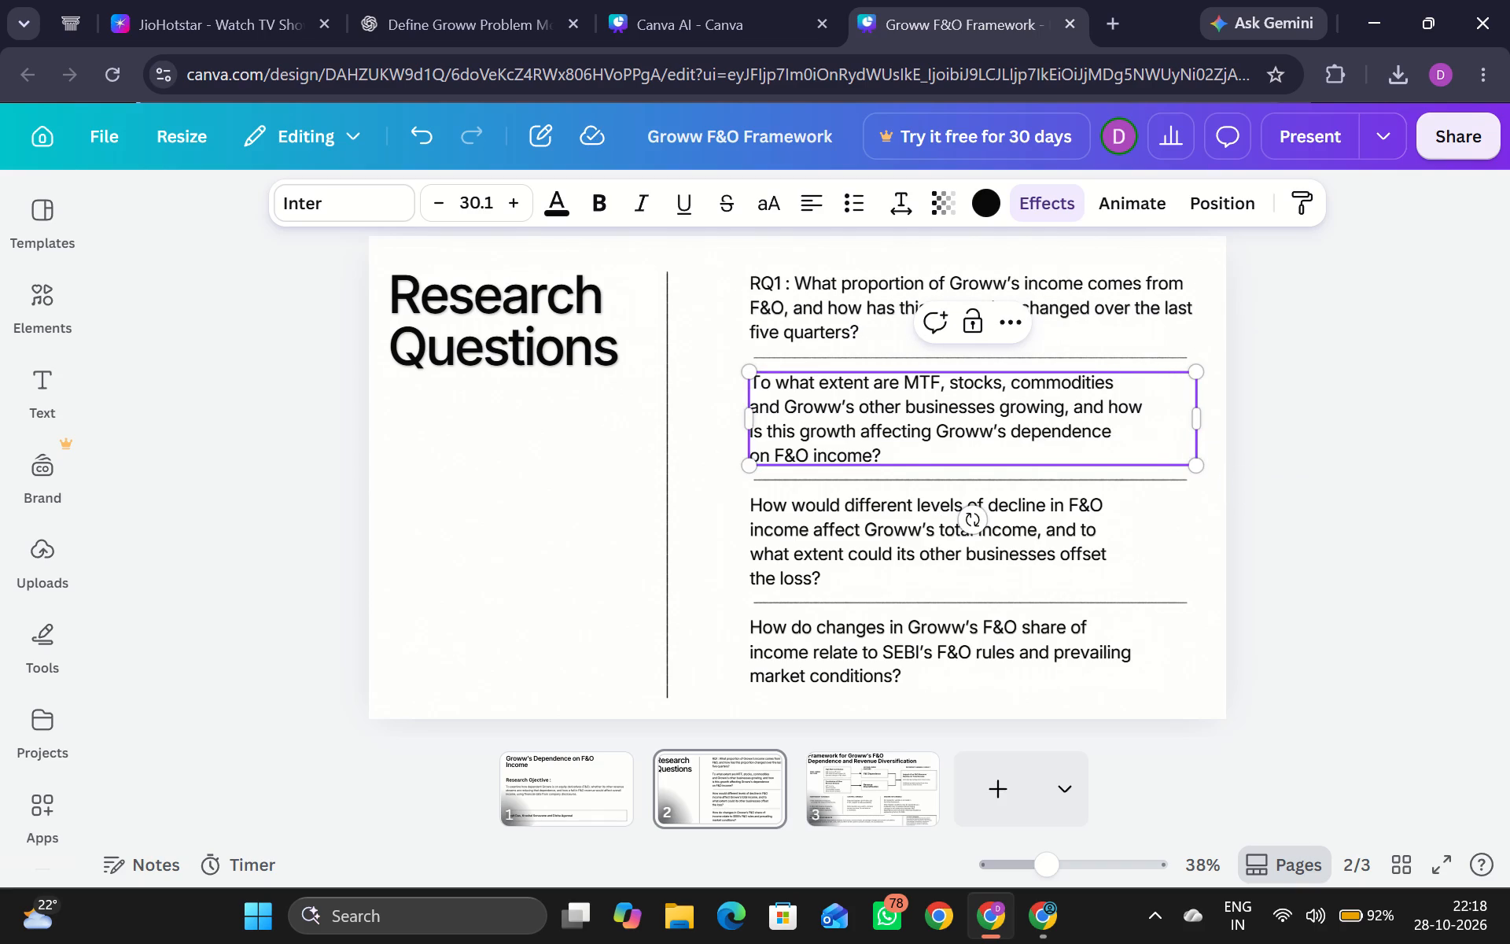
key("Left")
type("RQ2")
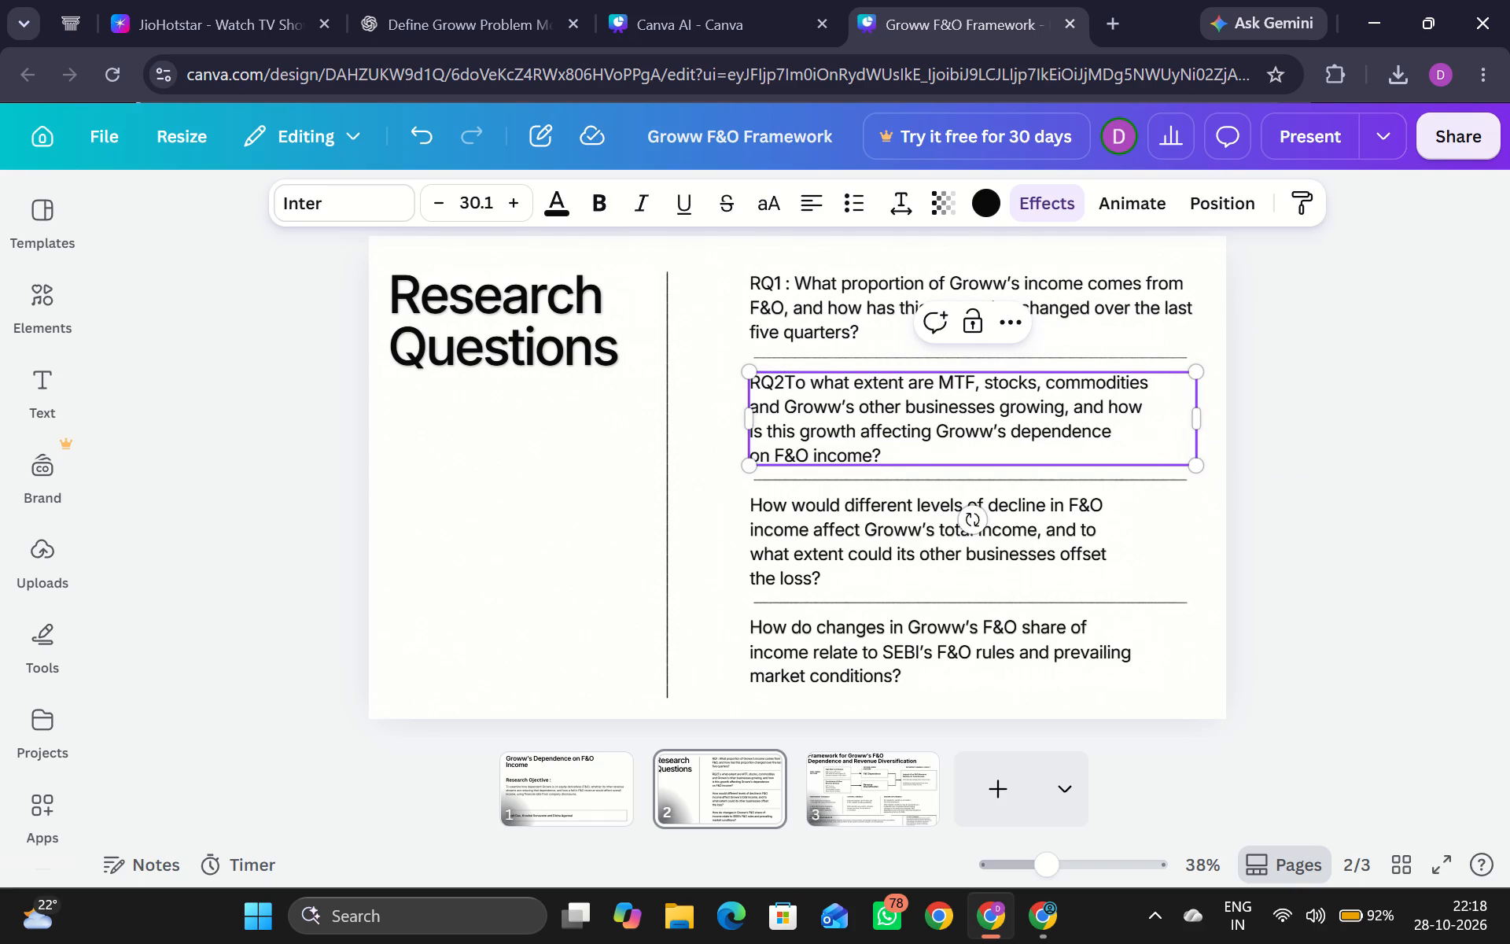
key("space")
type(":")
key("space")
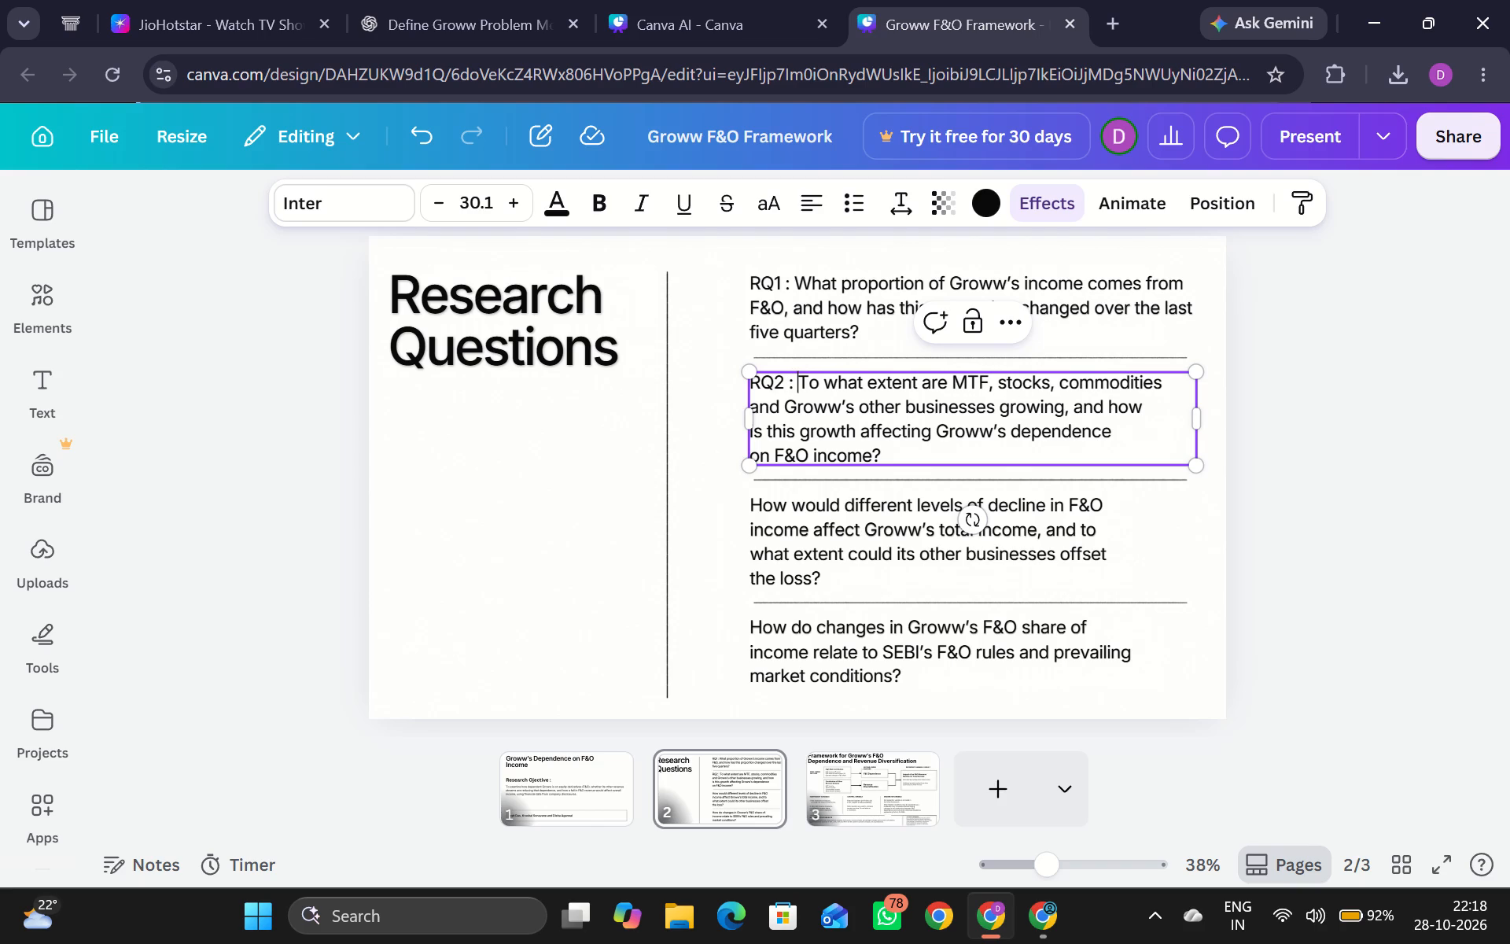
Replace the manual line breaks in the RQ2 text before "and Groww's", "is this growth" and "on F&O income" with spaces.
left_click(750, 413)
key("BackSpace")
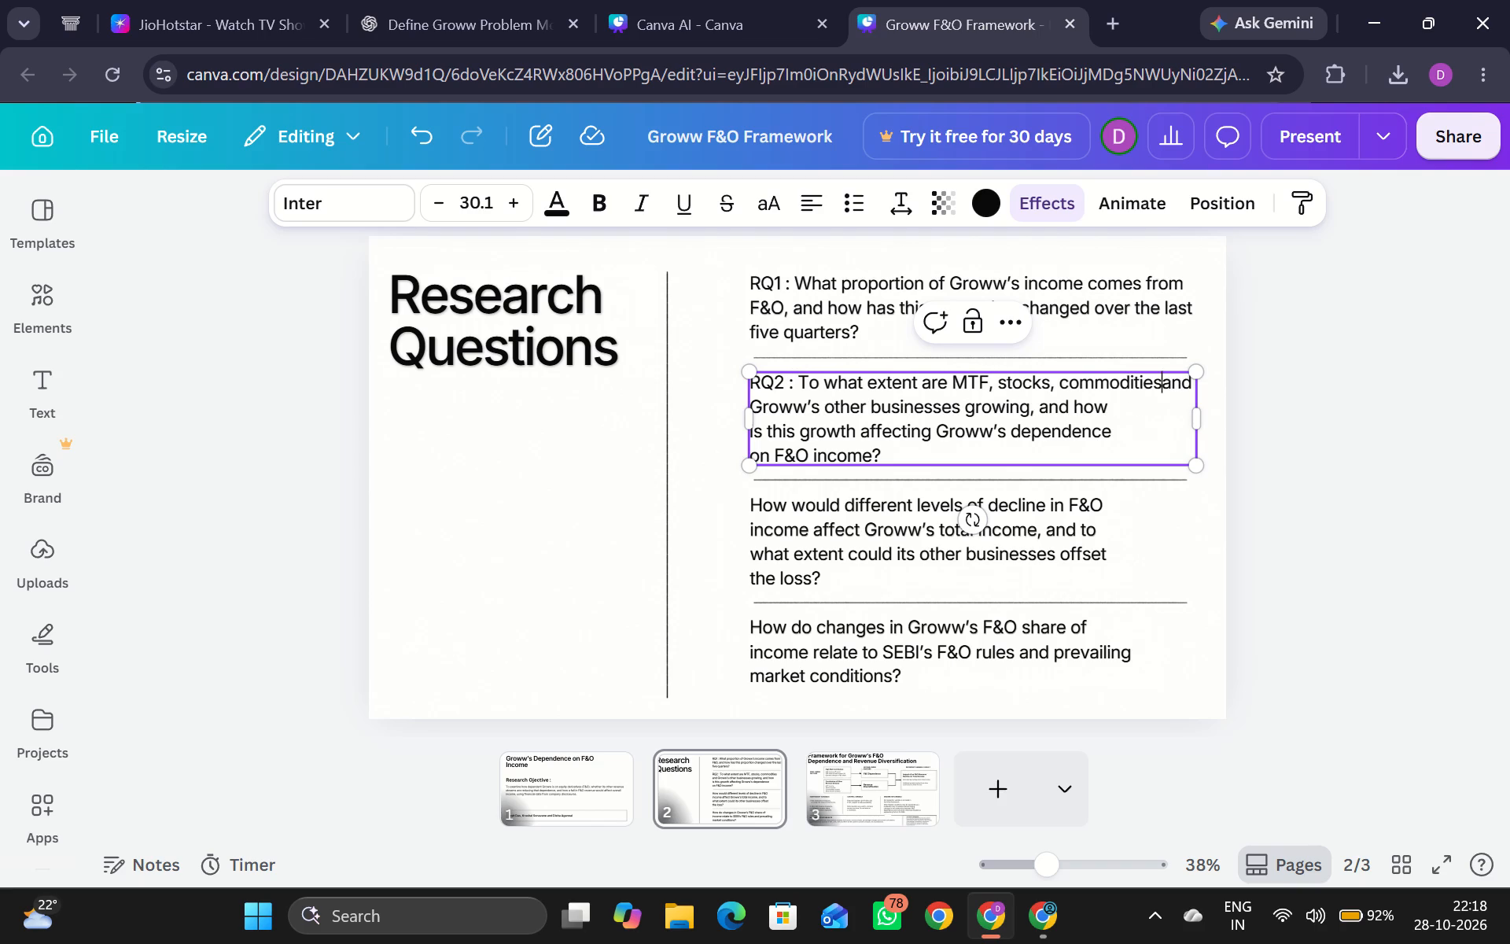
key("space")
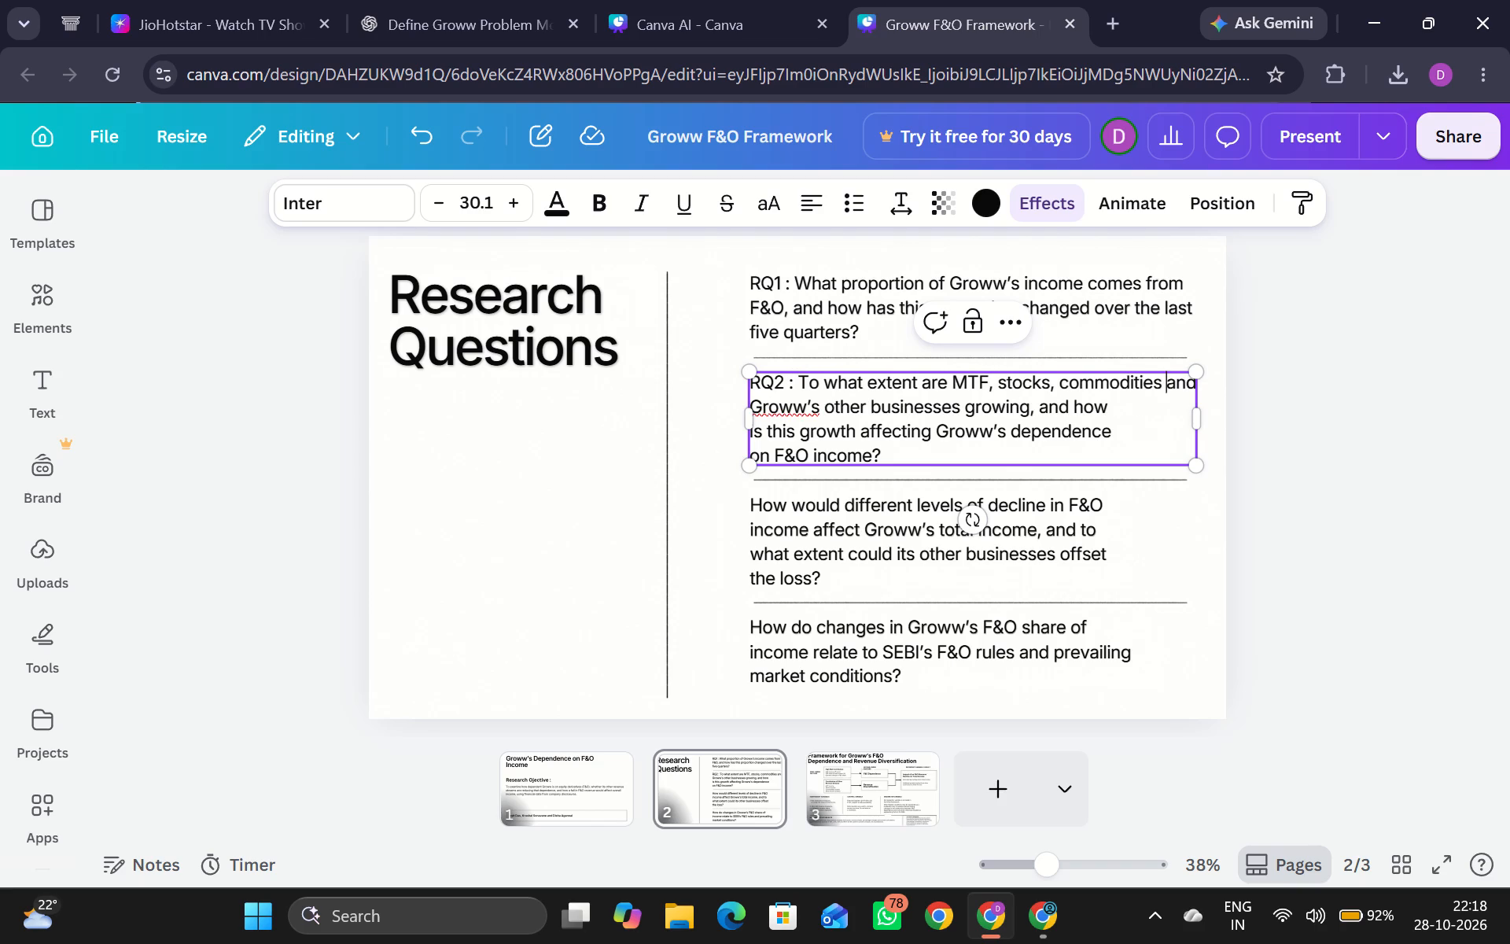
left_click(756, 437)
key("Left")
key("BackSpace")
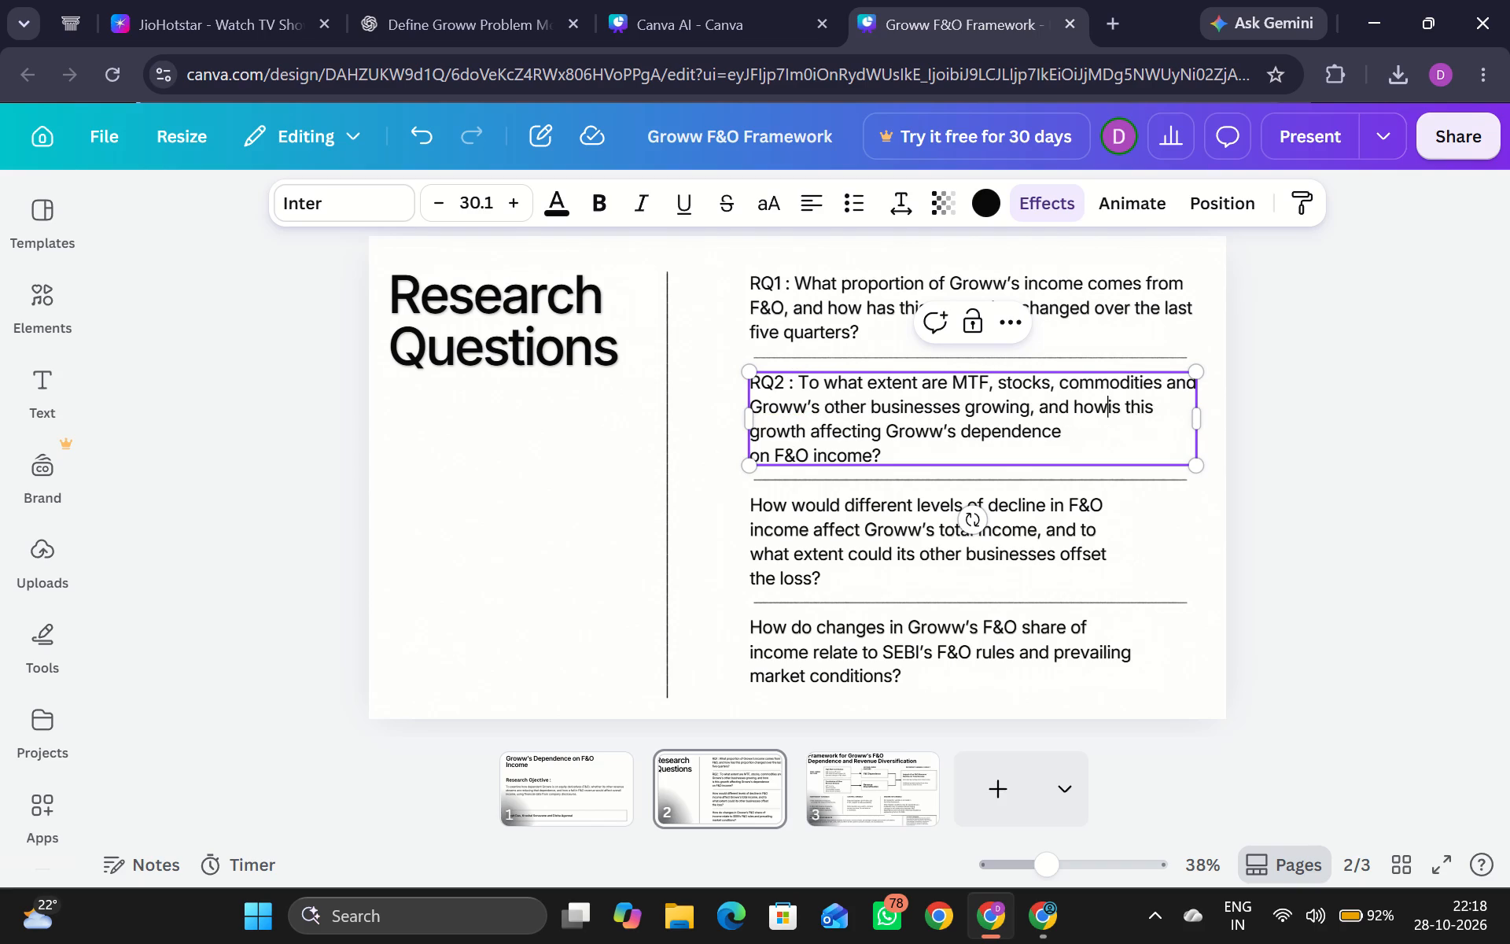
key("space")
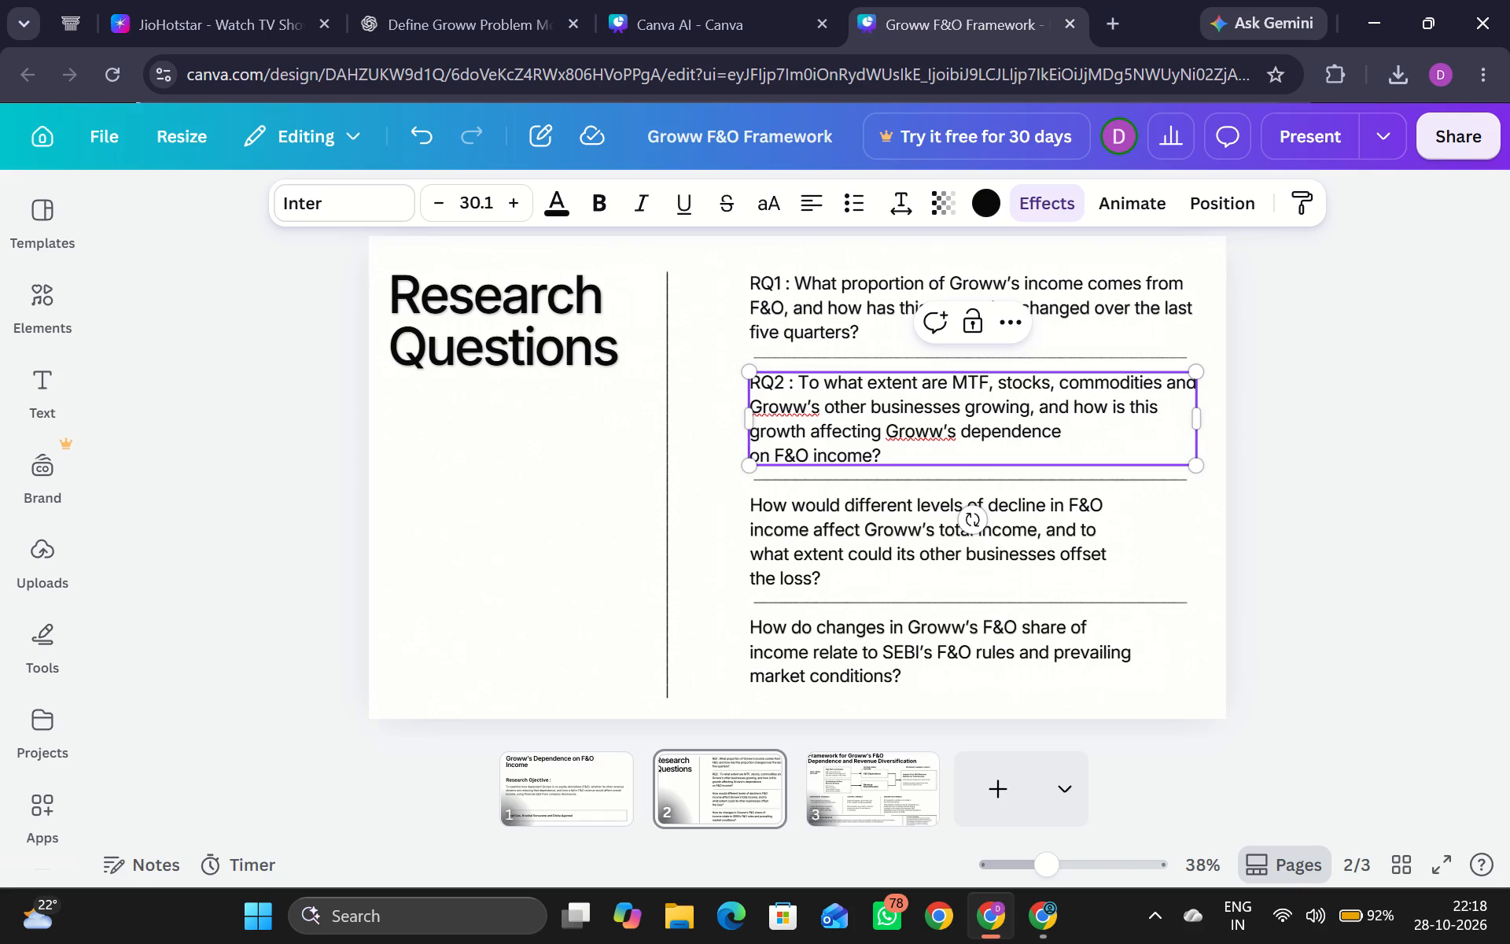
left_click(756, 452)
key("Left")
key("BackSpace")
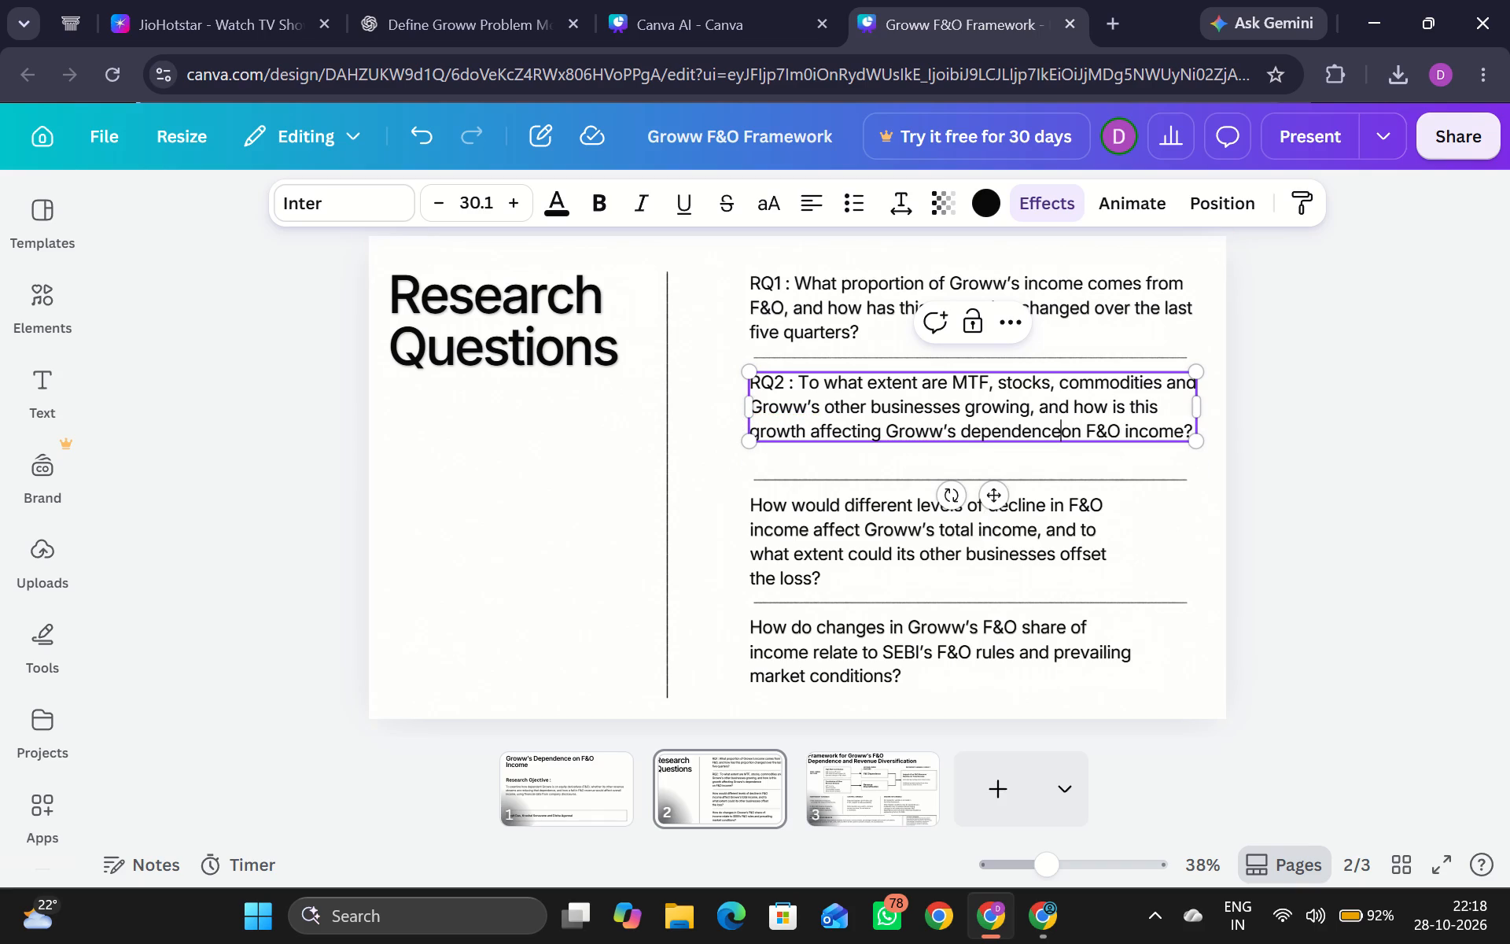
key("space")
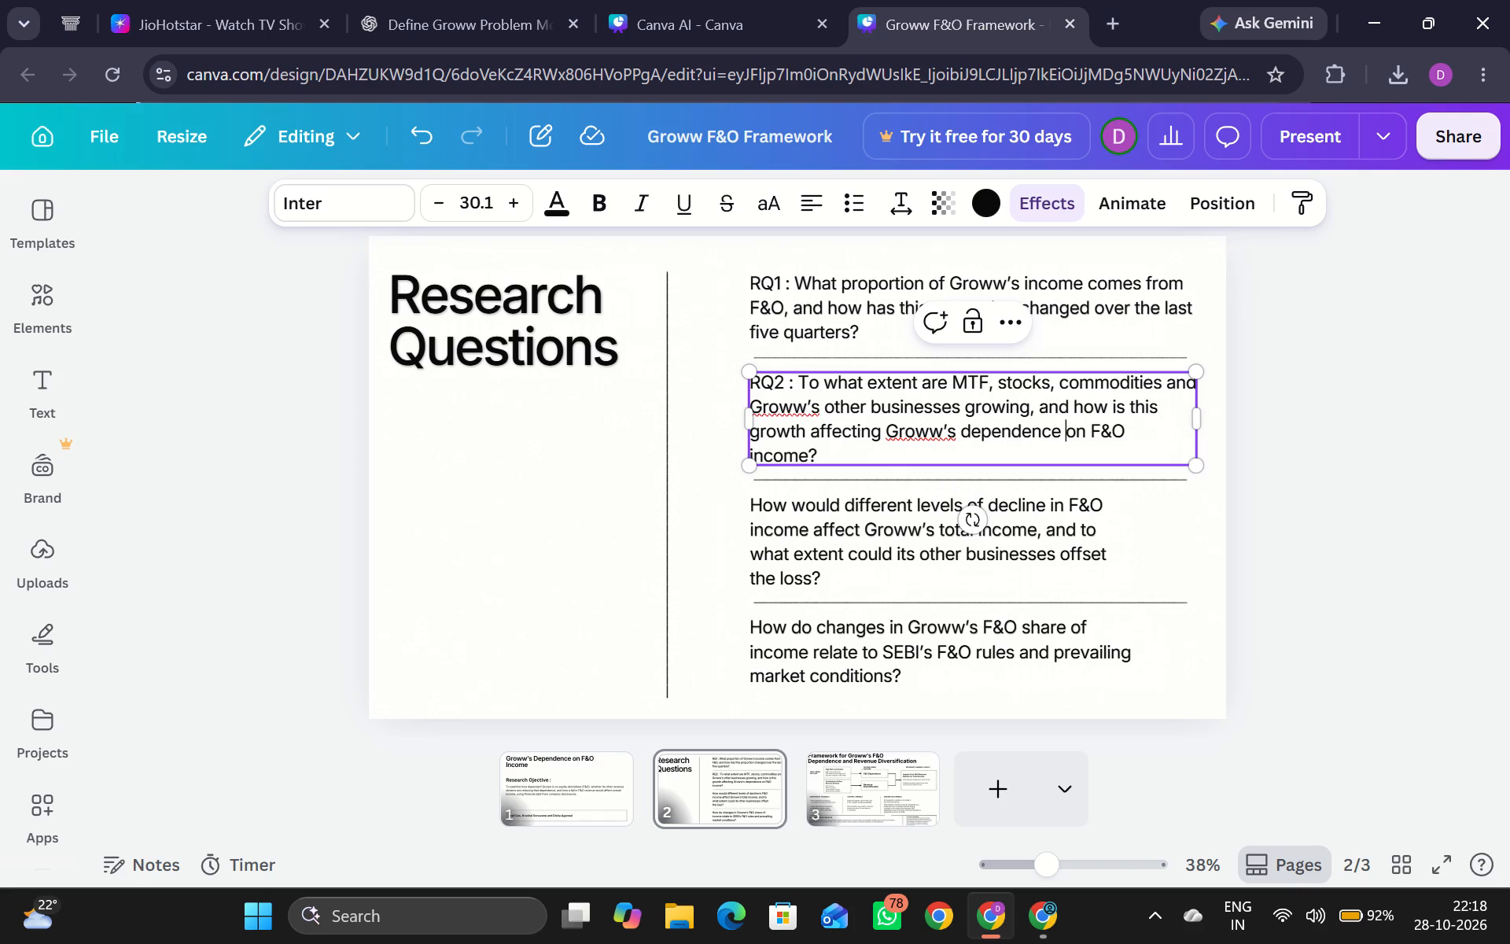
left_click(753, 436)
key("BackSpace")
key("space")
Widen the third question's text box so its edge lines up with the end of the horizontal divider lines.
left_click(790, 507)
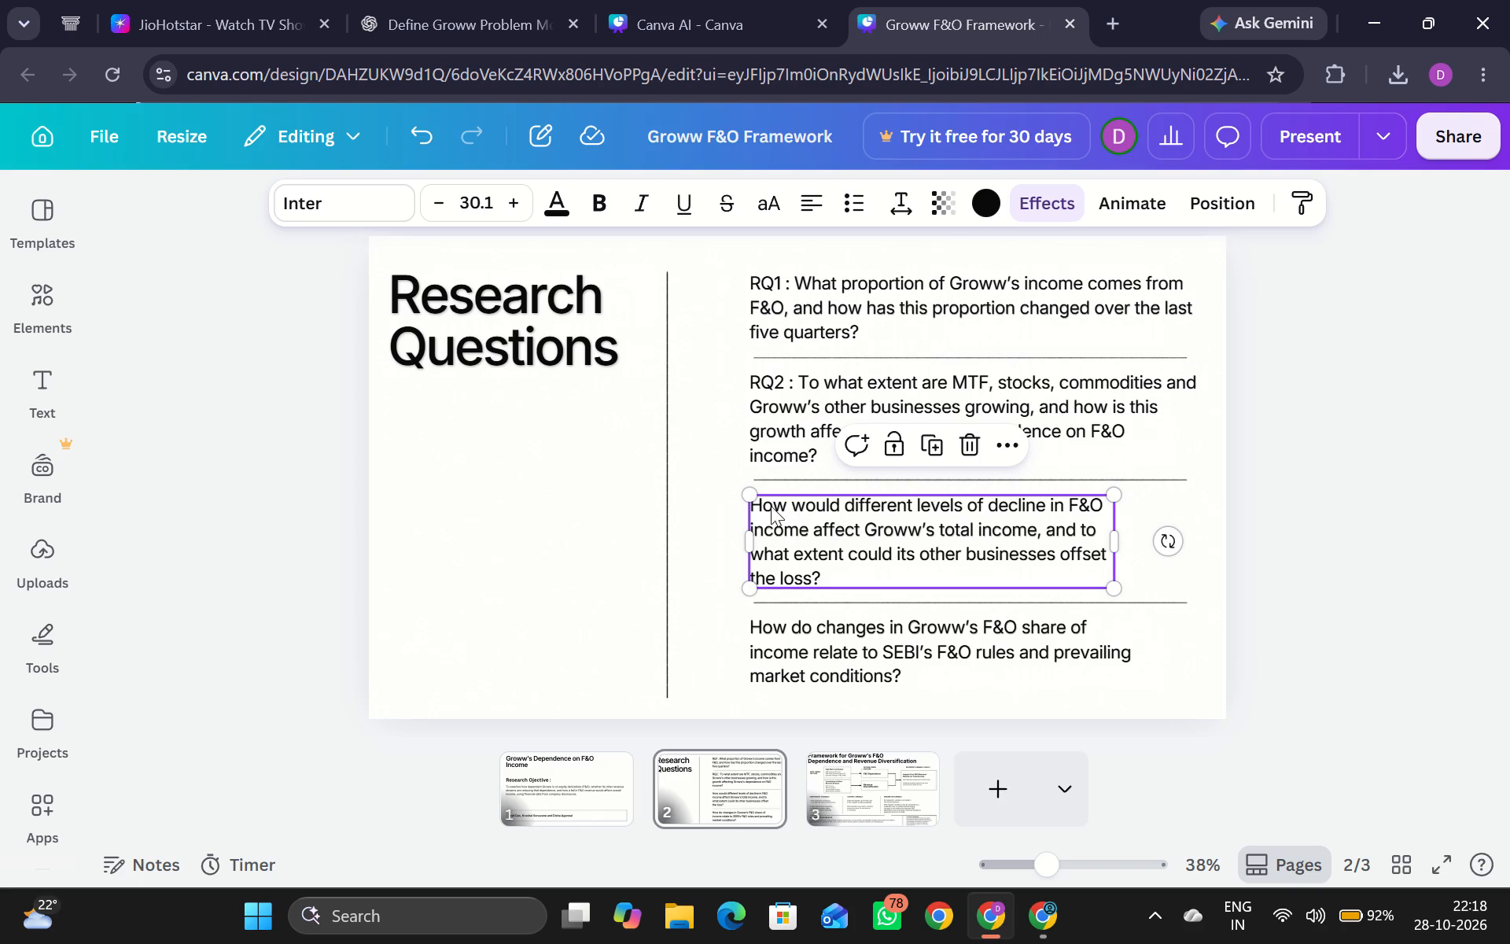
left_click_drag(1117, 544, 1188, 551)
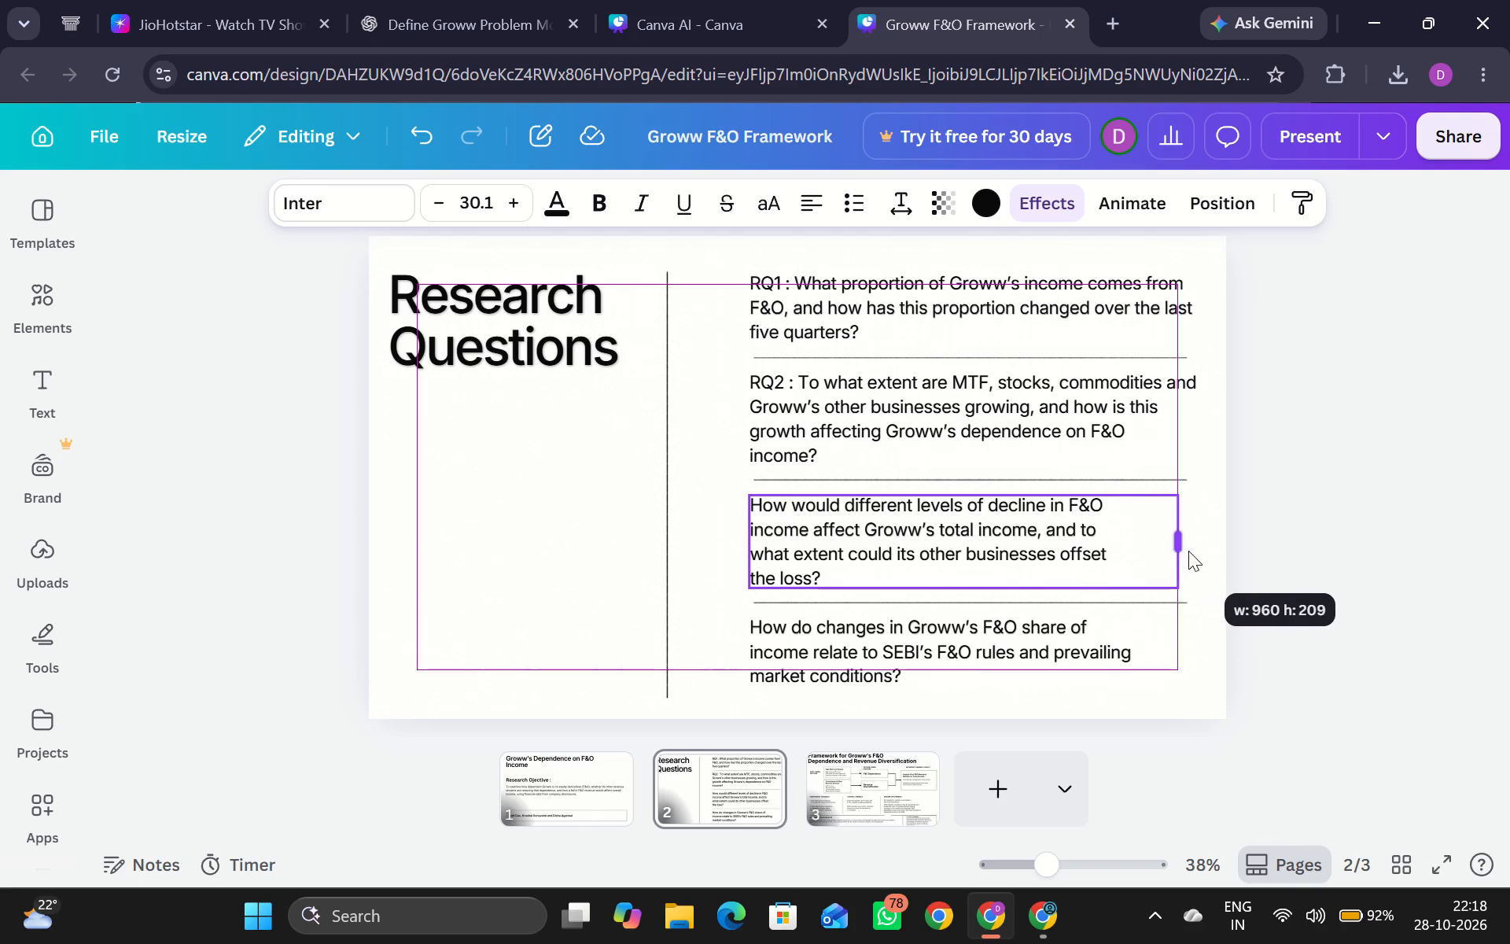
left_click_drag(1188, 551, 1186, 553)
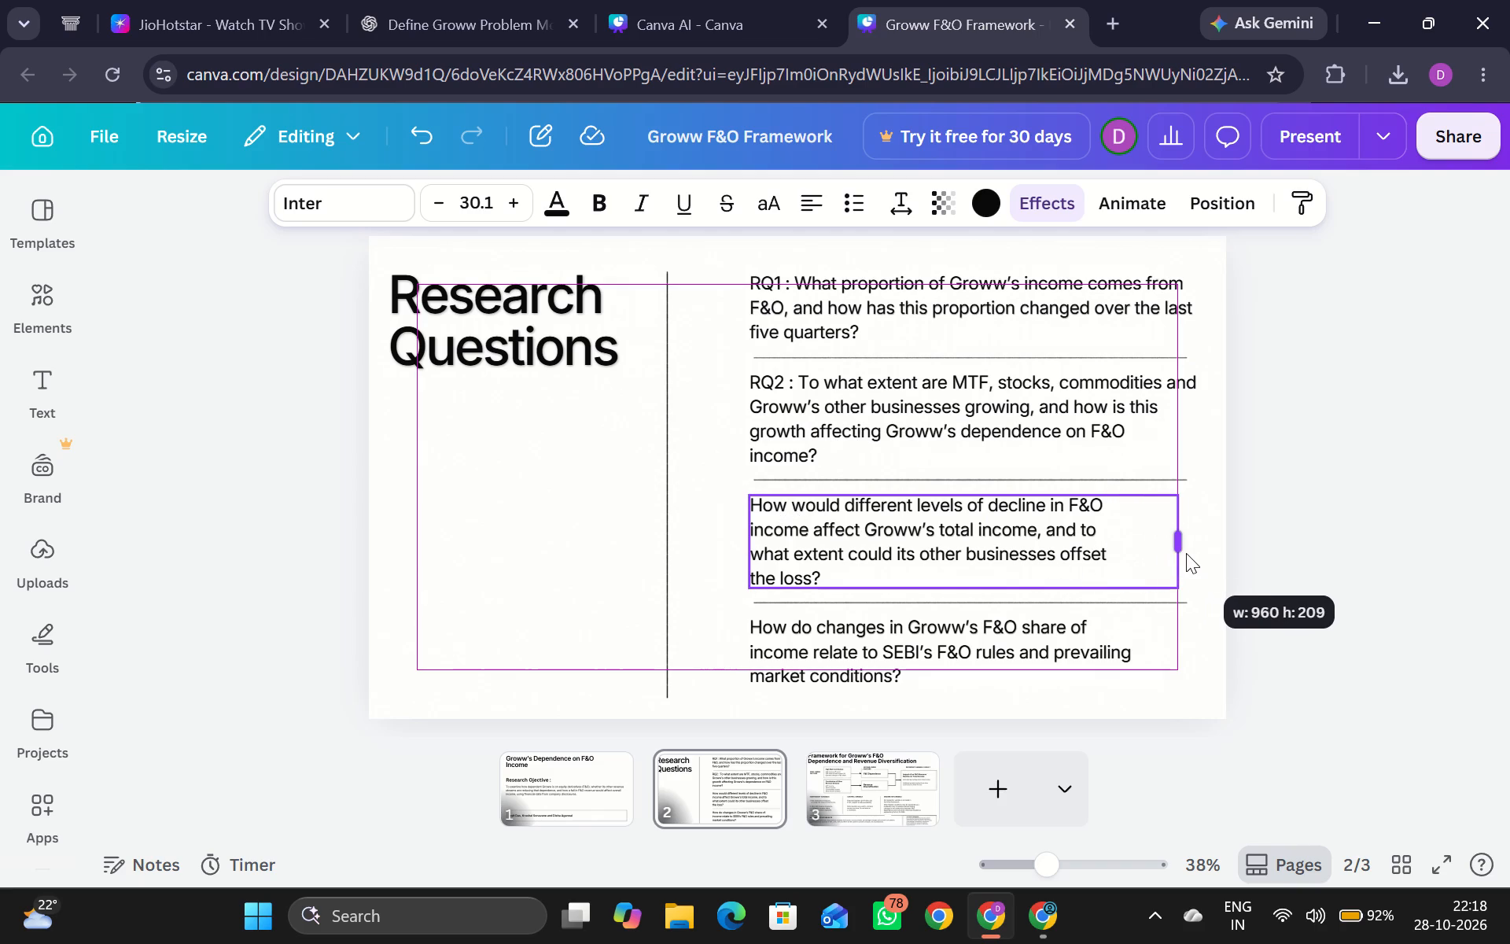
left_click_drag(1186, 553, 1190, 553)
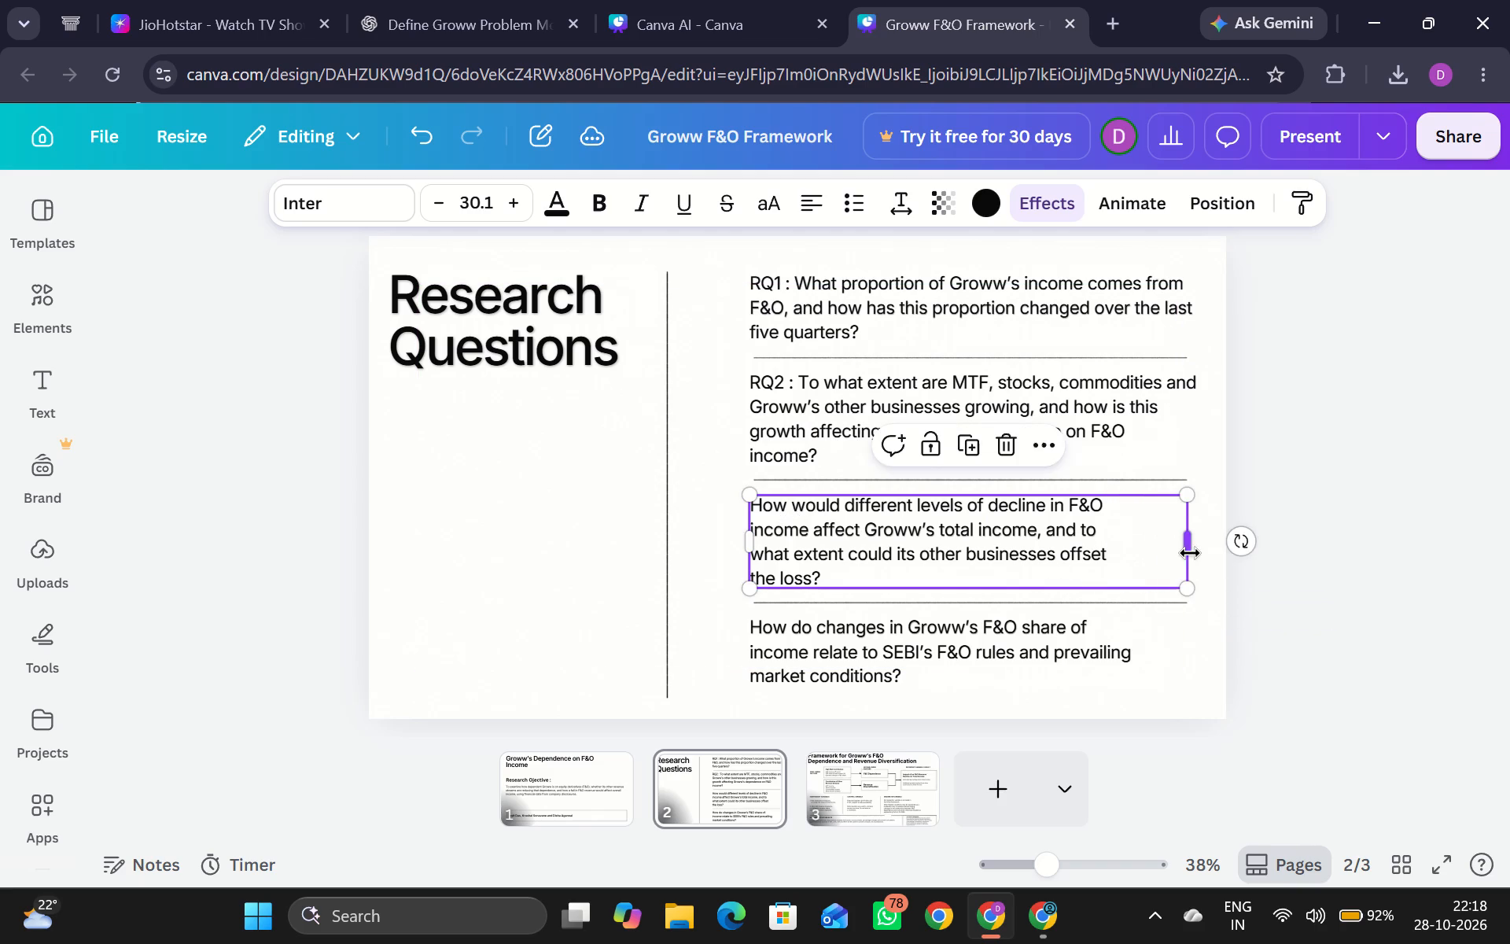
Narrow the RQ2 and RQ1 text boxes to about 980 wide, matching the third question's box.
left_click(1189, 411)
left_click(1199, 419)
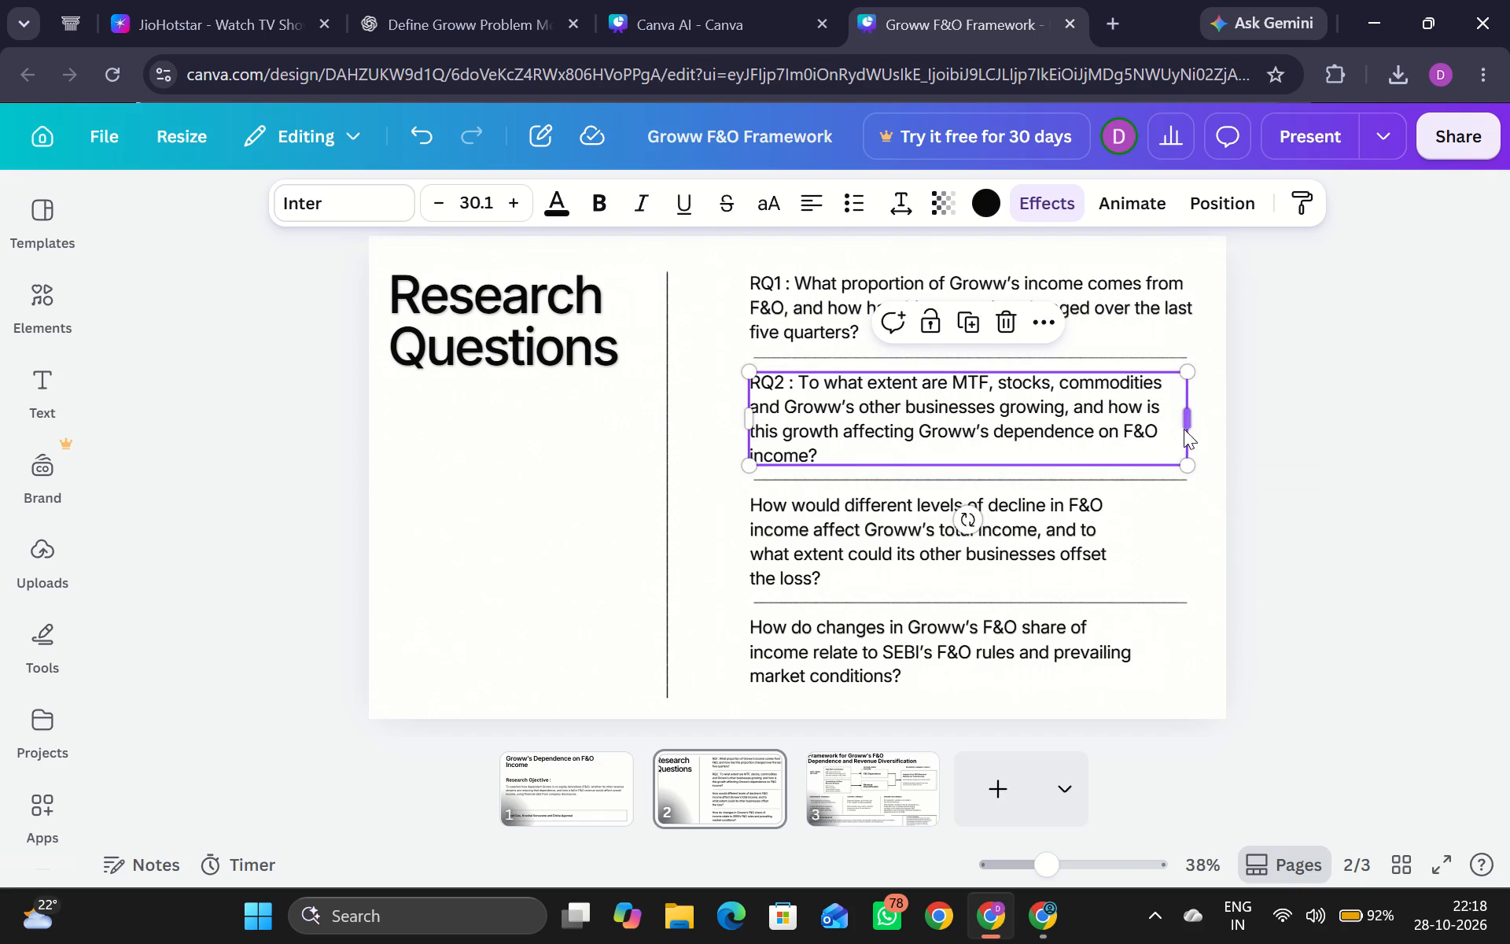
left_click(1097, 524)
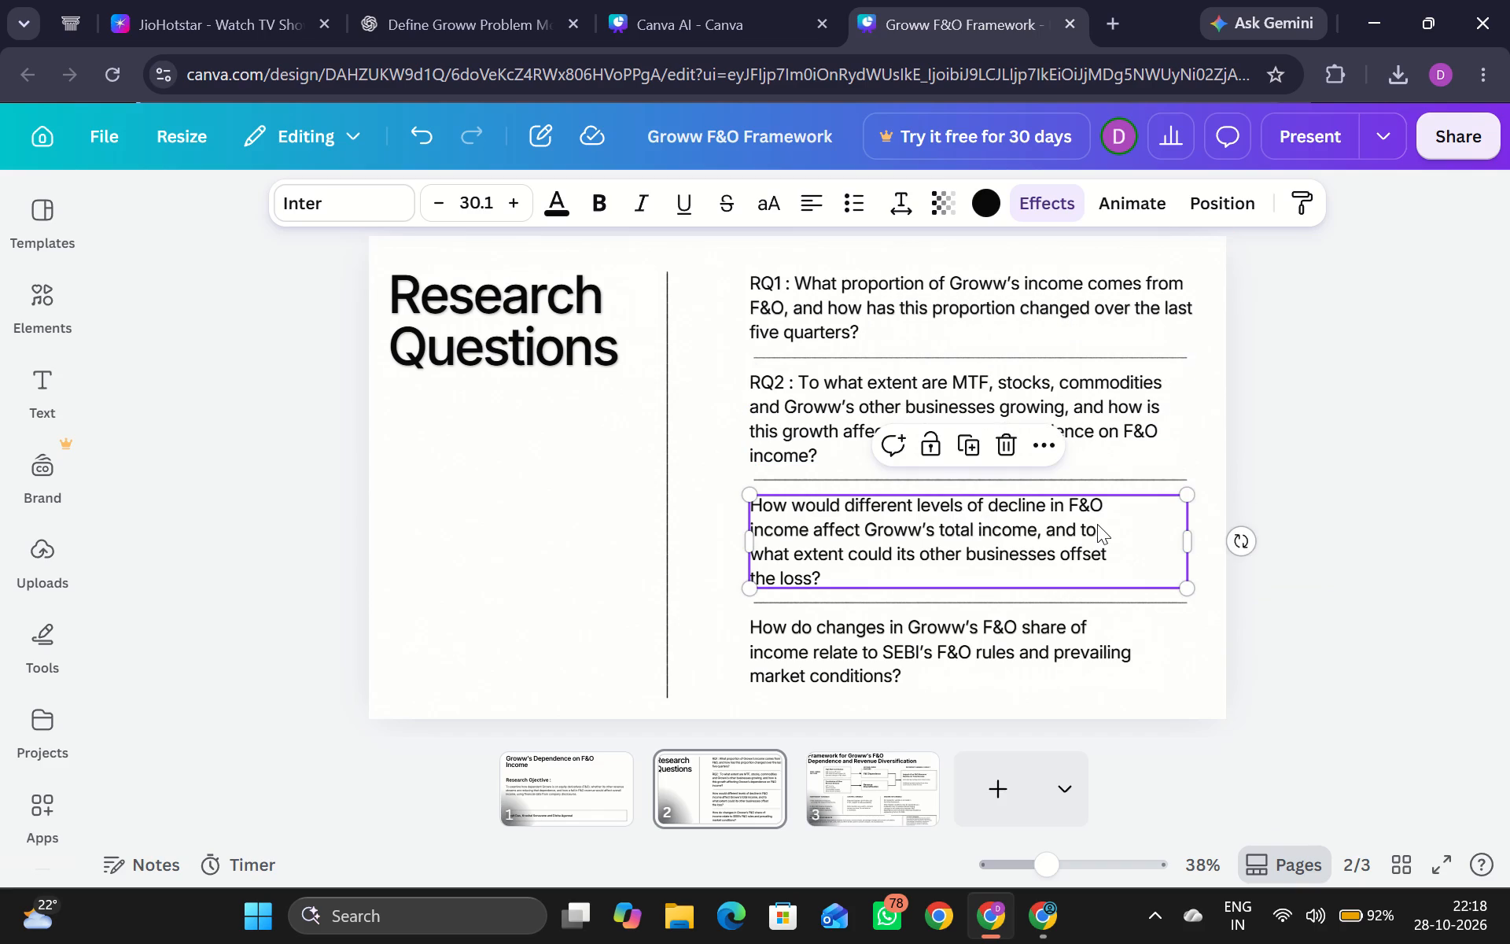
left_click(1159, 310)
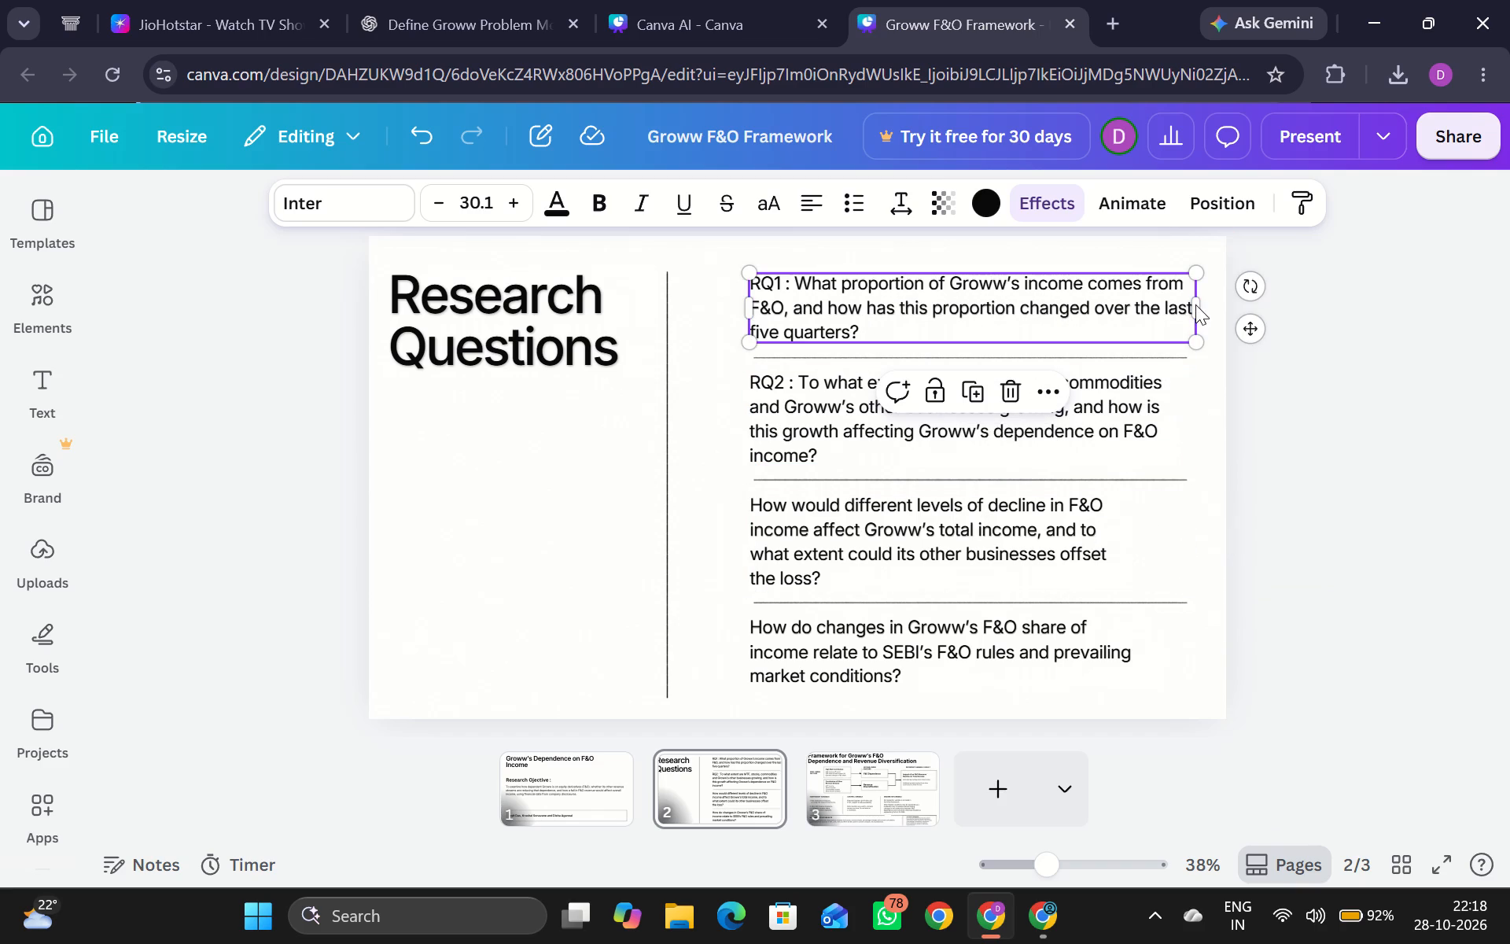
left_click(1199, 312)
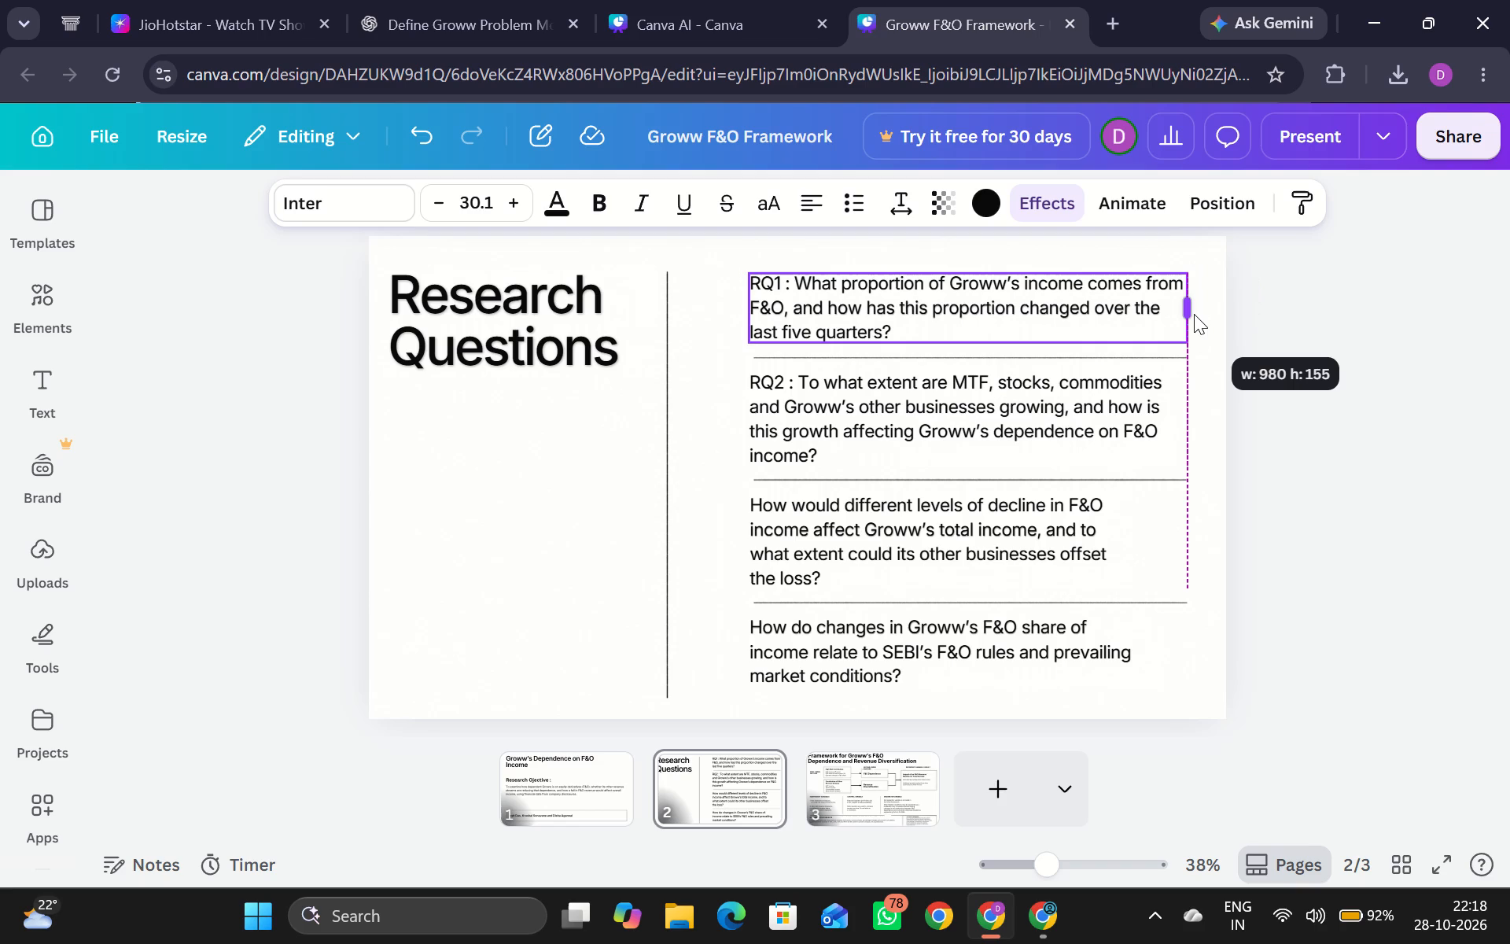
Add the prefix "RQ3: " before the third research question.
left_click(1059, 558)
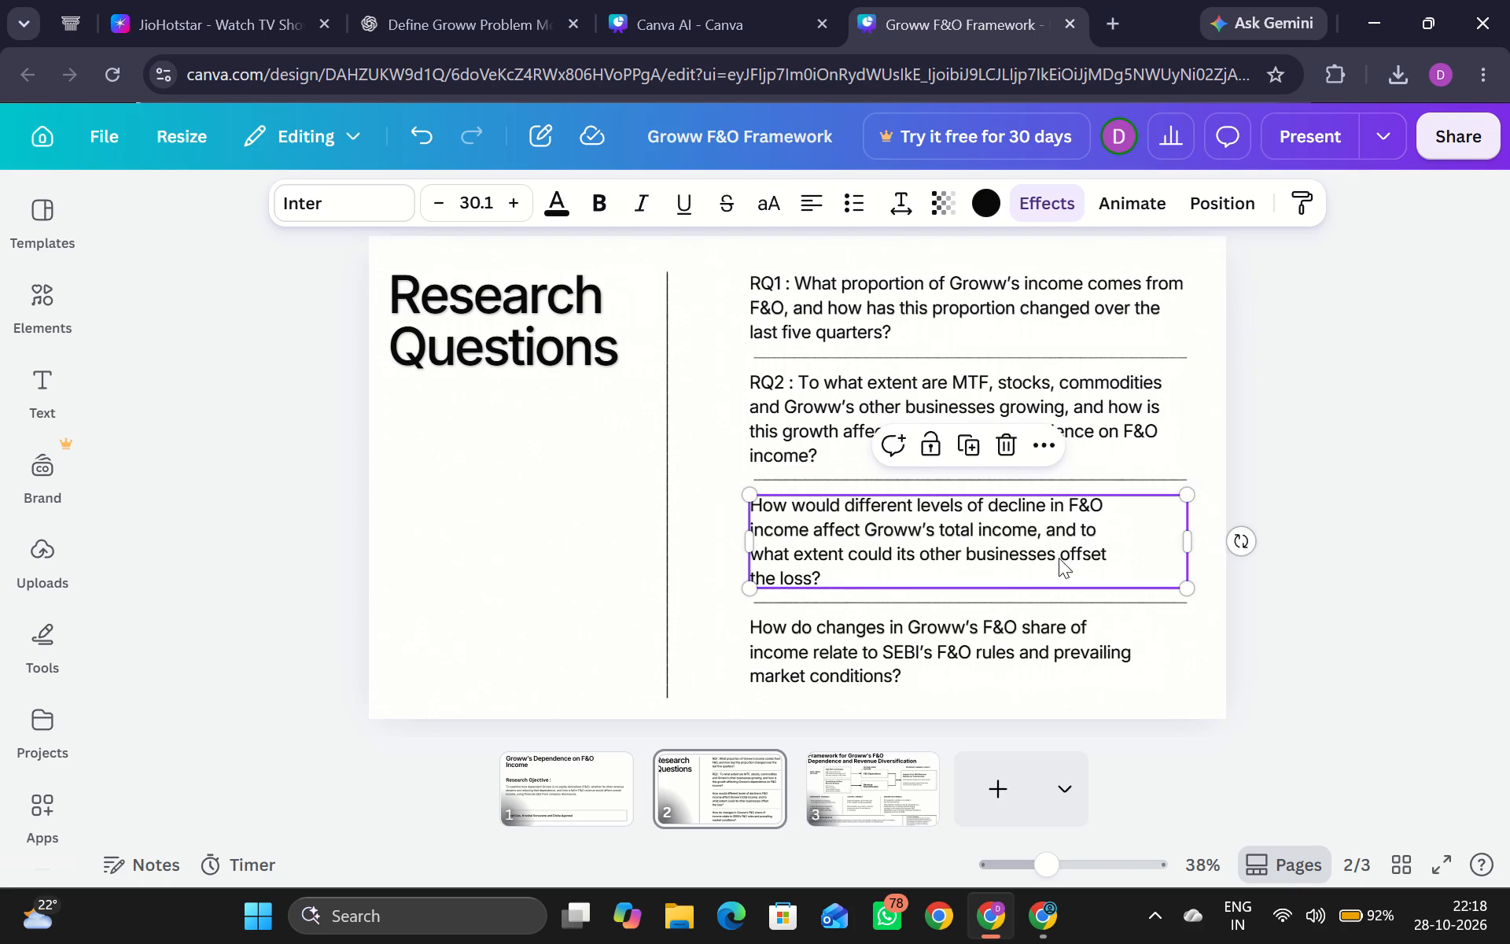
left_click(772, 503)
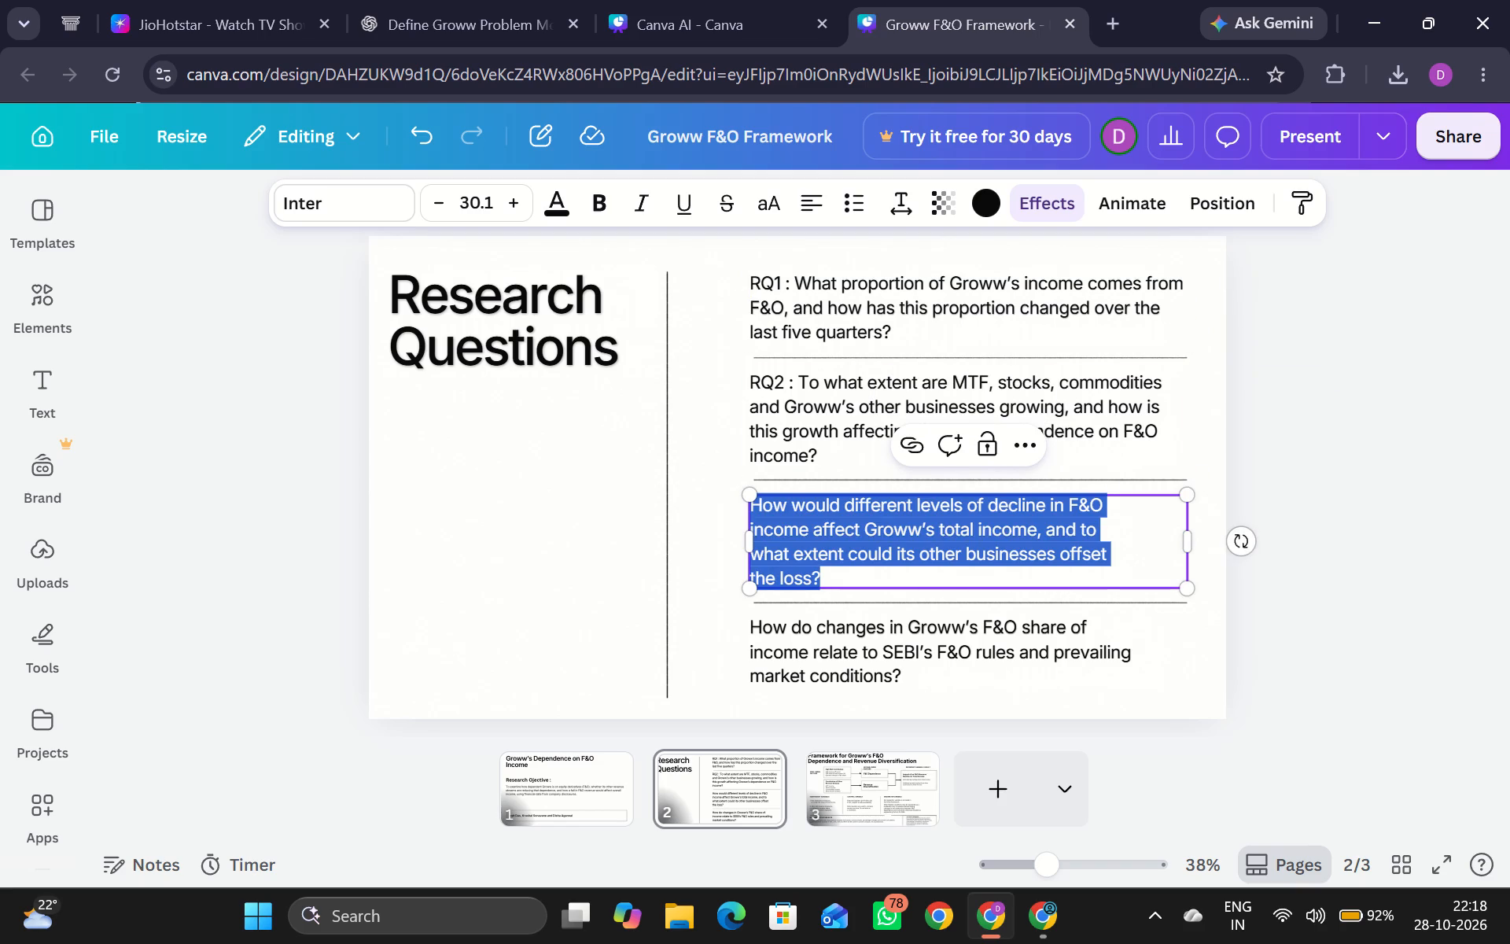
left_click(764, 505)
key("Left")
type("RQ")
key("3")
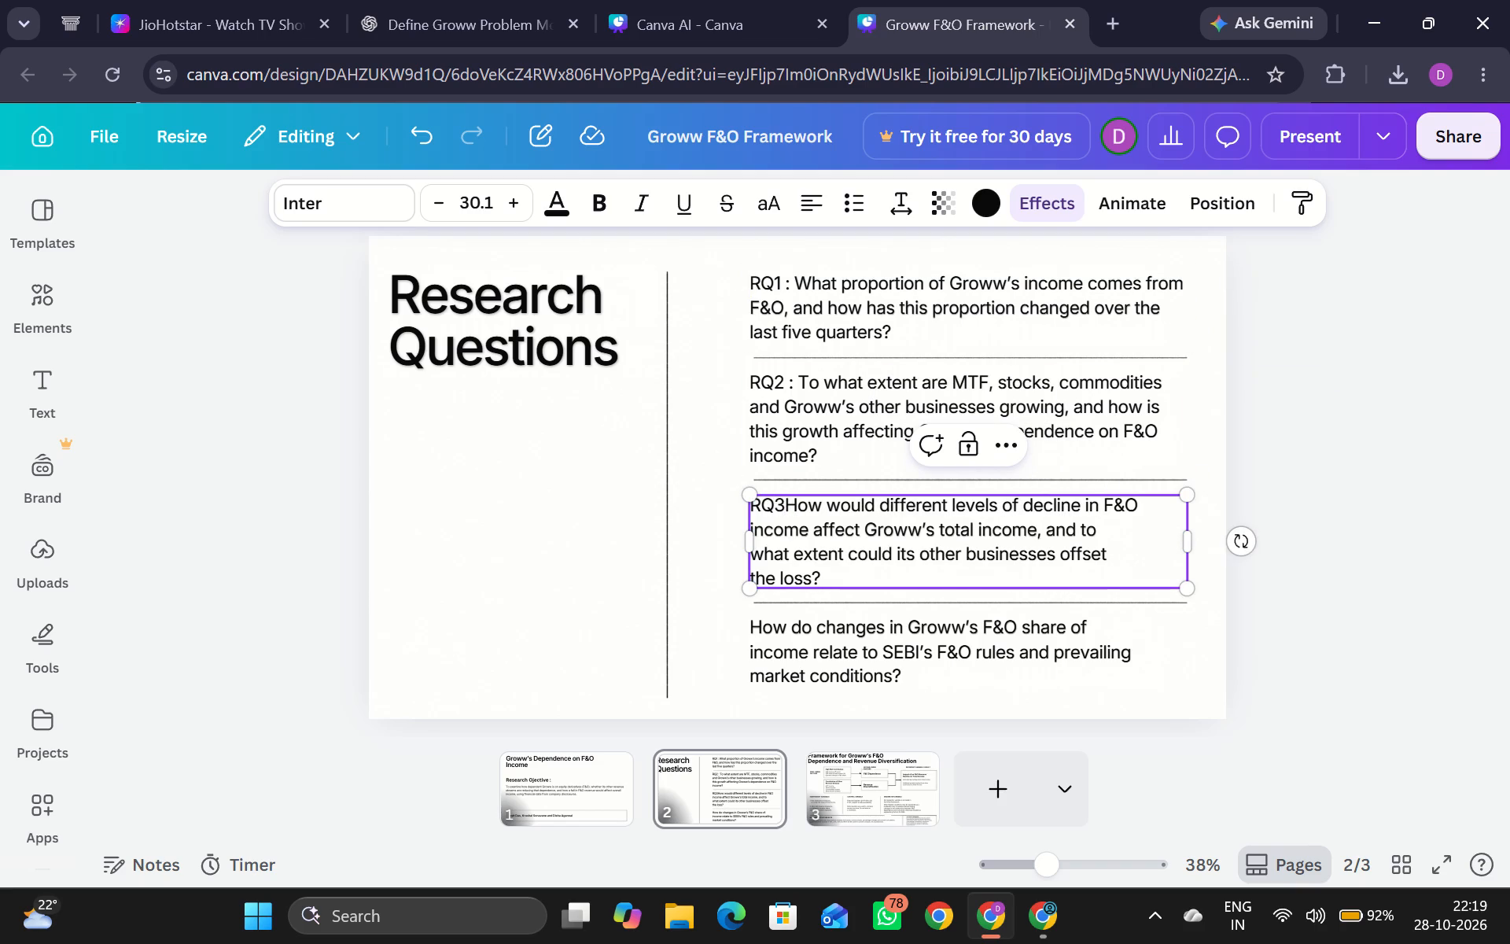
type(":")
key("space")
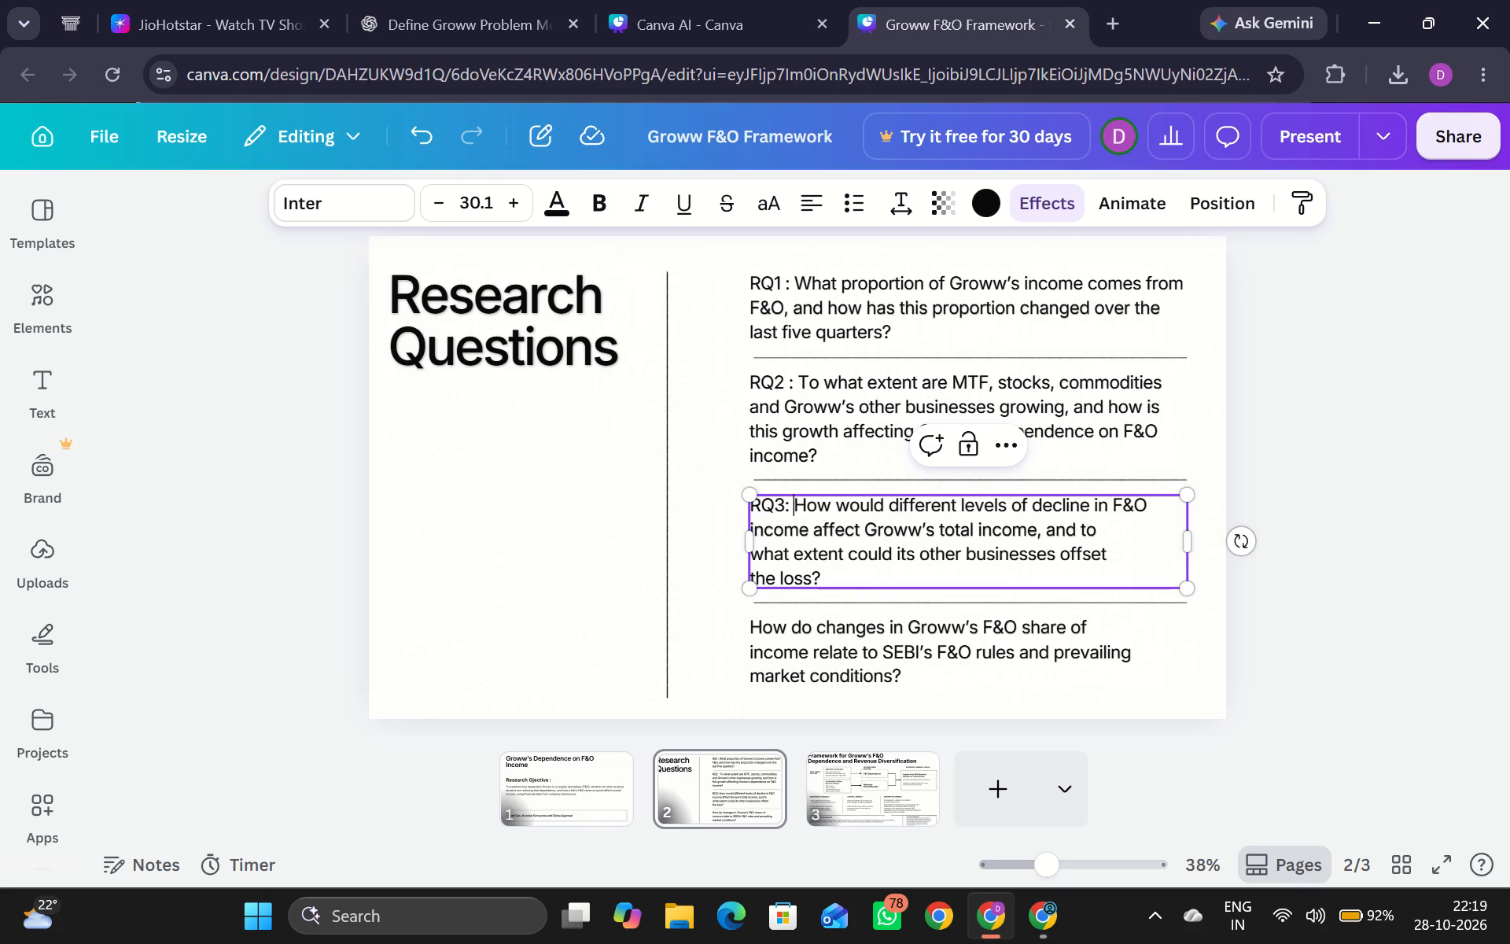
Replace the manual line breaks in the RQ3 text before "income affect", "what extent" and "the loss?" with spaces.
left_click(757, 526)
key("Left")
key("BackSpace")
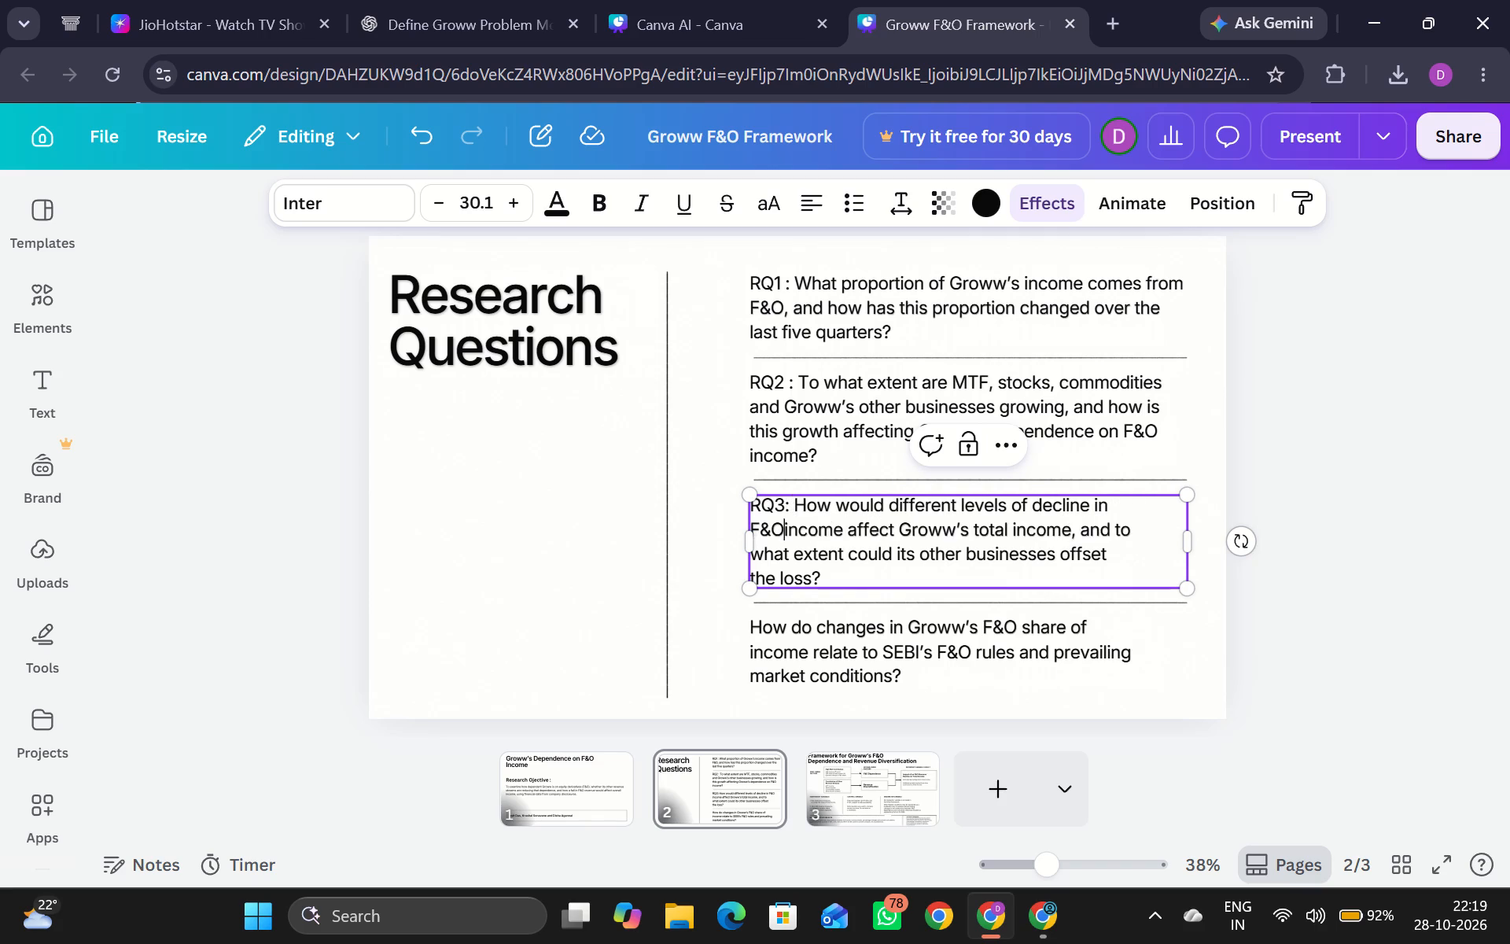
key("space")
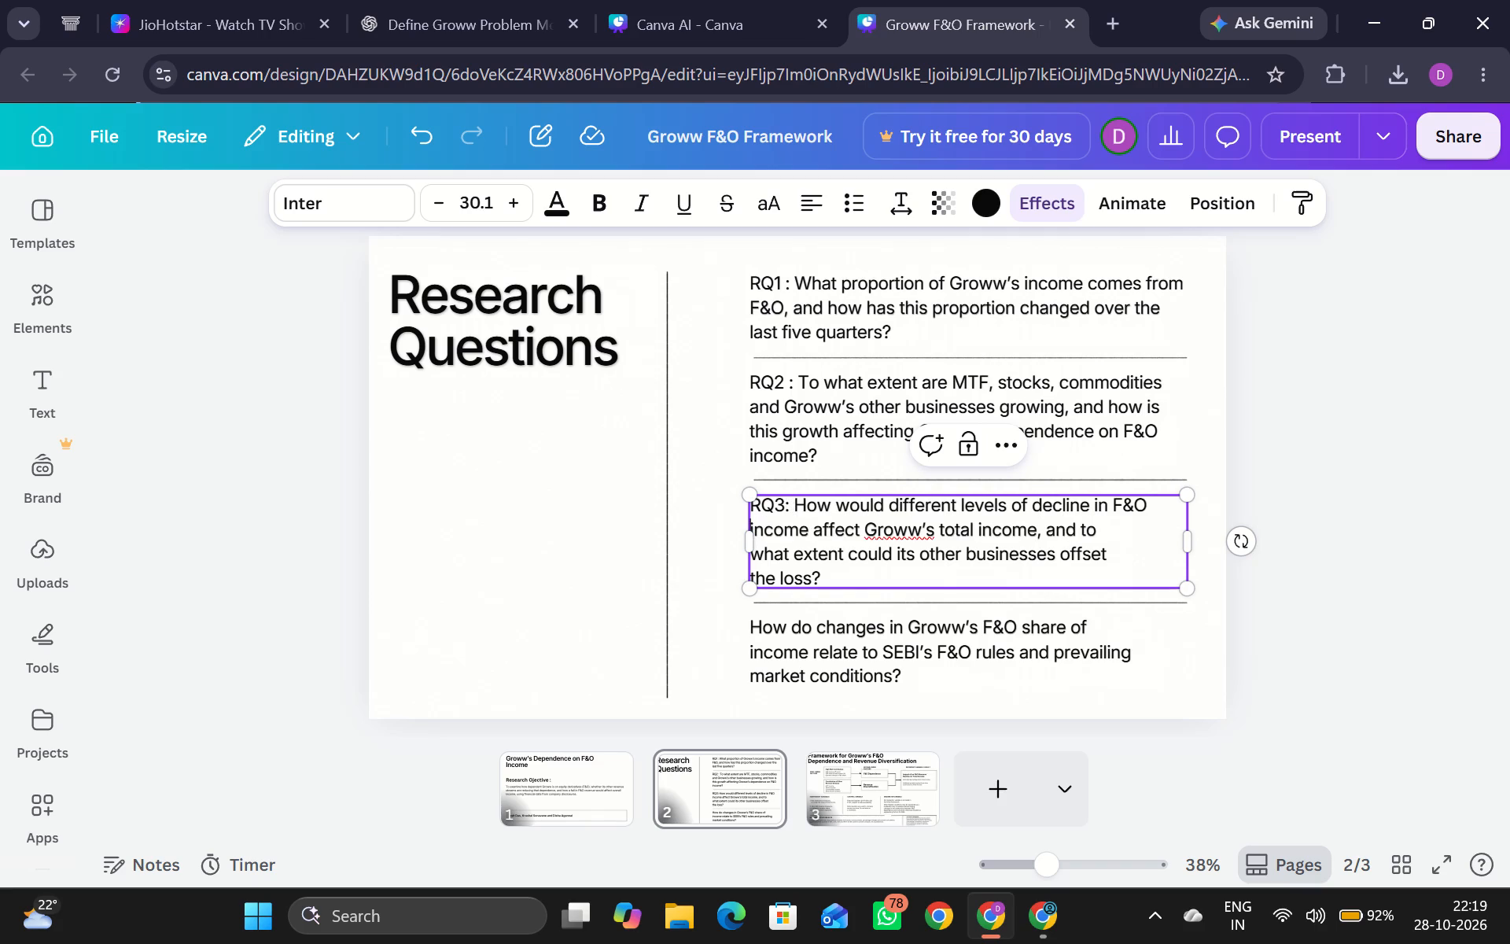
left_click(755, 552)
key("BackSpace")
key("space")
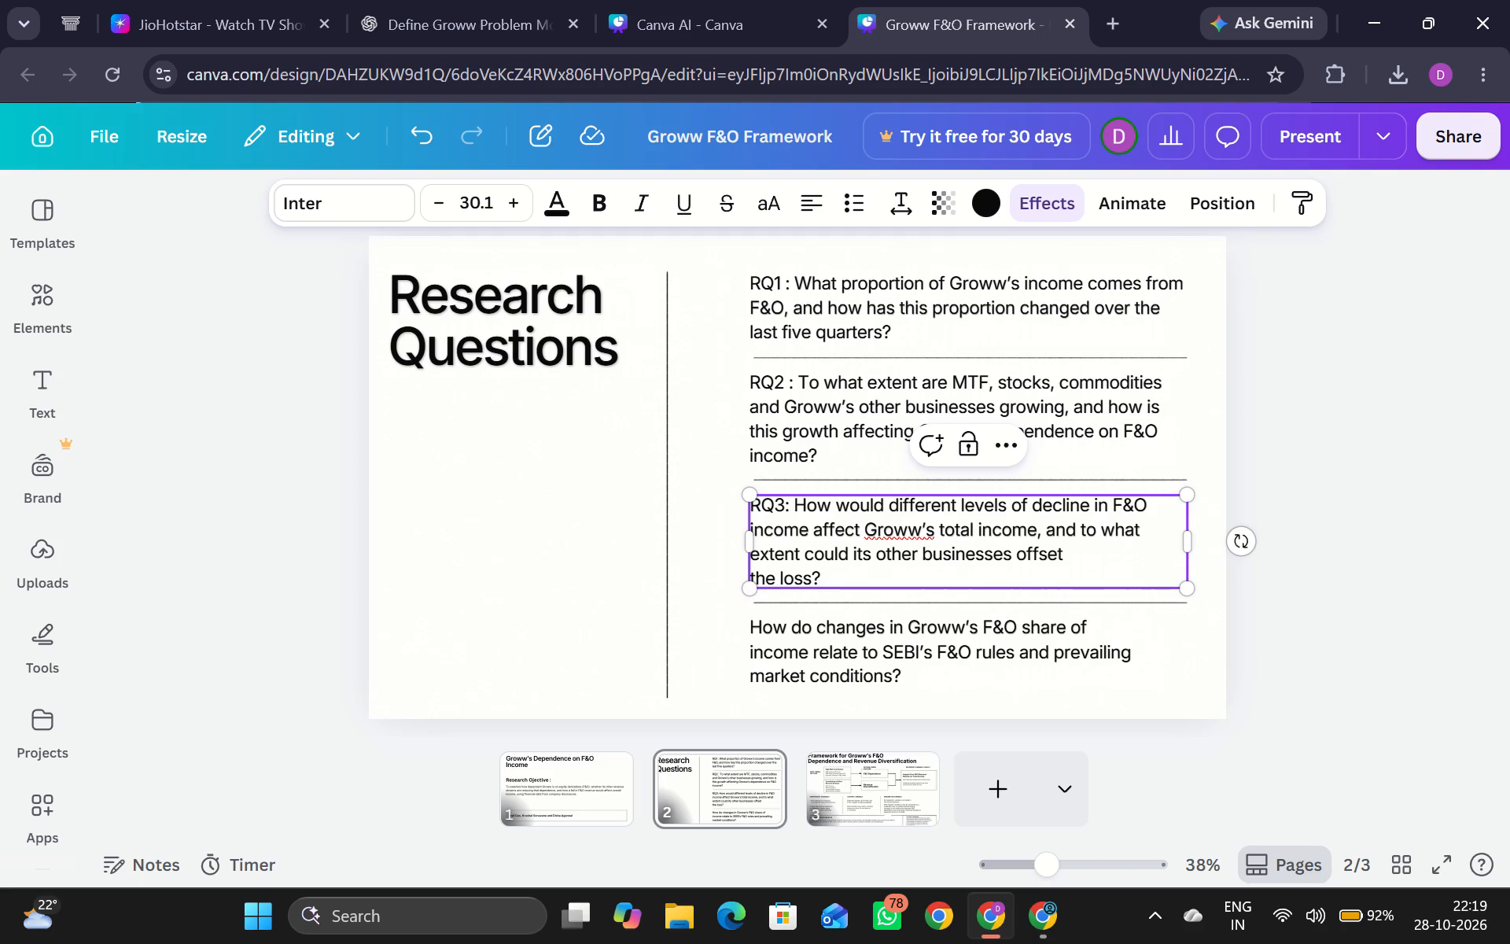
left_click(761, 578)
key("Left")
key("Left")
key("BackSpace")
key("space")
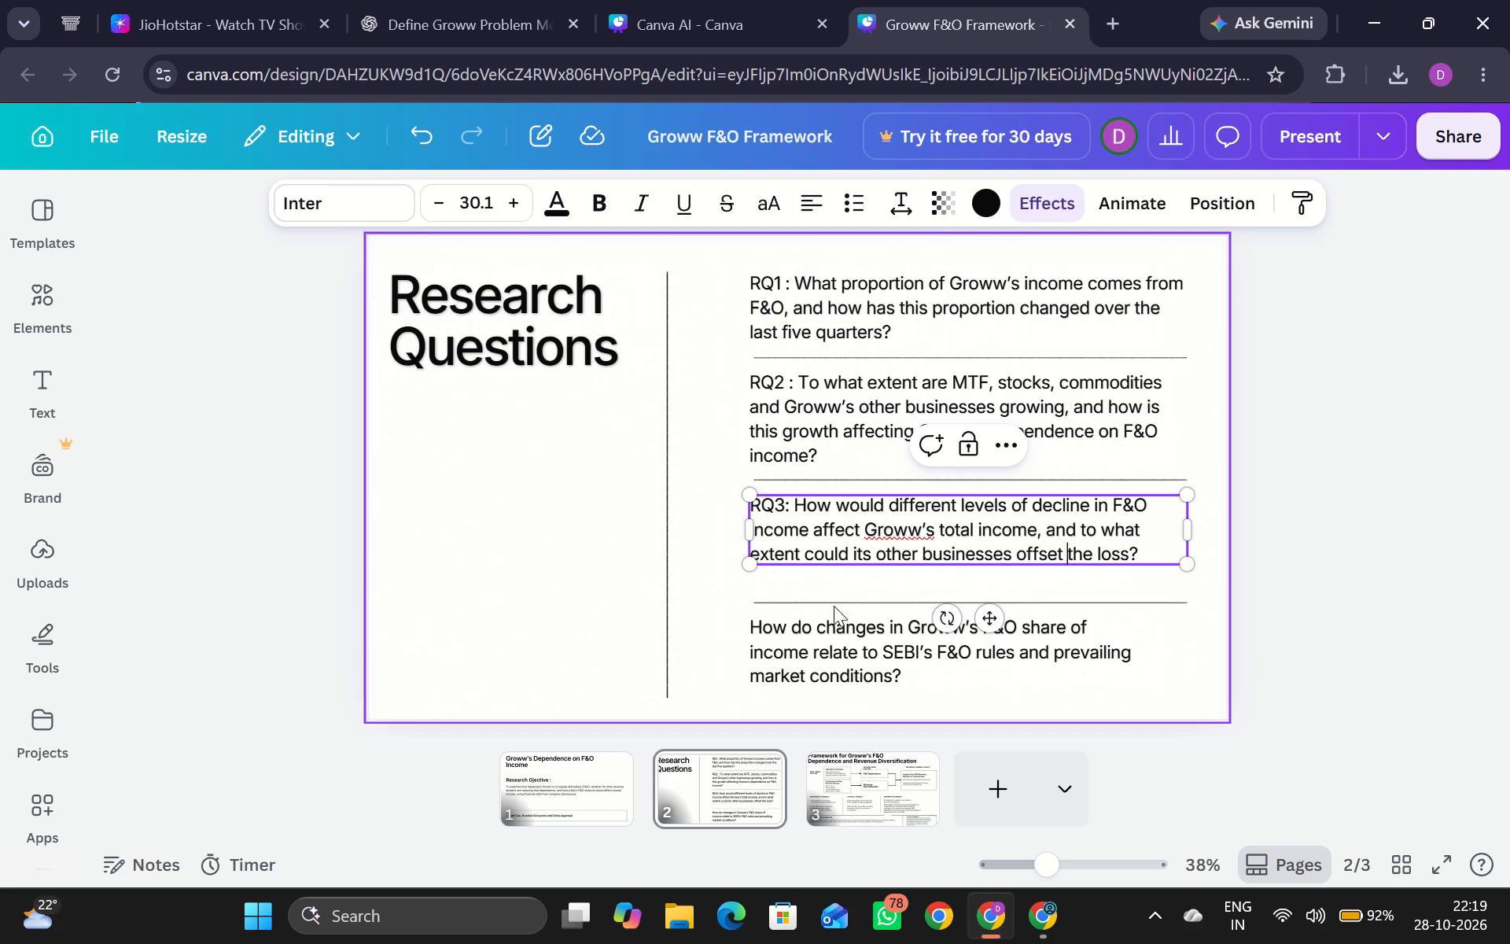
Move the divider below RQ3 up to a gap of 32, and the fourth question up to 32 below that divider.
left_click_drag(838, 603, 839, 581)
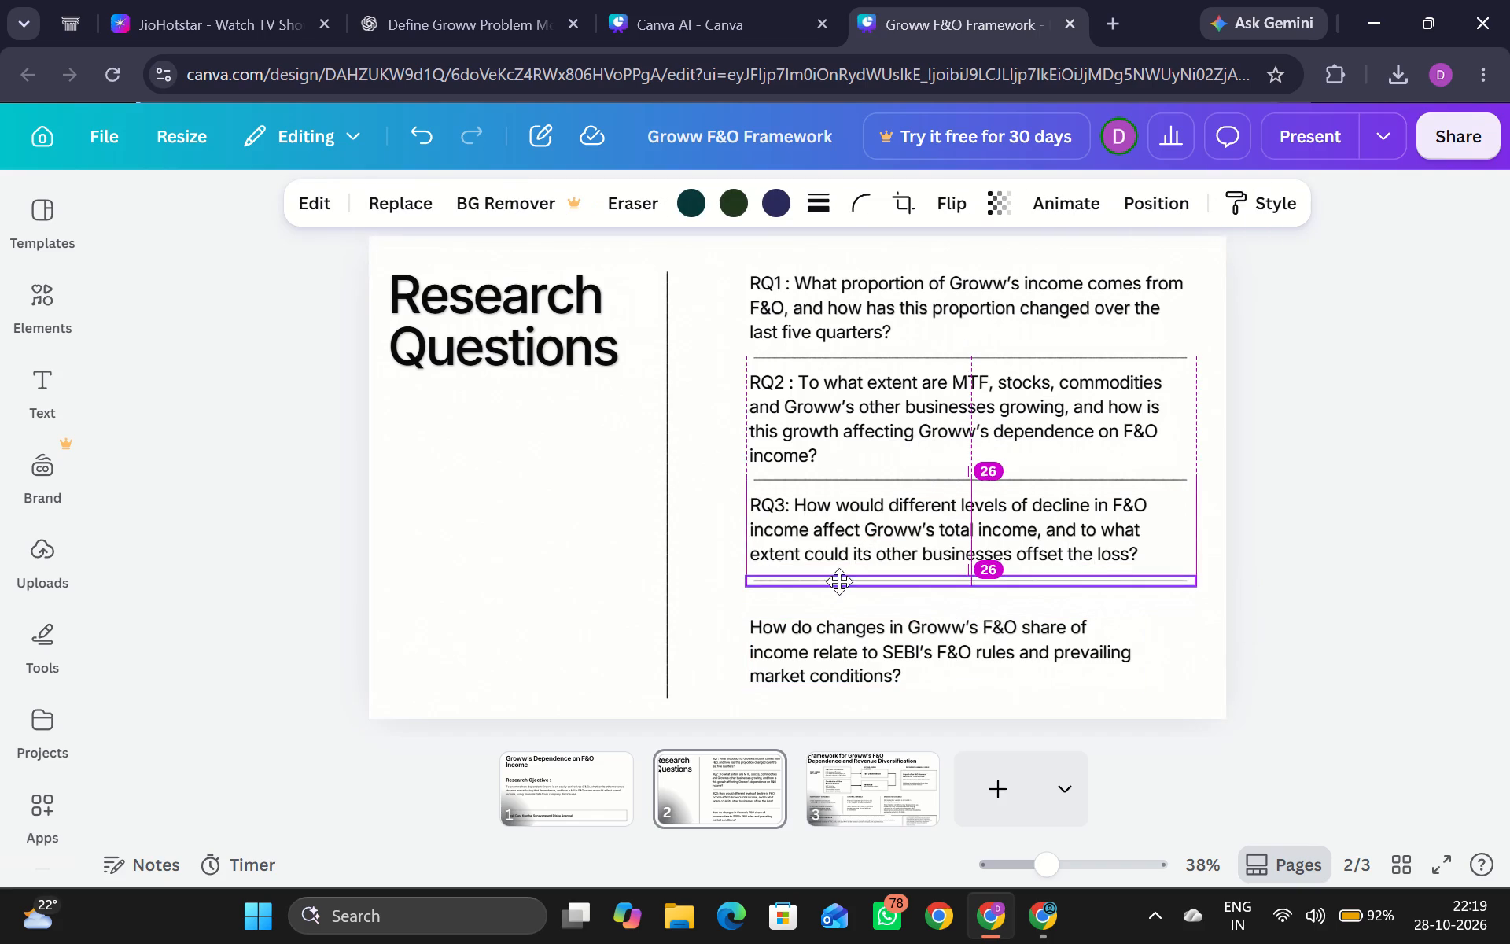
left_click_drag(839, 581, 844, 583)
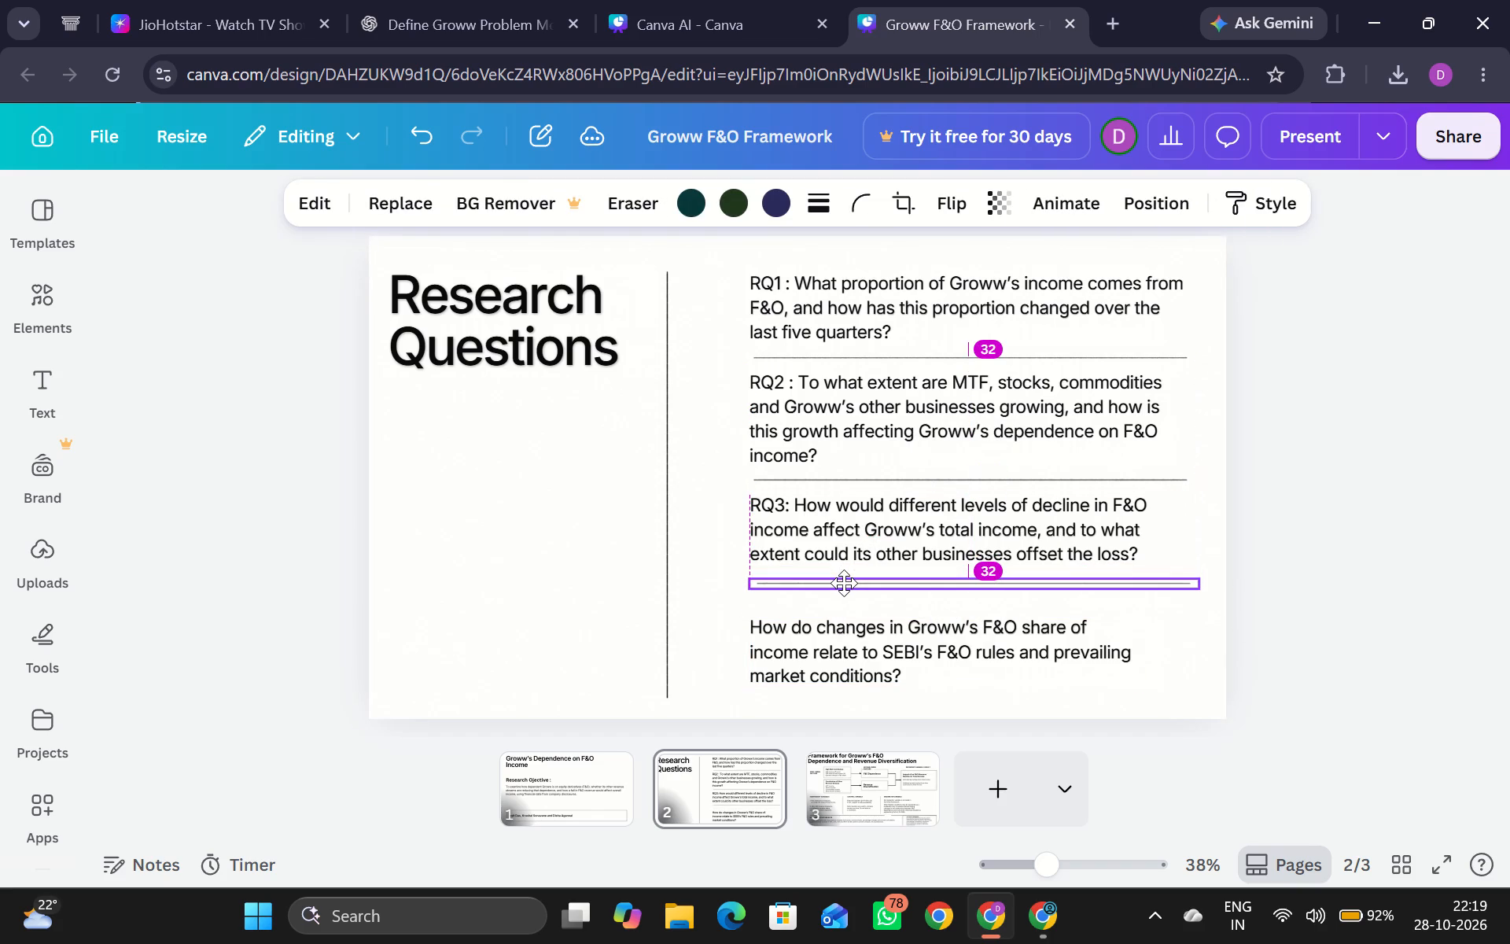
left_click_drag(844, 583, 840, 584)
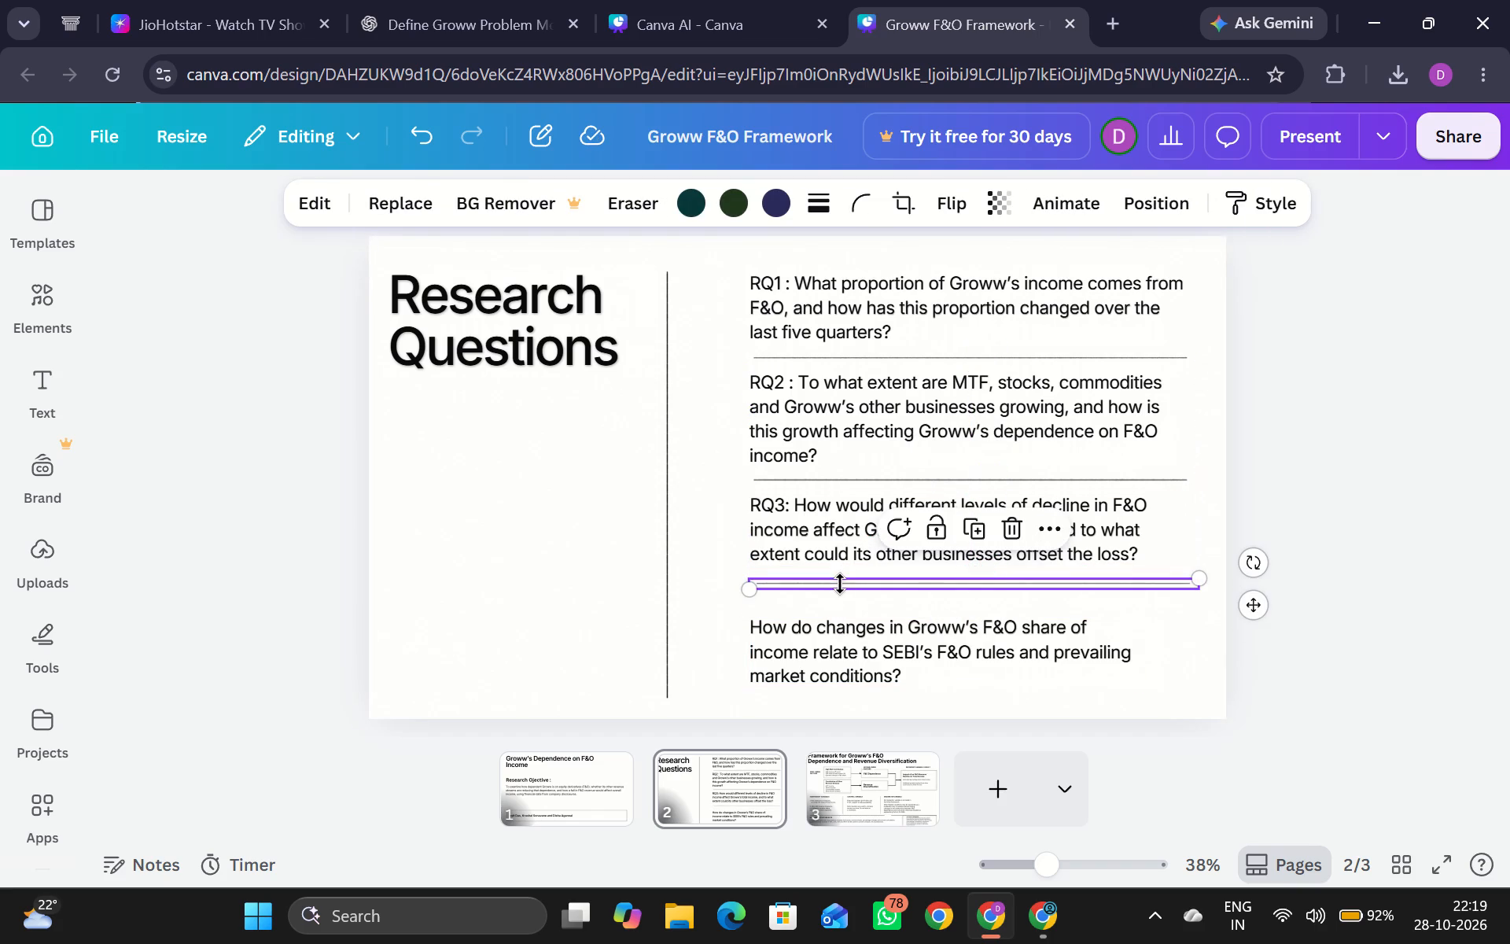
left_click_drag(840, 629, 842, 617)
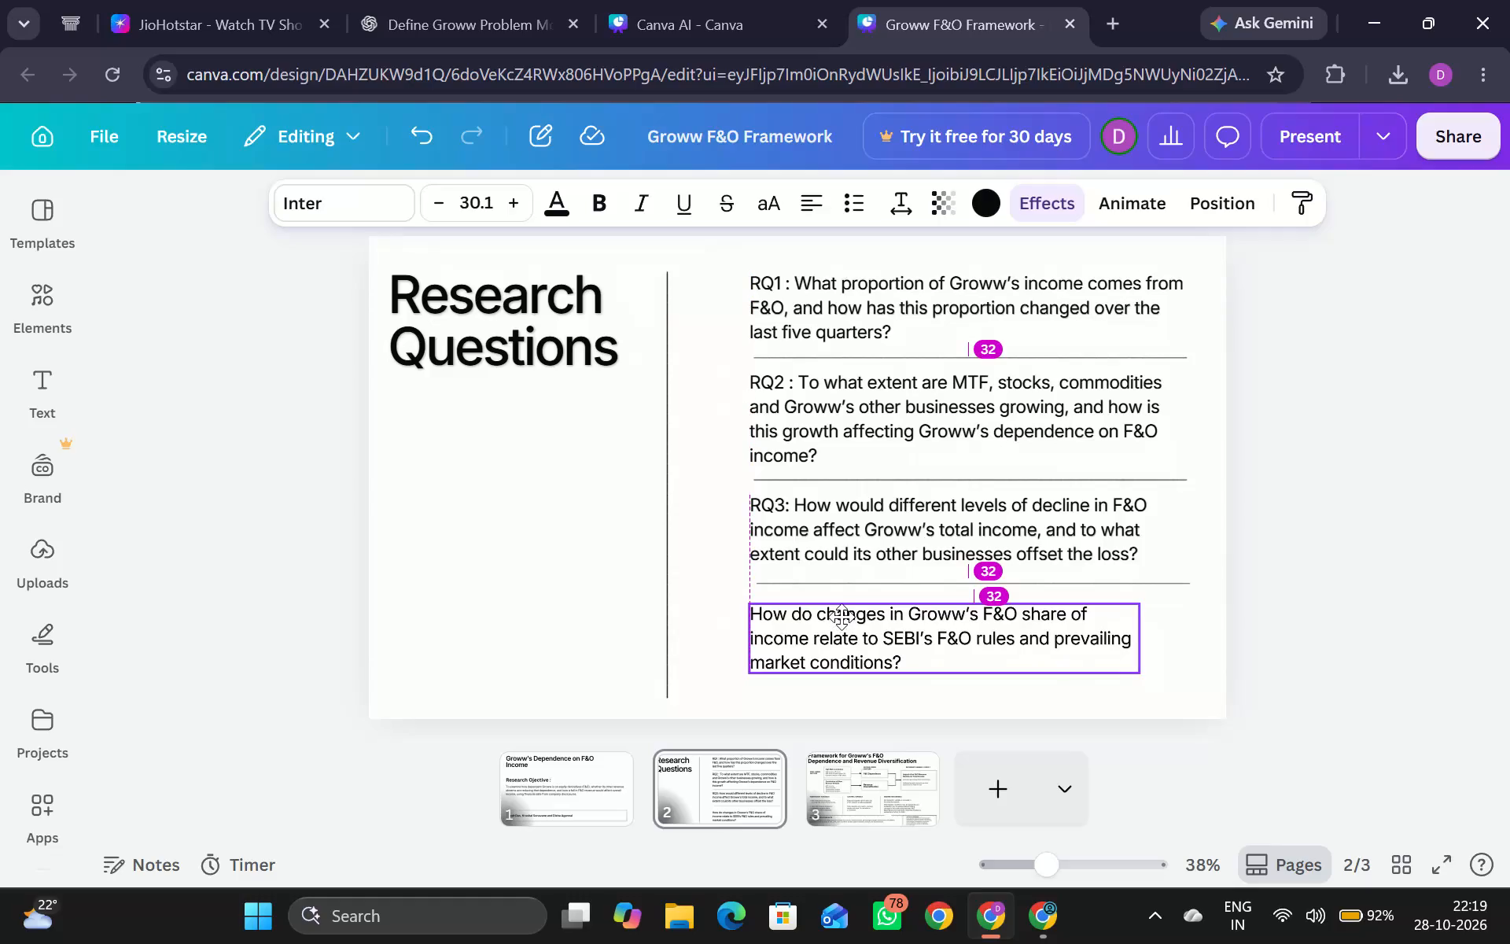
left_click_drag(842, 617, 845, 617)
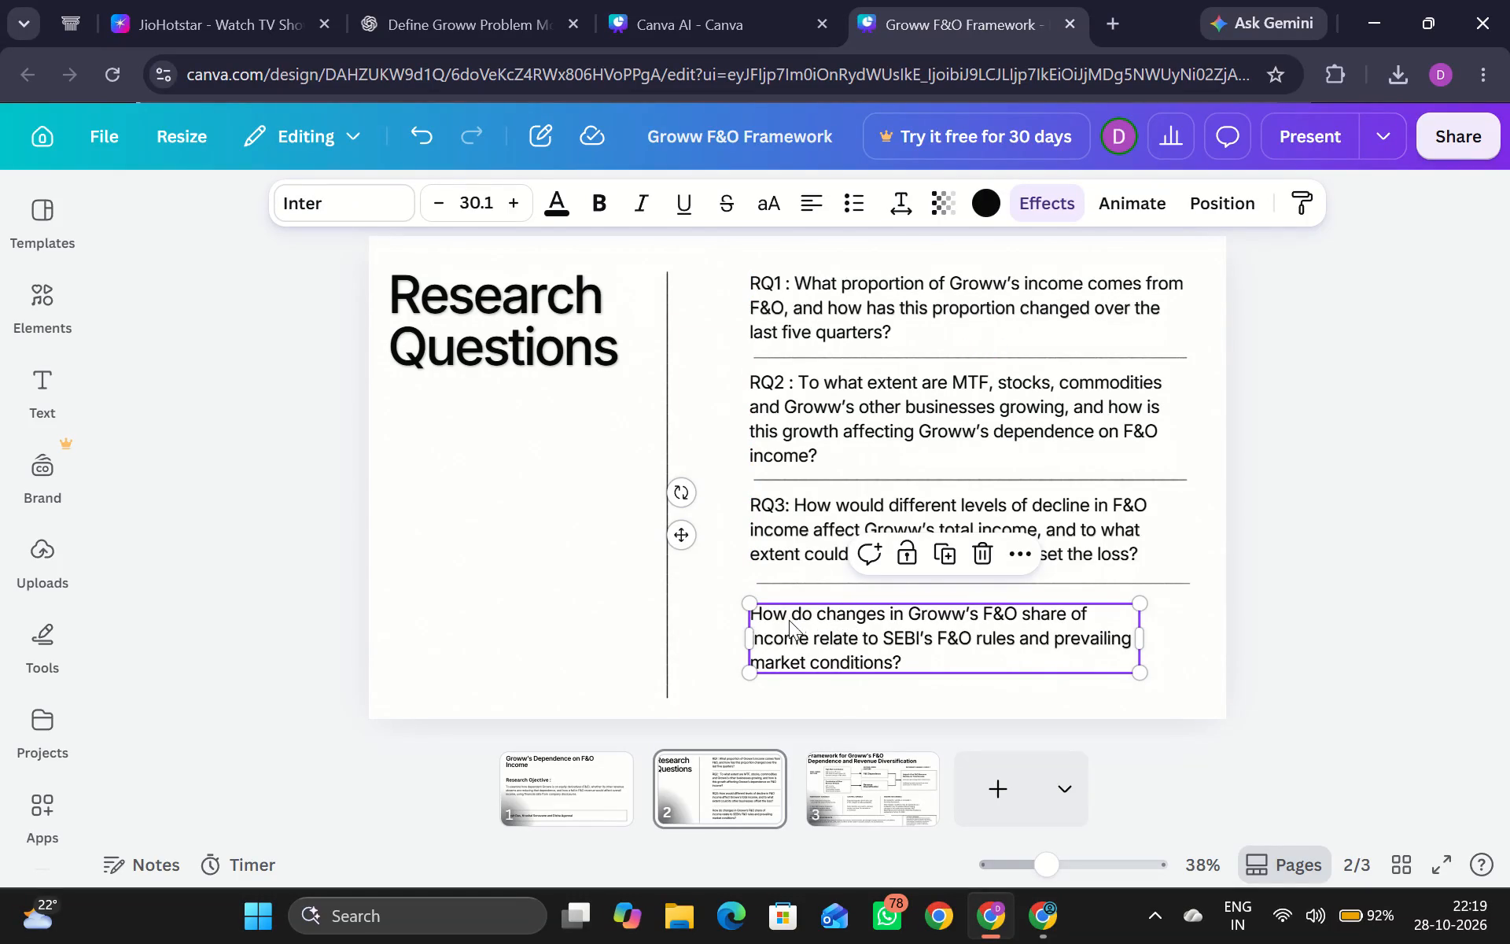
Add the prefix "RQ4: " before the fourth research question.
left_click(778, 618)
left_click(778, 618)
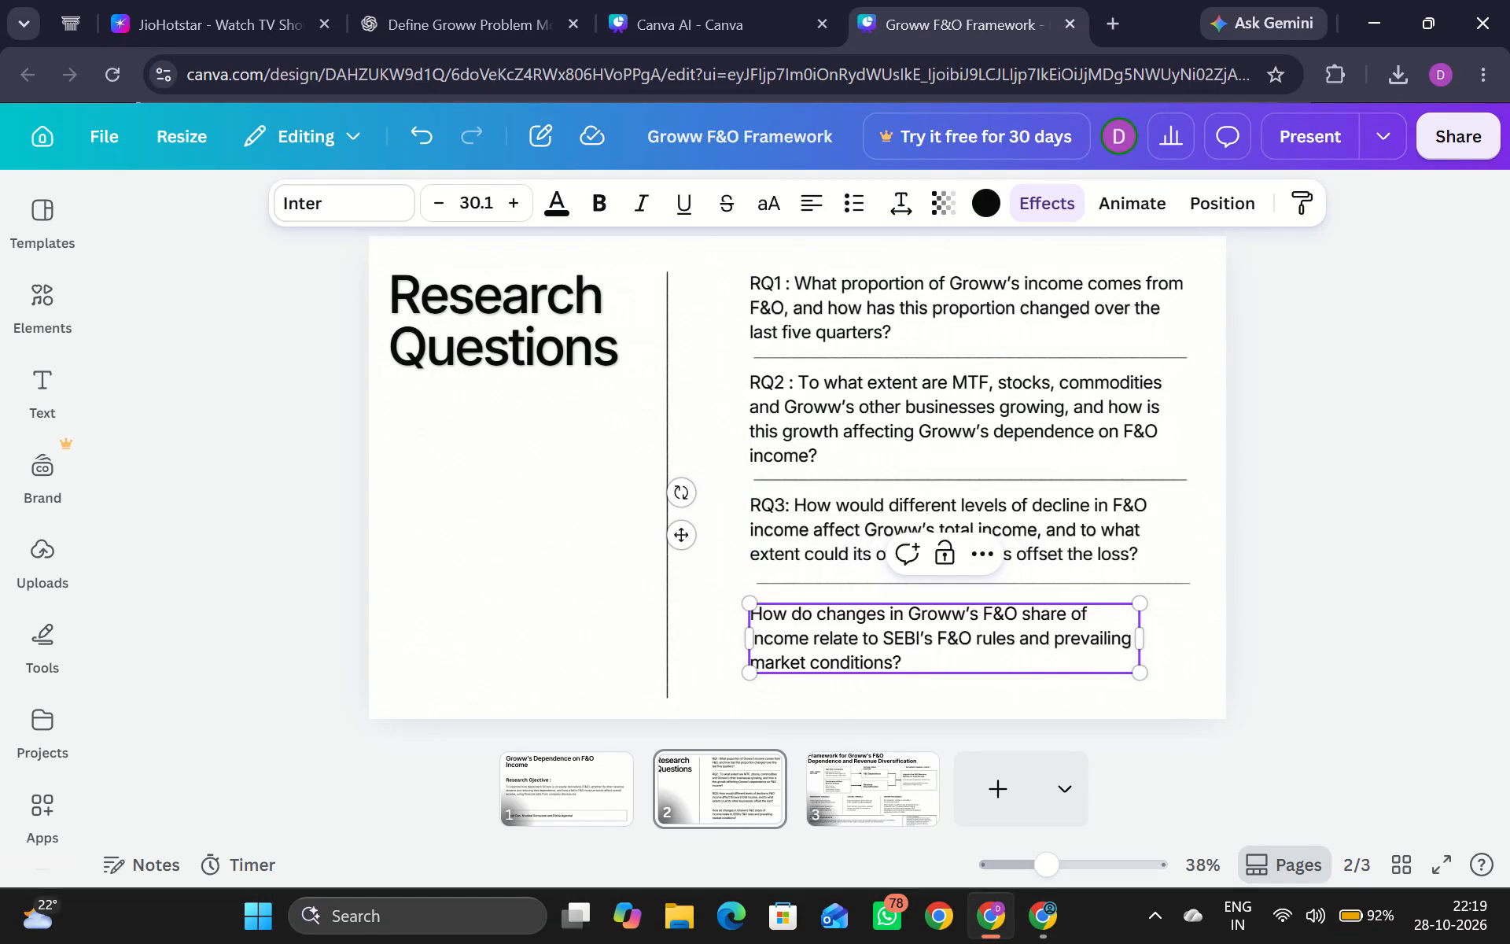
key("Left")
key("Left")
type("RQ4")
key("space")
type(":")
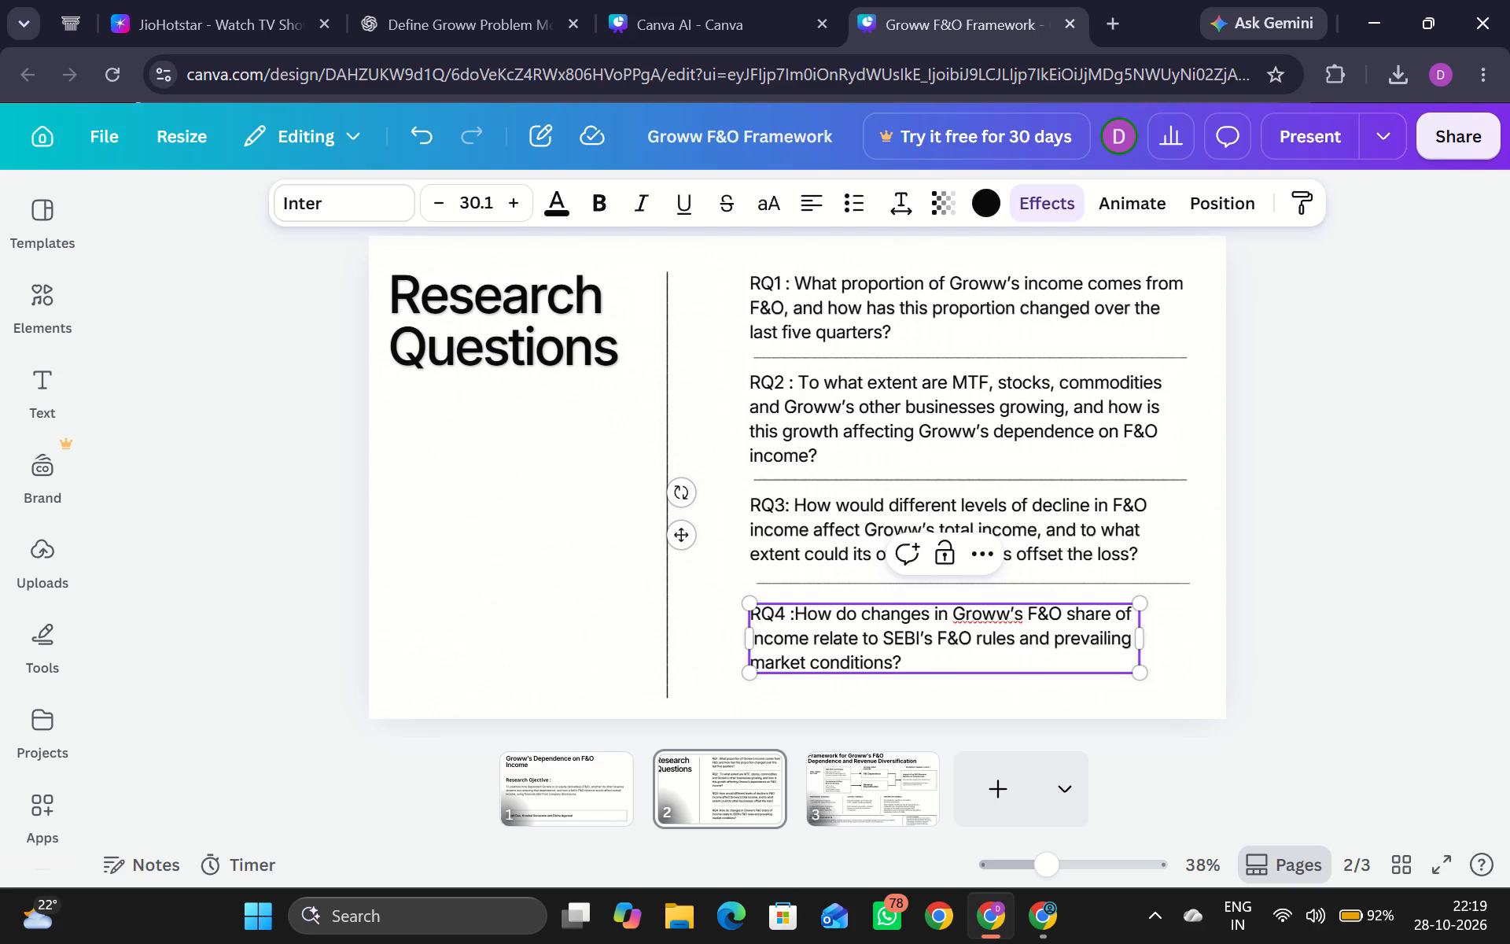
key("space")
key("BackSpace")
key("BackSpace")
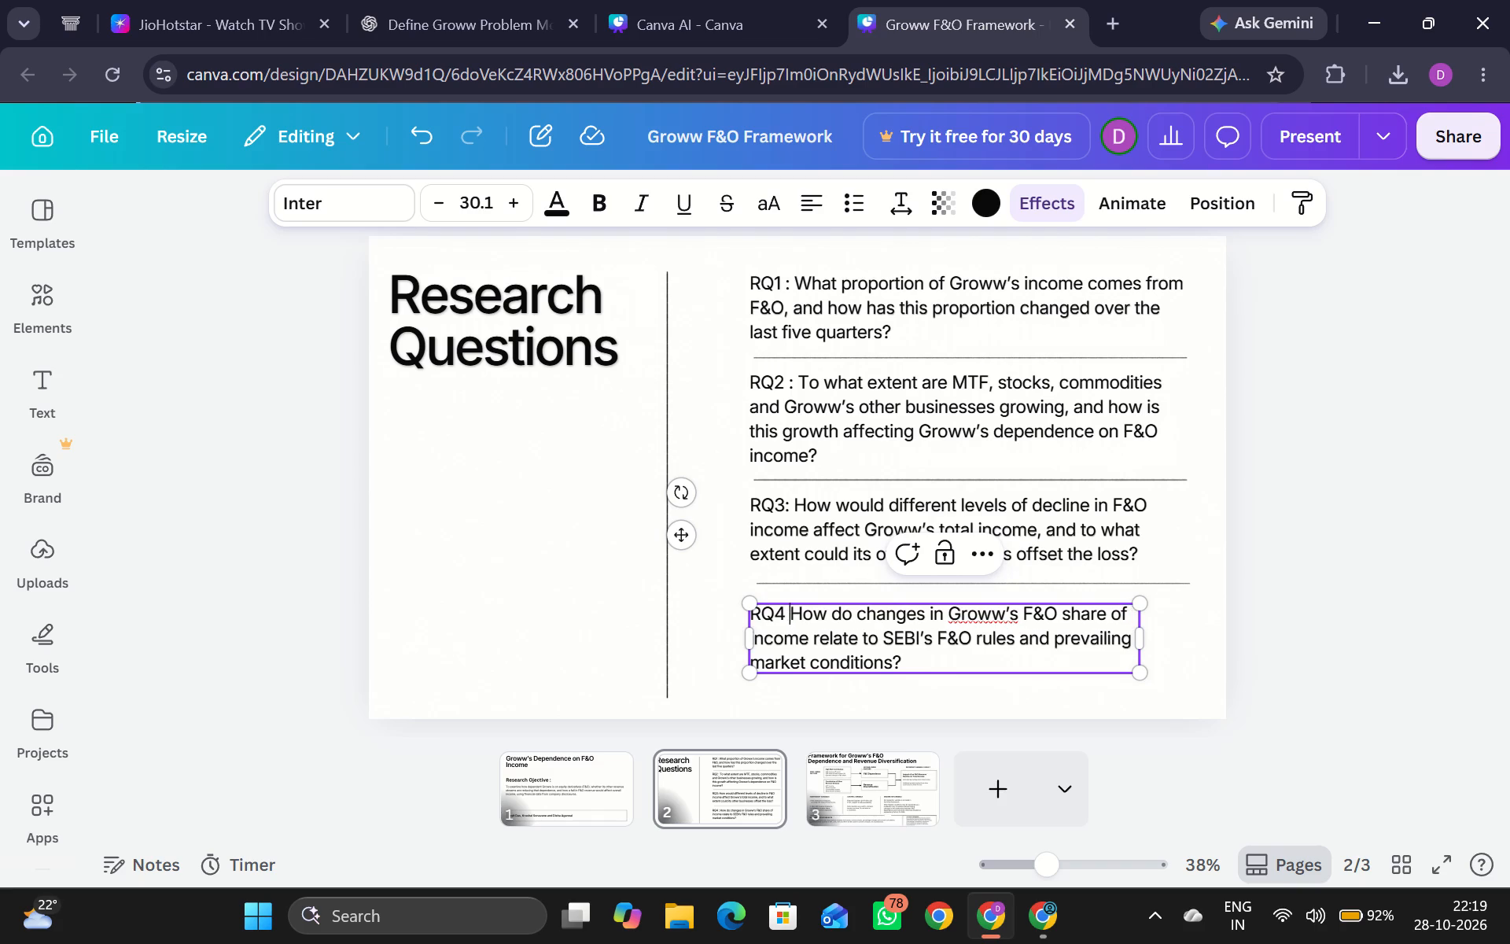
key("BackSpace")
type(":")
key("space")
Replace the manual line breaks in the RQ4 text before "income relate" and "market conditions?" with spaces.
key("Down")
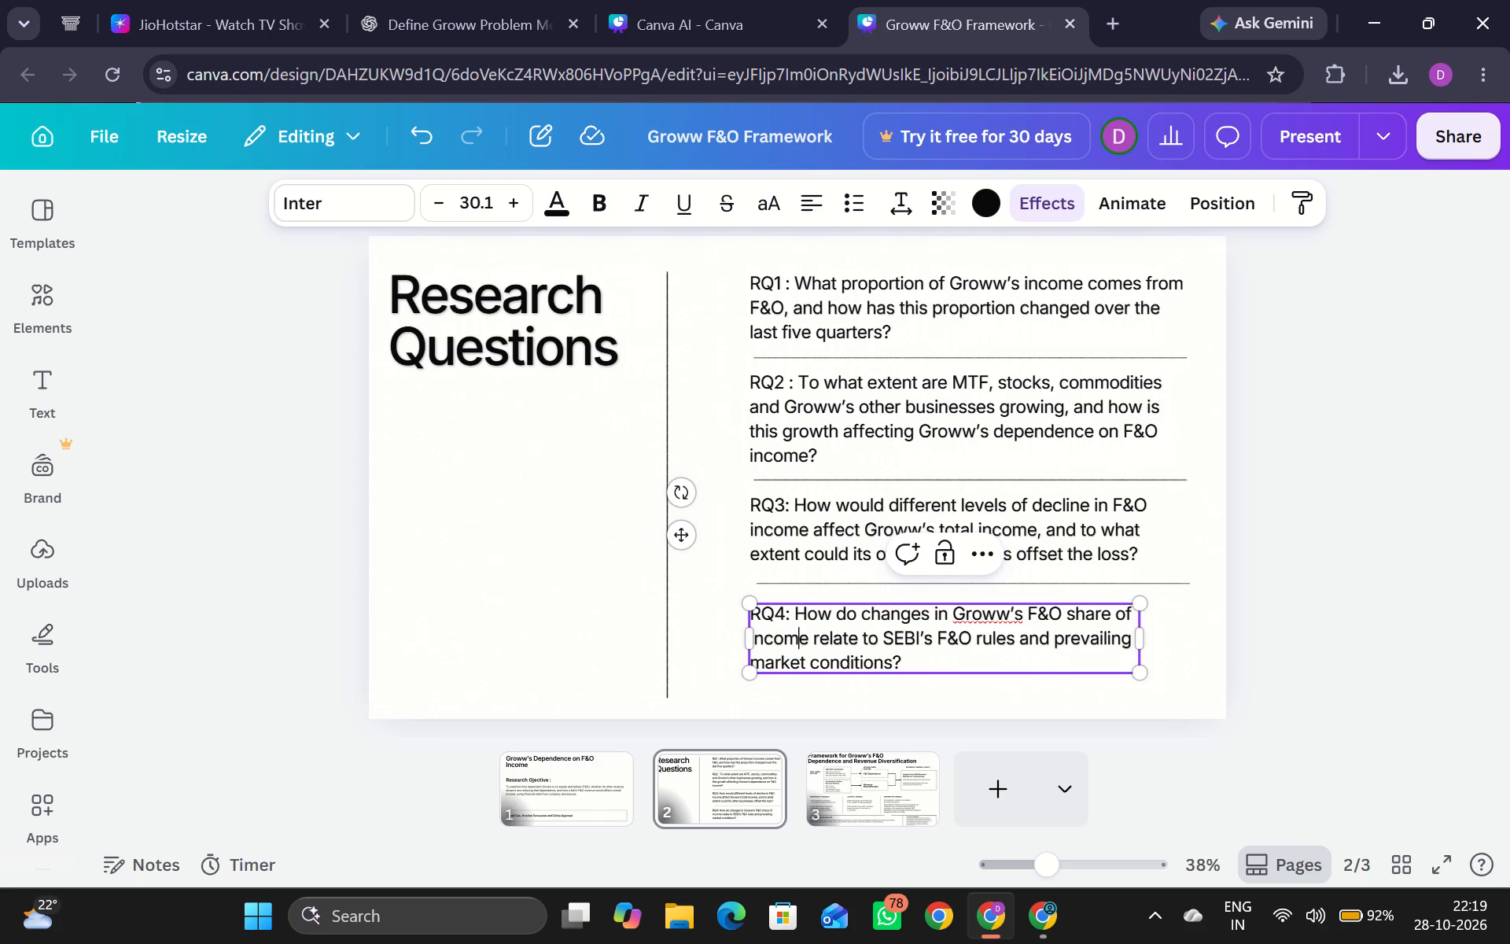
key("Left")
key("Left")
key("Left")
key("Left")
key("Left")
key("BackSpace")
key("space")
key("Down")
key("BackSpace")
key("space")
Widen the RQ4 text box and slightly narrow the RQ1 text box so both end just short of the dividers' ends.
left_click_drag(1142, 636, 1183, 644)
left_click(1128, 535)
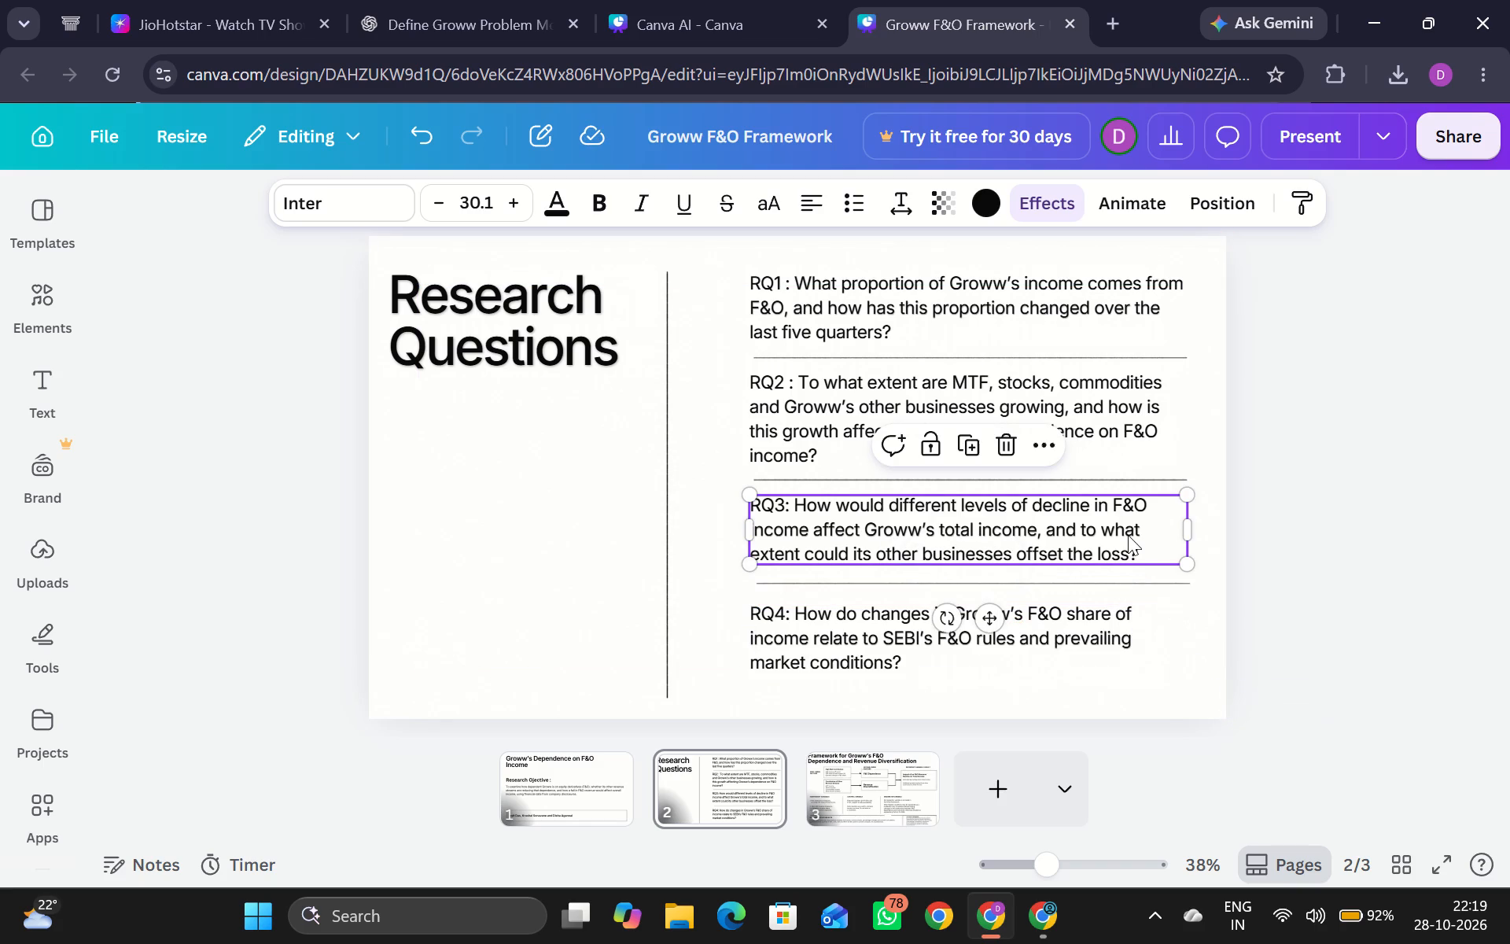
left_click(1154, 415)
left_click(1151, 323)
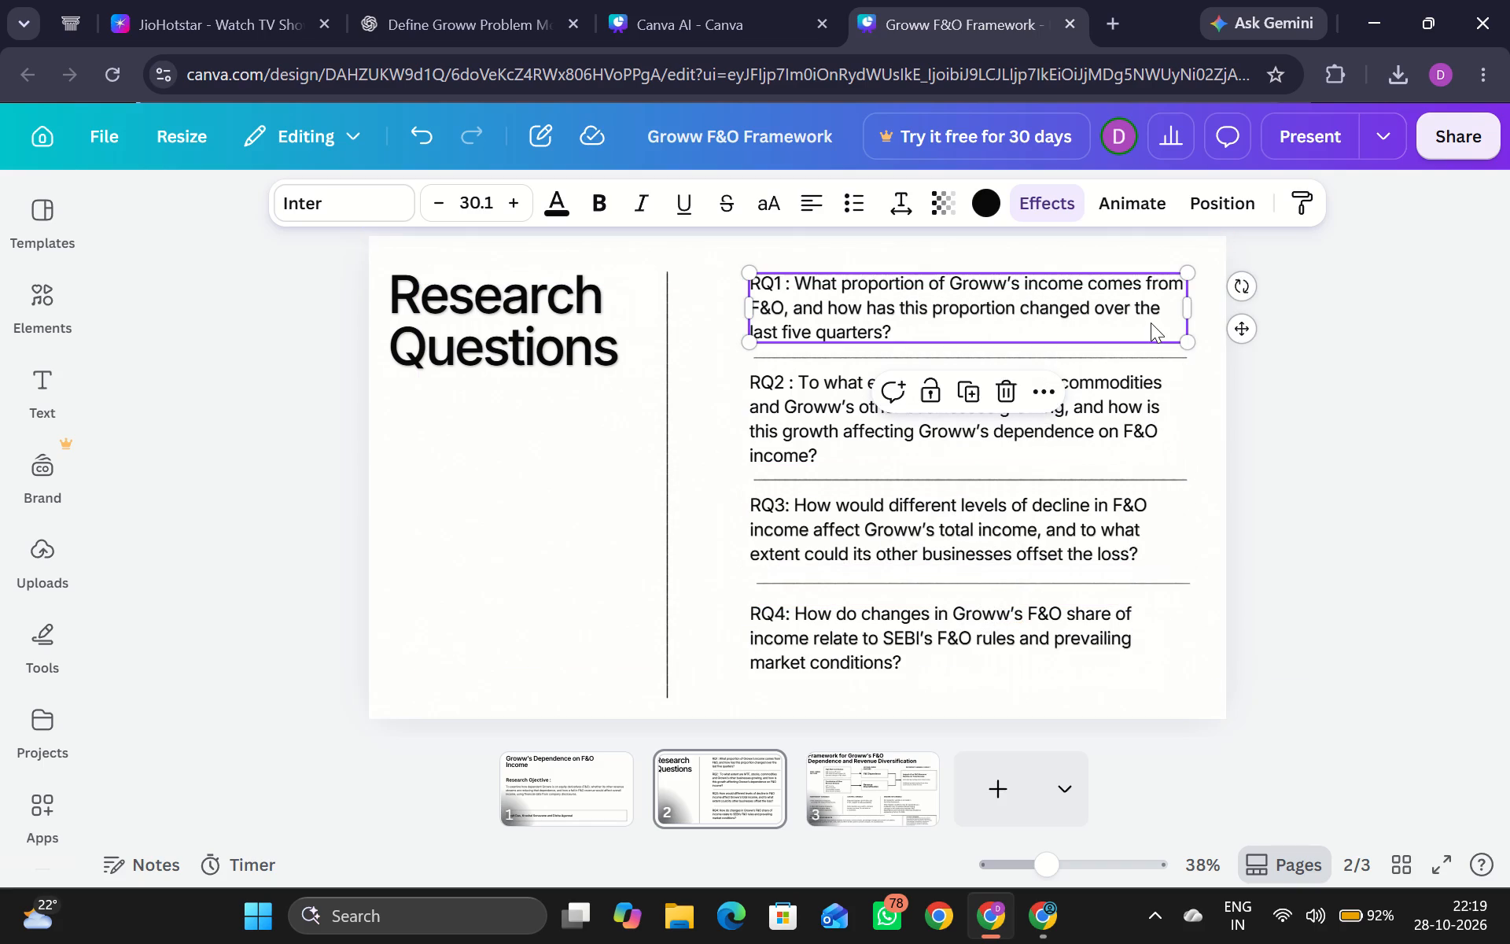
left_click(1197, 307)
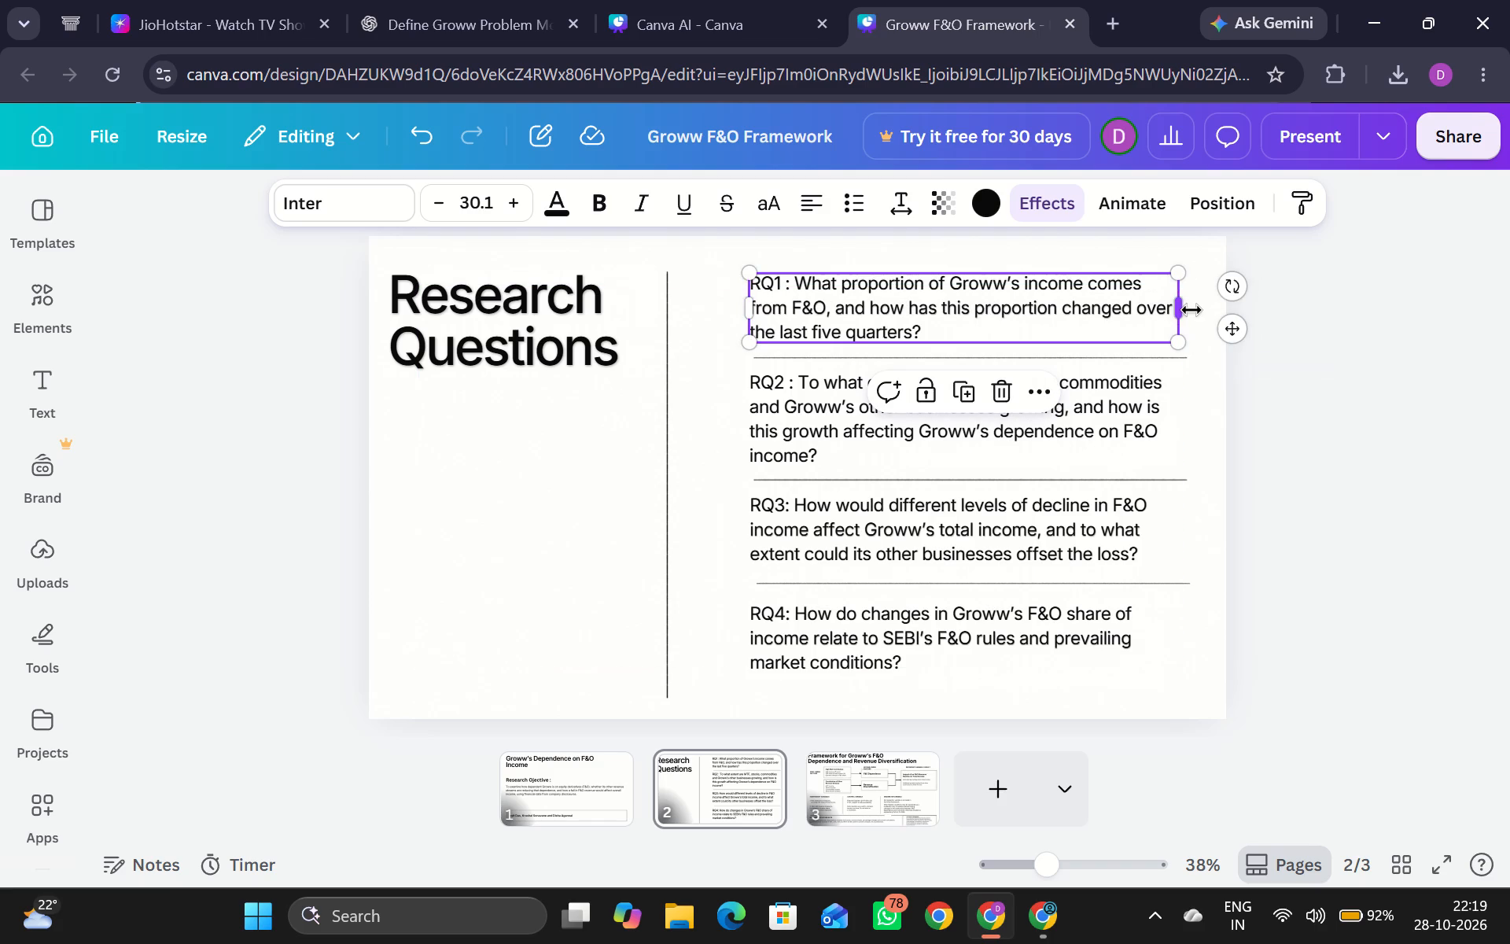
Shift the divider between RQ3 and RQ4 sideways so its ends line up with the dividers above it.
left_click(1173, 484)
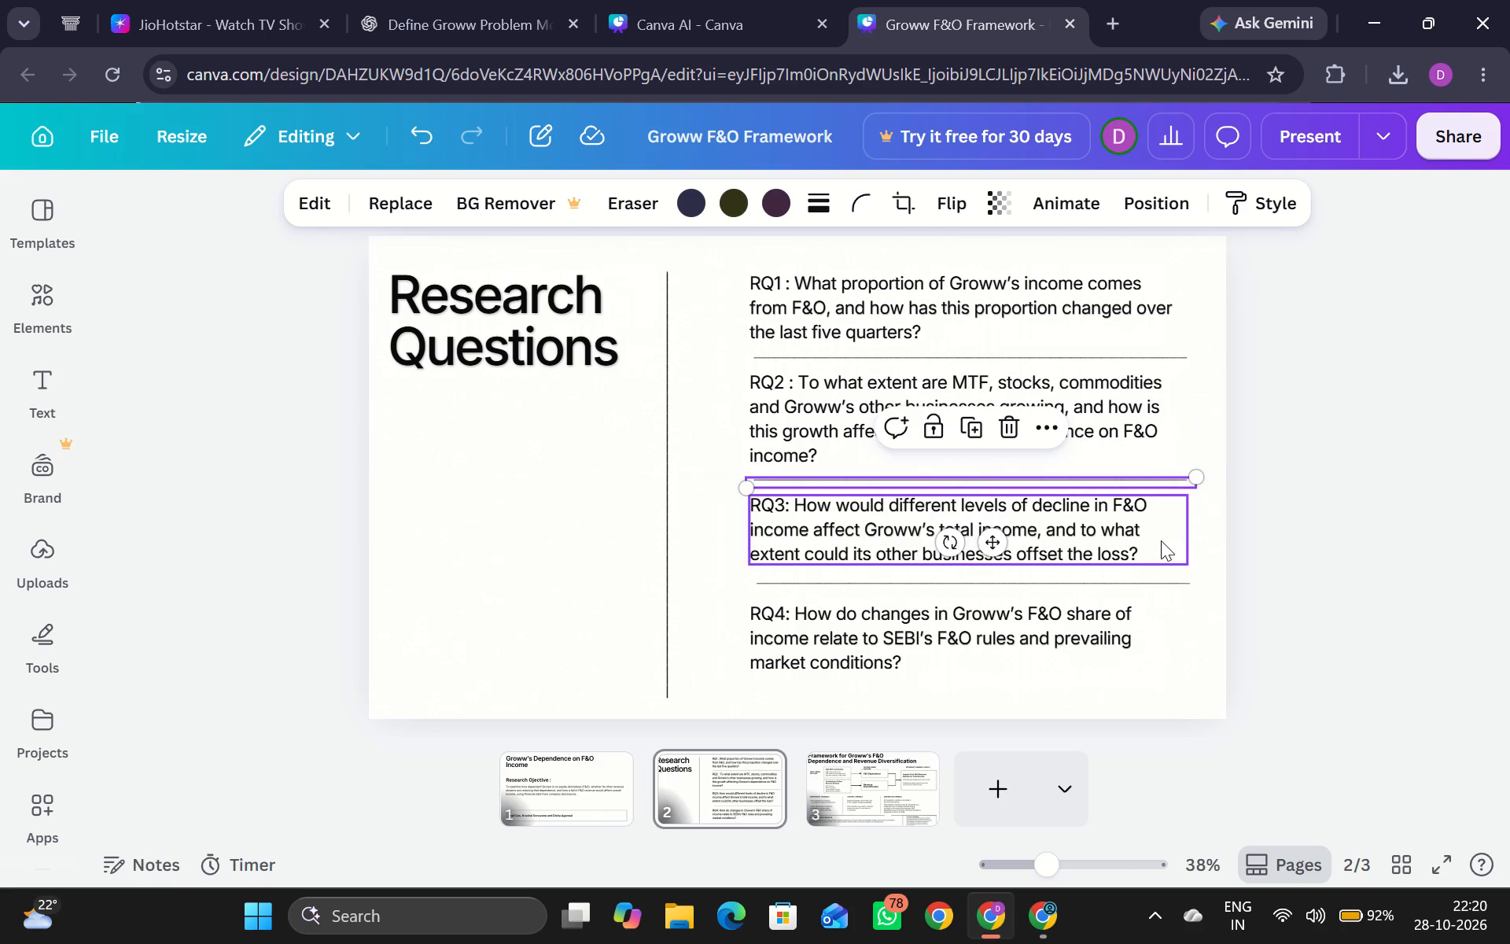
left_click(1171, 578)
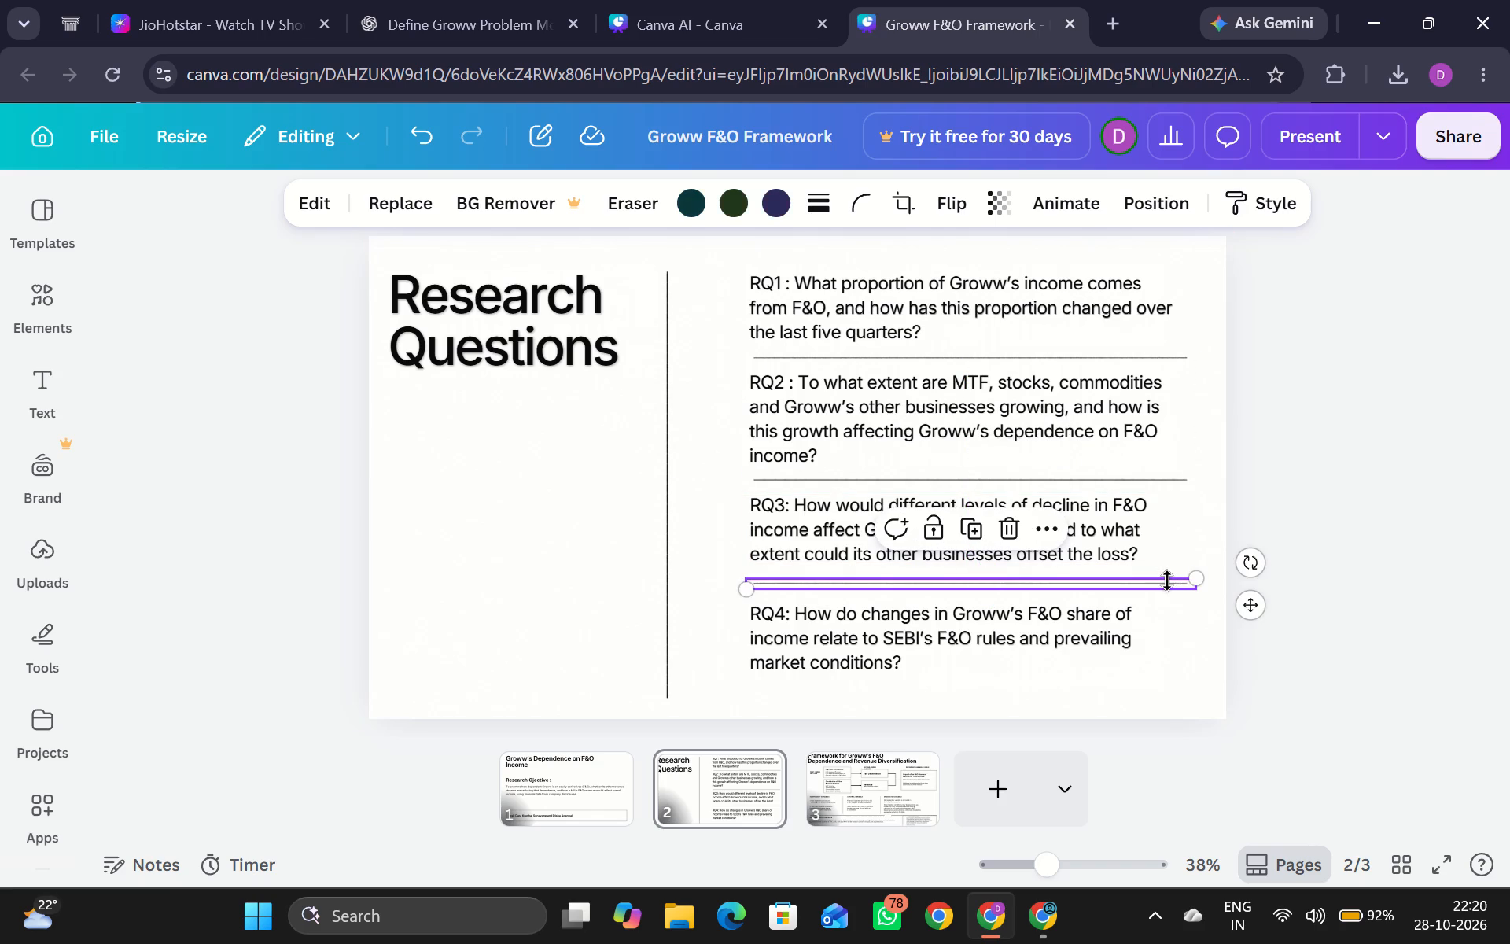
left_click(1387, 655)
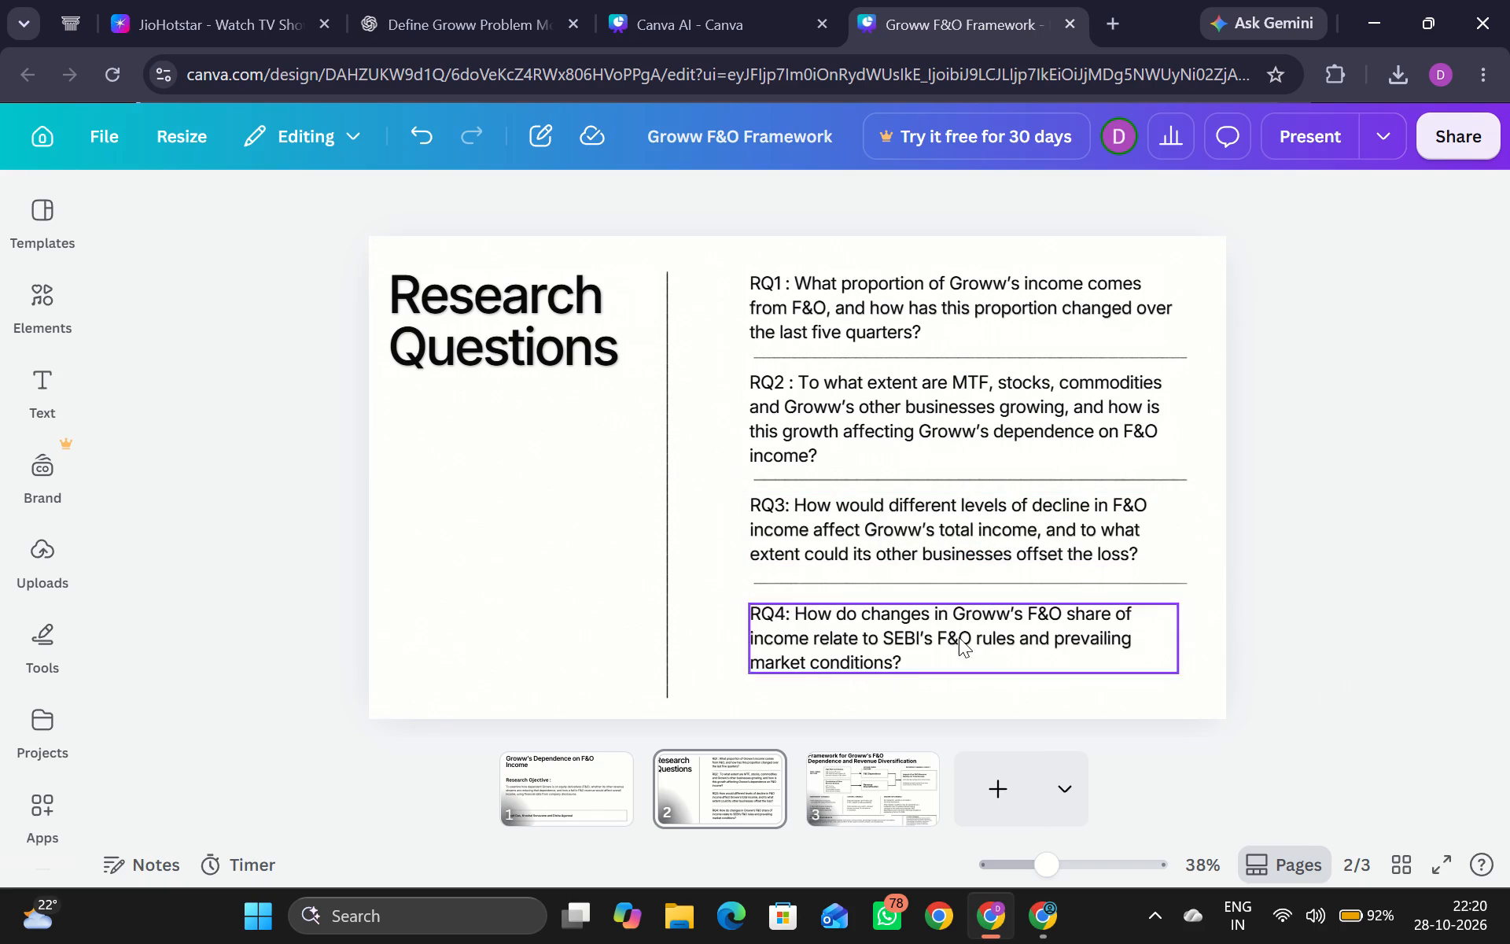
On slide 3, move the "SECOND-ORDER FACTORS" label slightly up, clear of the F&O Dependence box.
left_click(862, 758)
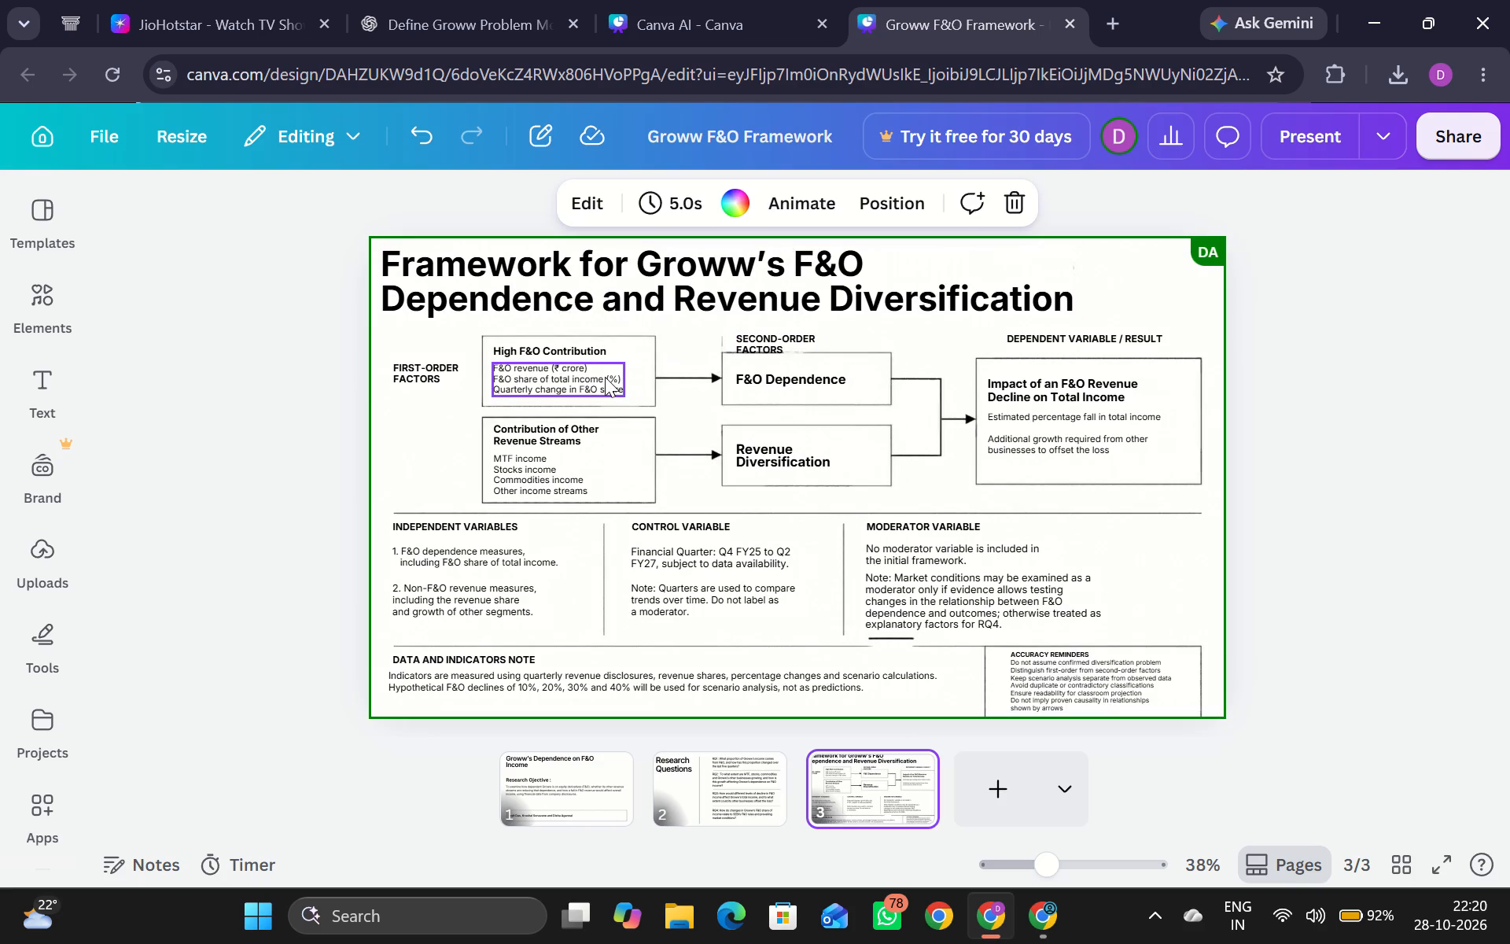
left_click(797, 340)
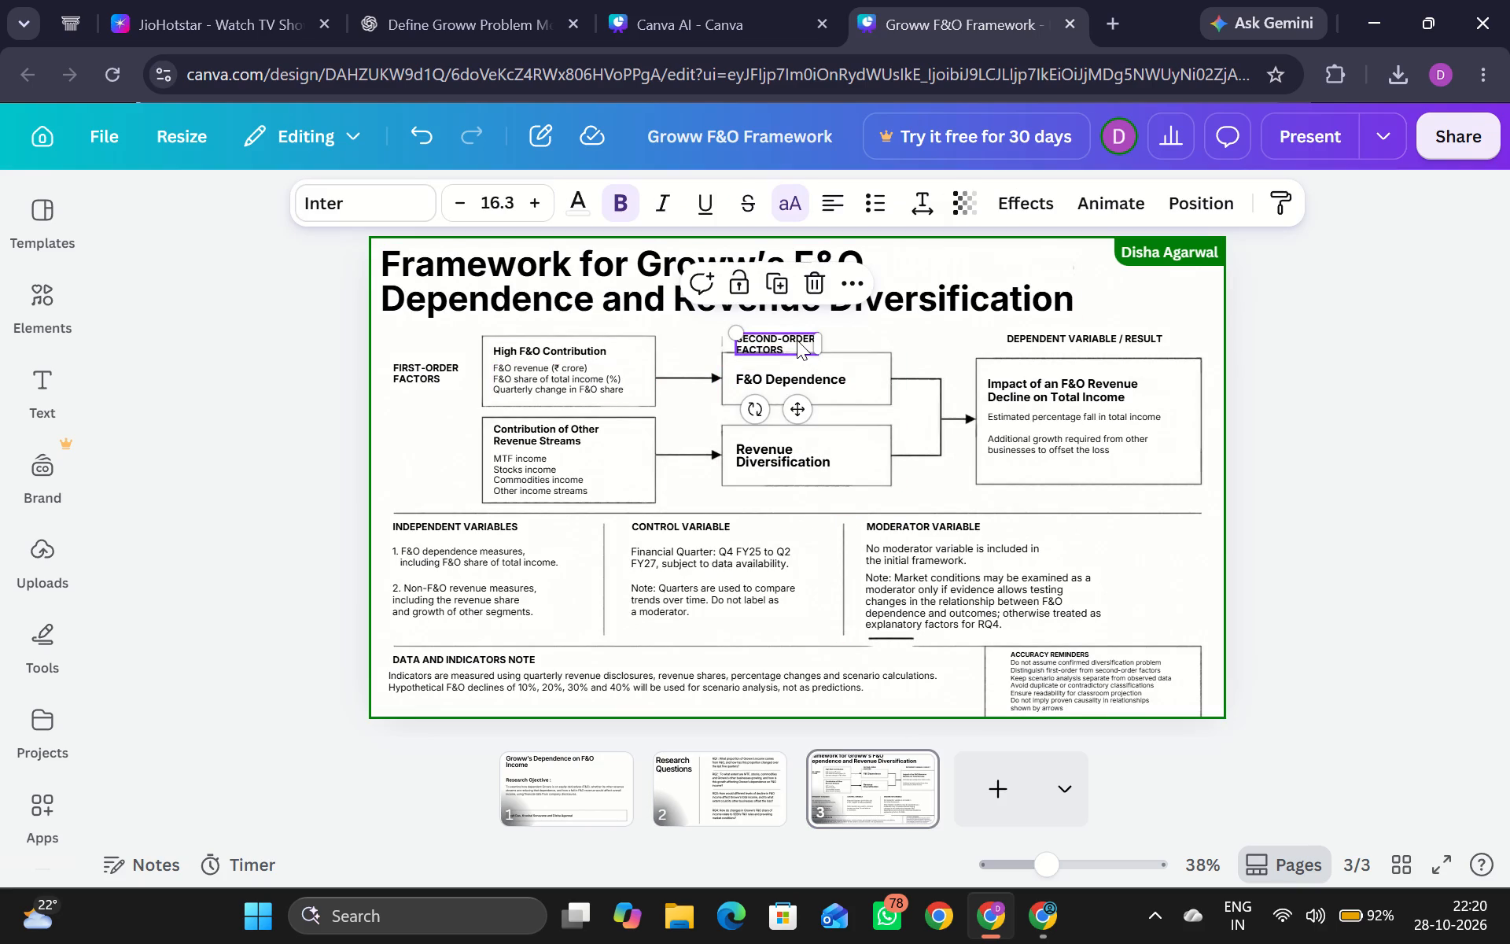
left_click_drag(797, 340, 796, 333)
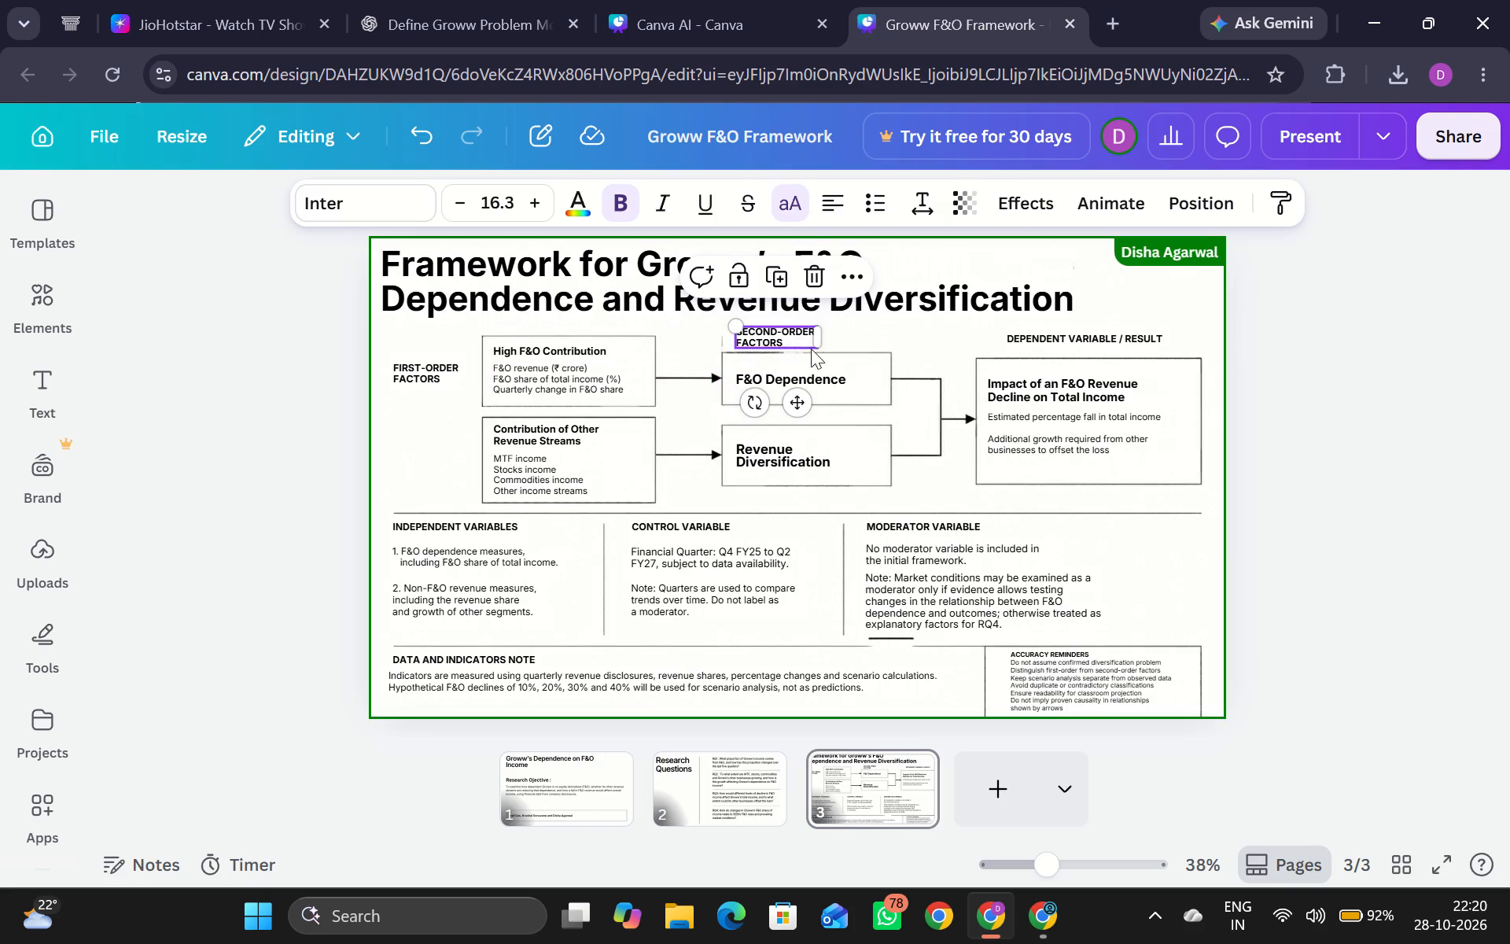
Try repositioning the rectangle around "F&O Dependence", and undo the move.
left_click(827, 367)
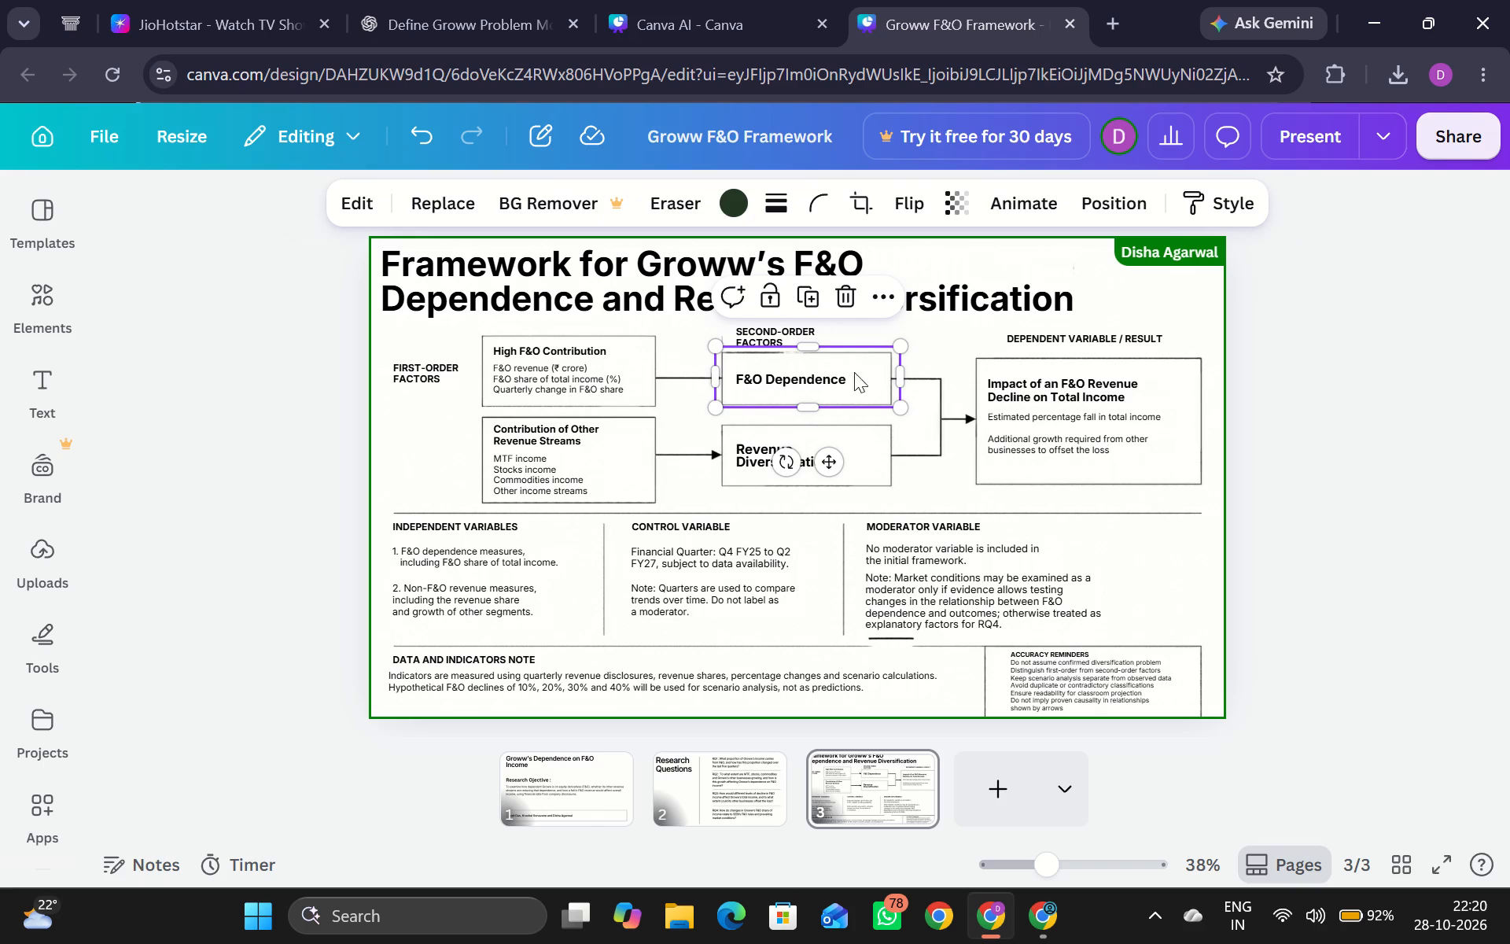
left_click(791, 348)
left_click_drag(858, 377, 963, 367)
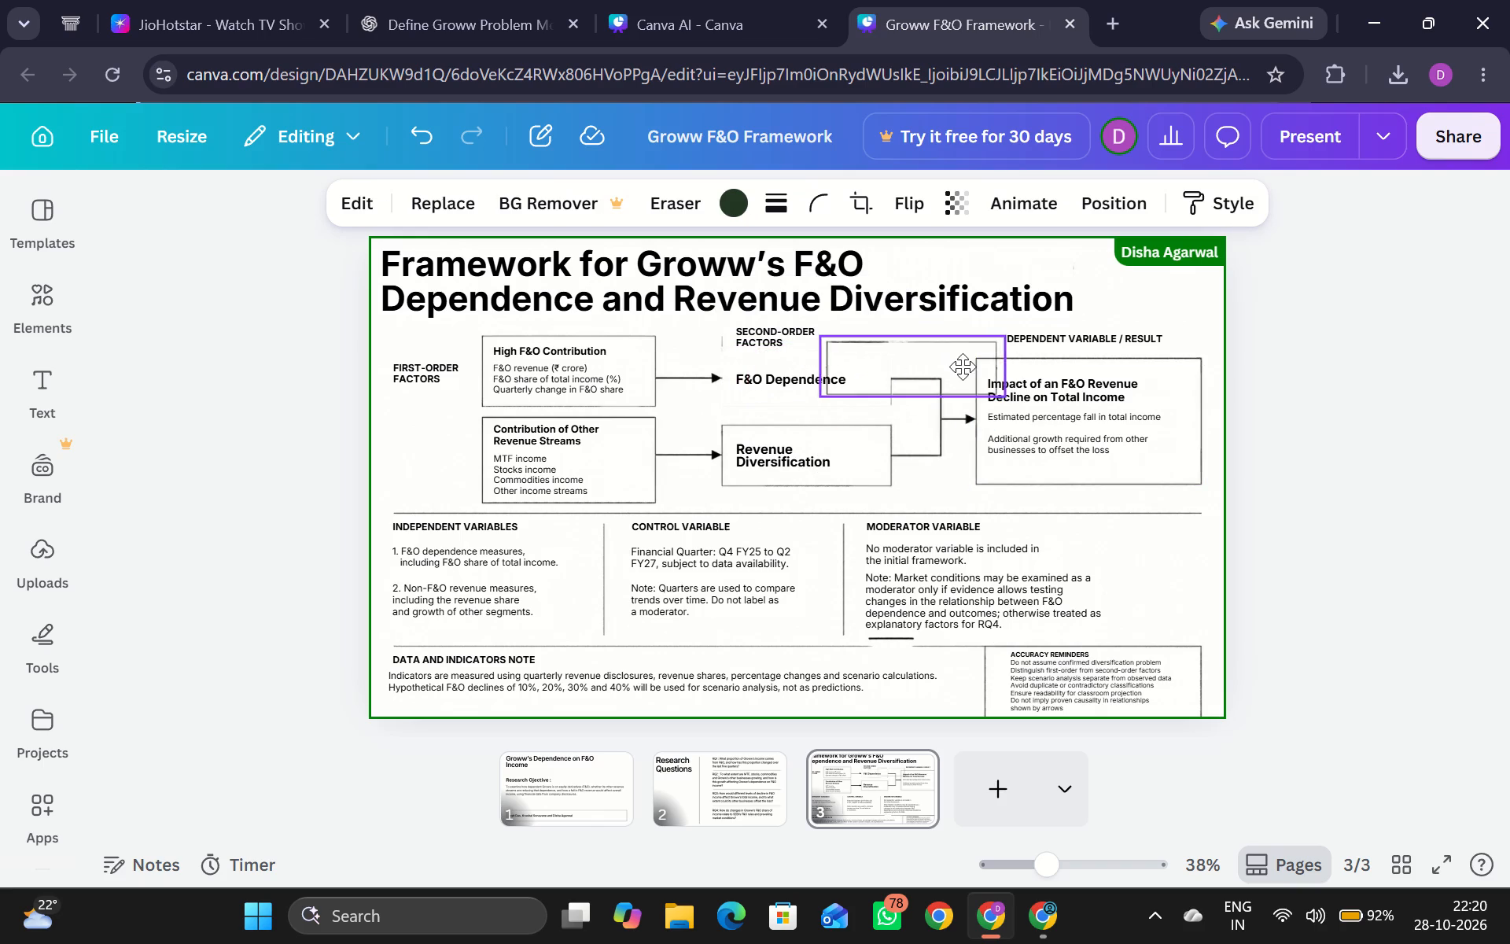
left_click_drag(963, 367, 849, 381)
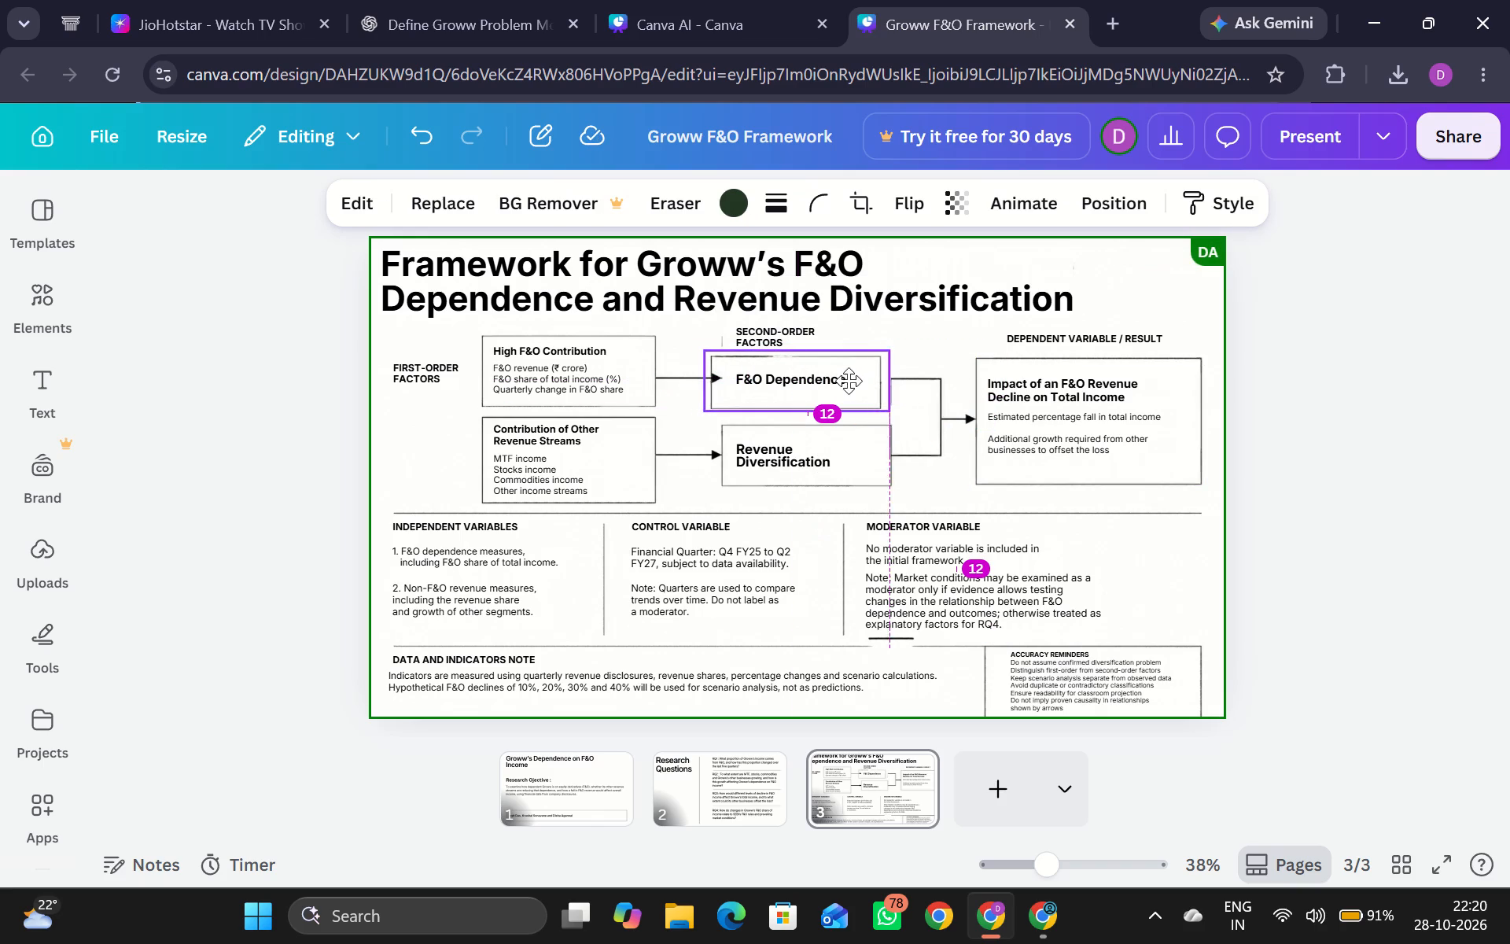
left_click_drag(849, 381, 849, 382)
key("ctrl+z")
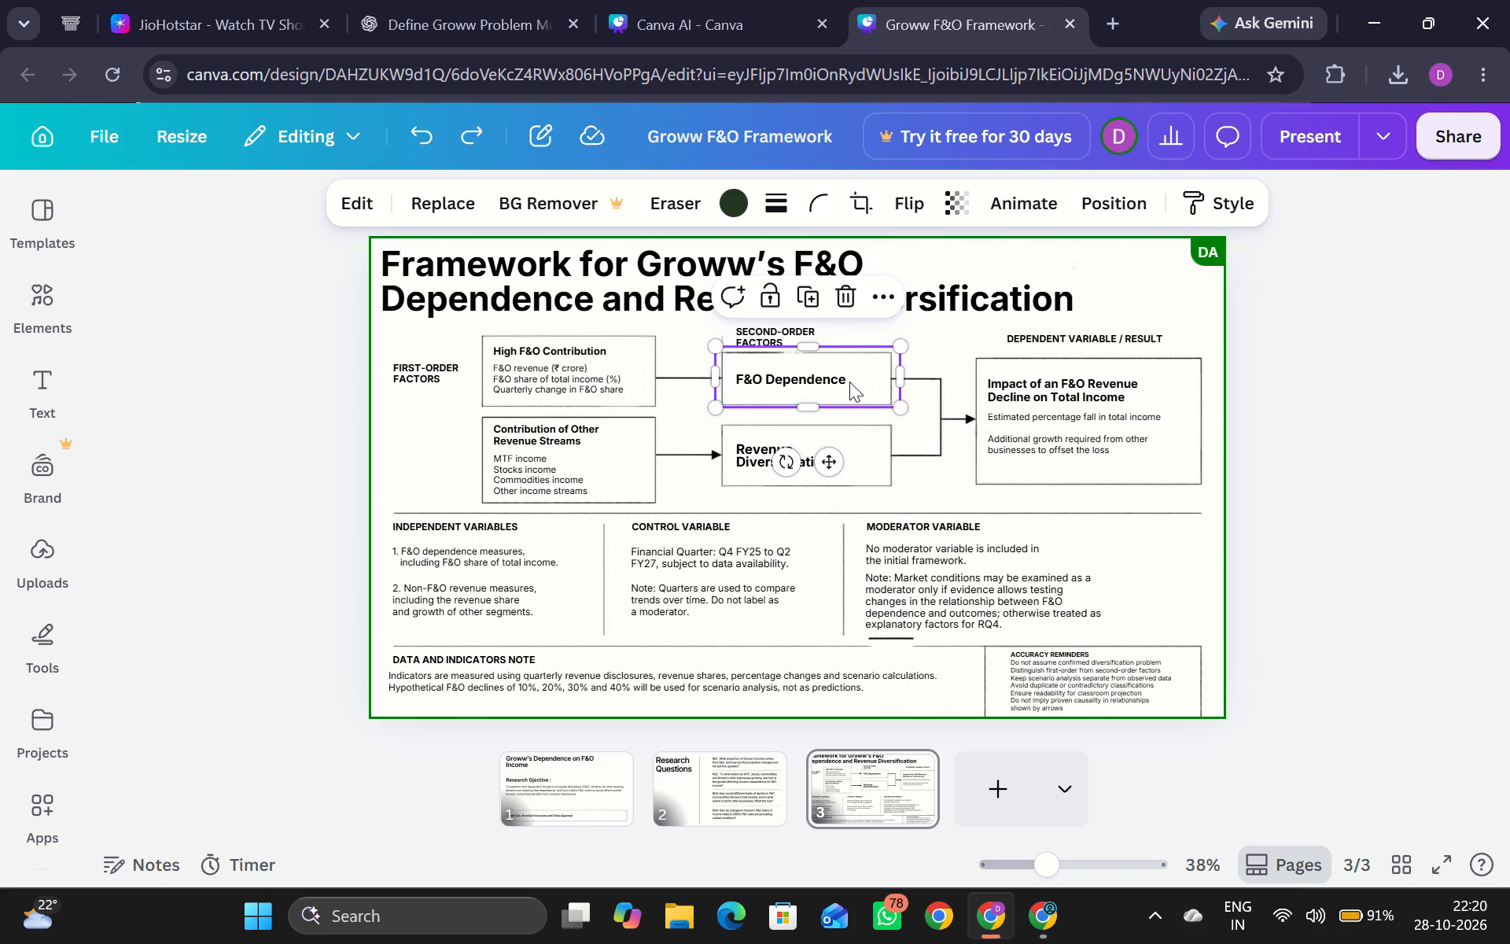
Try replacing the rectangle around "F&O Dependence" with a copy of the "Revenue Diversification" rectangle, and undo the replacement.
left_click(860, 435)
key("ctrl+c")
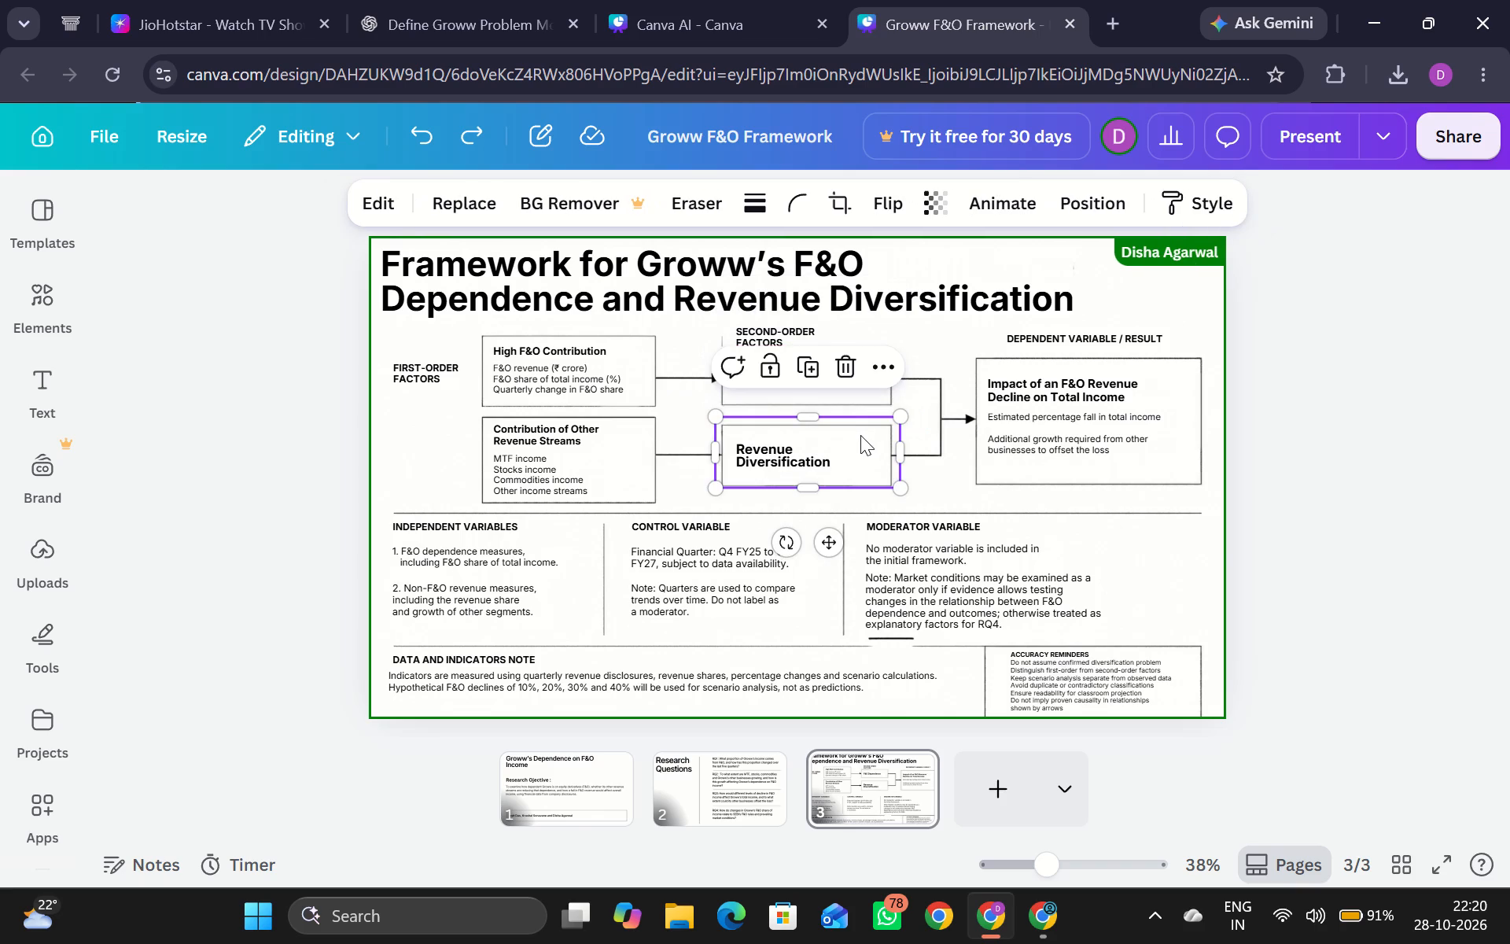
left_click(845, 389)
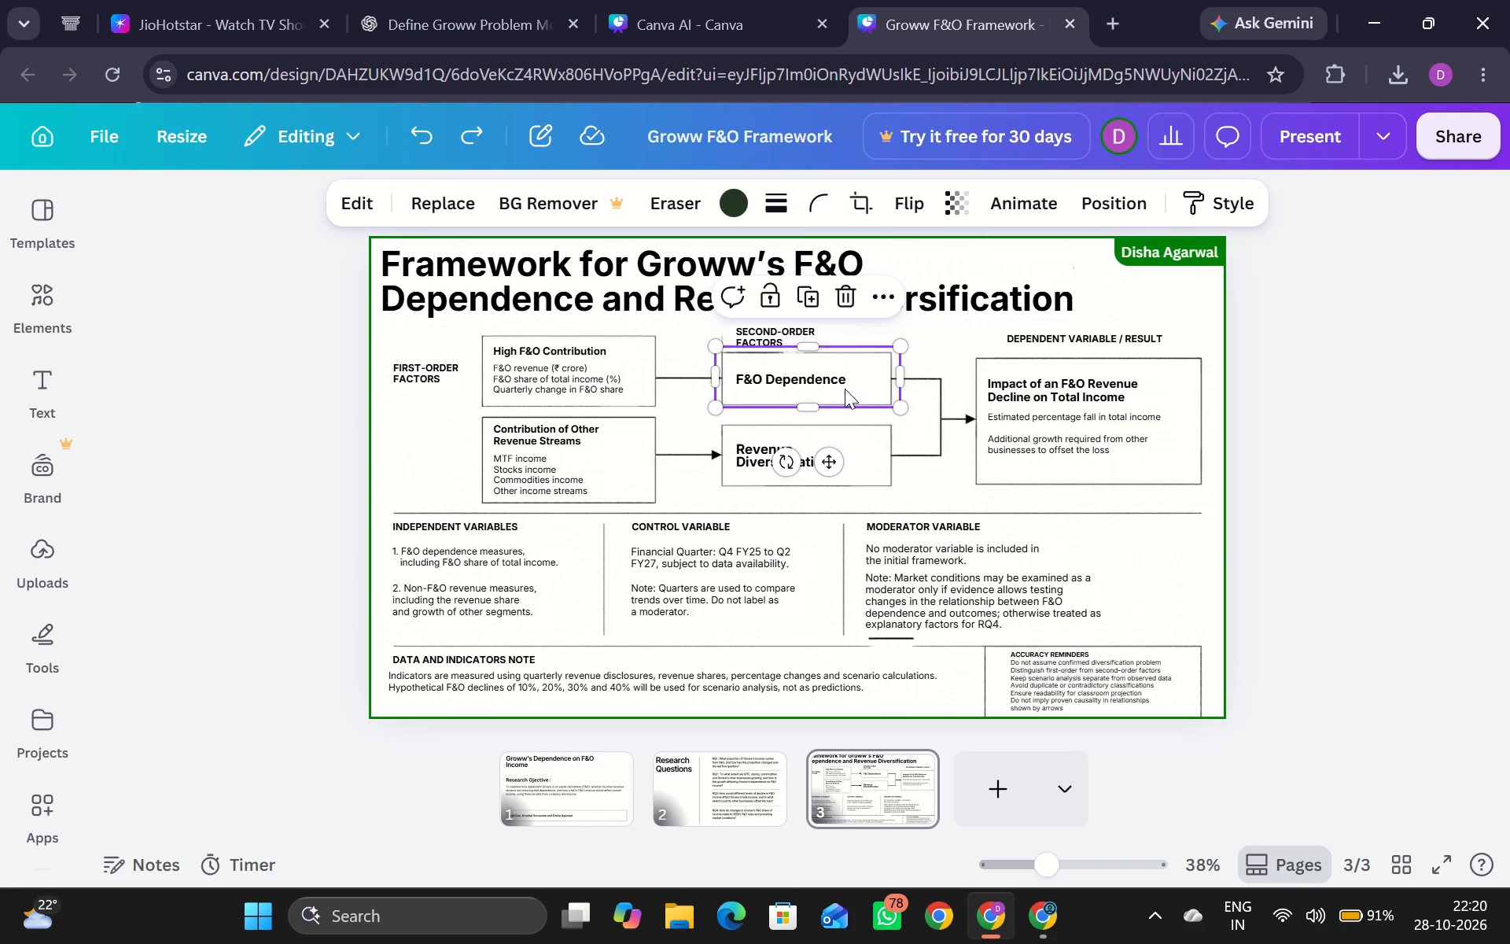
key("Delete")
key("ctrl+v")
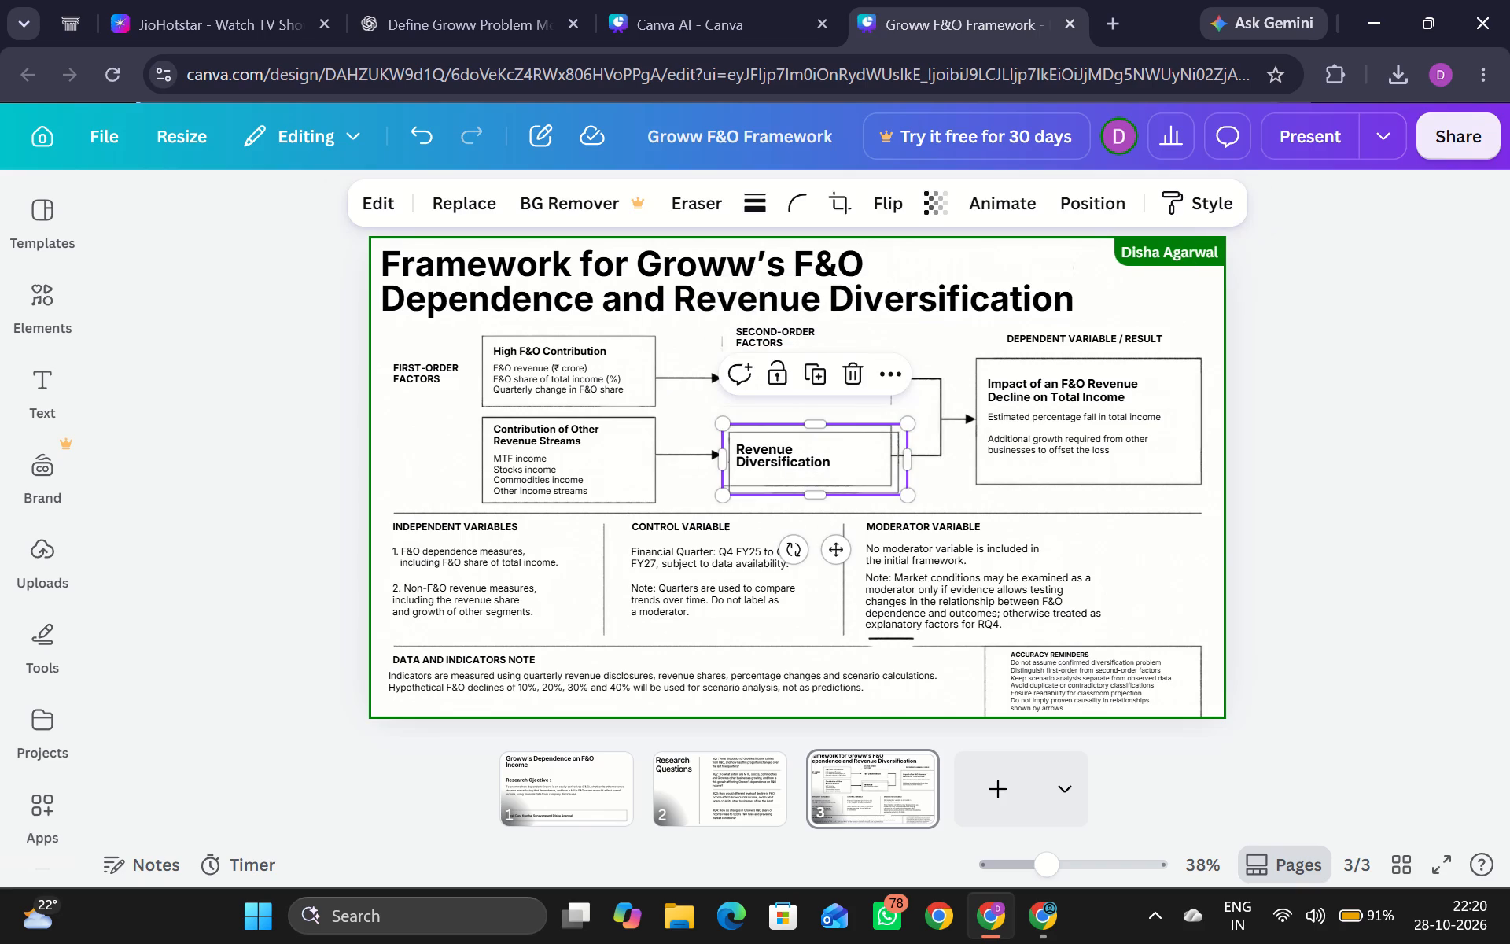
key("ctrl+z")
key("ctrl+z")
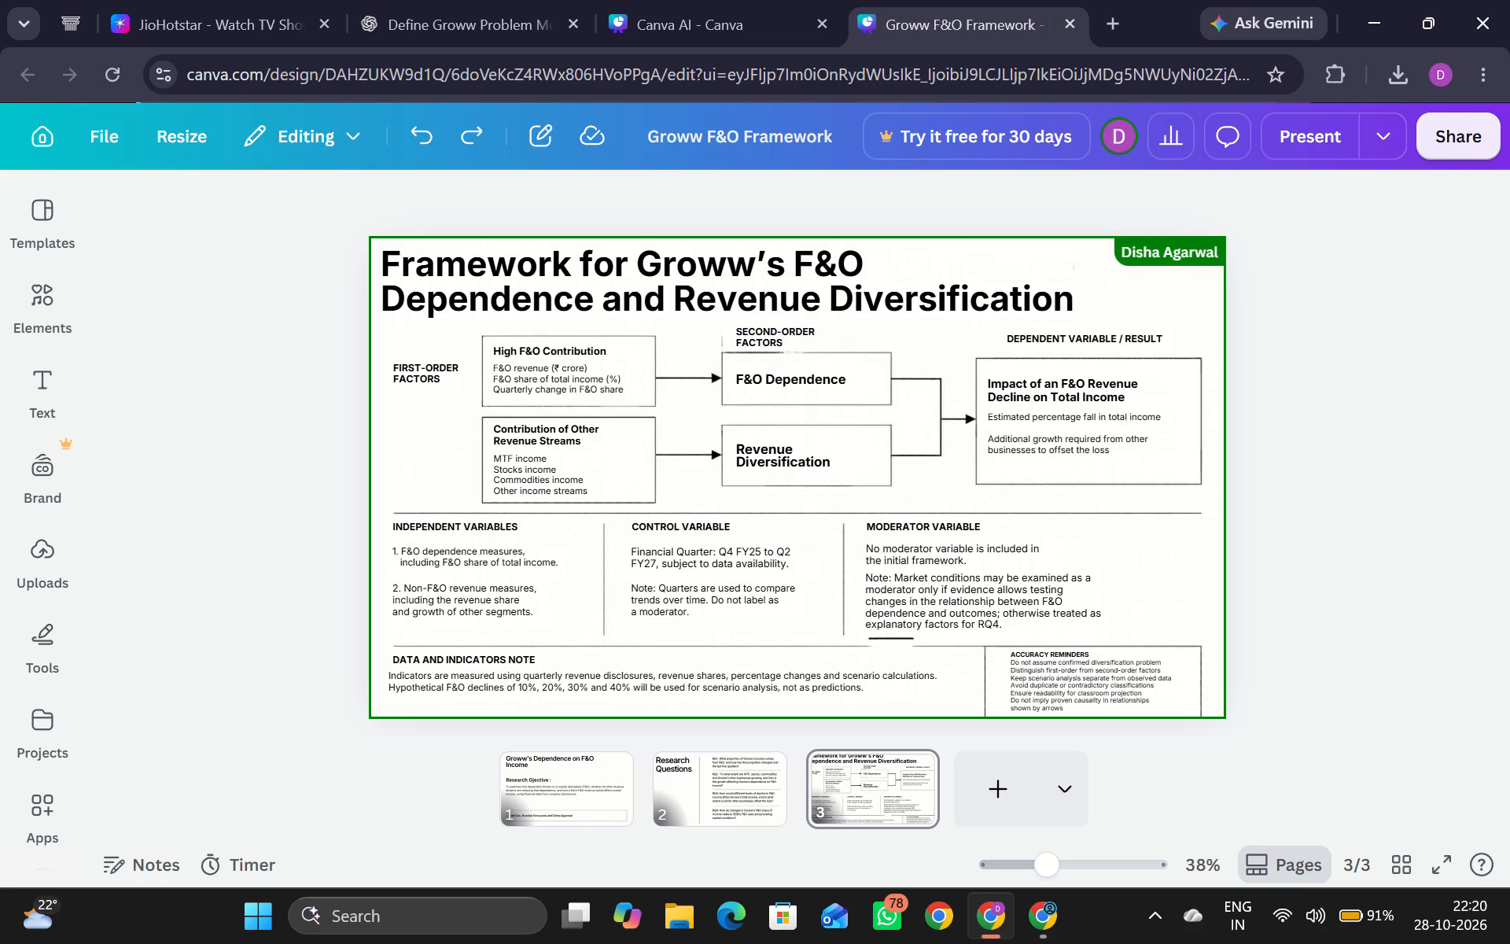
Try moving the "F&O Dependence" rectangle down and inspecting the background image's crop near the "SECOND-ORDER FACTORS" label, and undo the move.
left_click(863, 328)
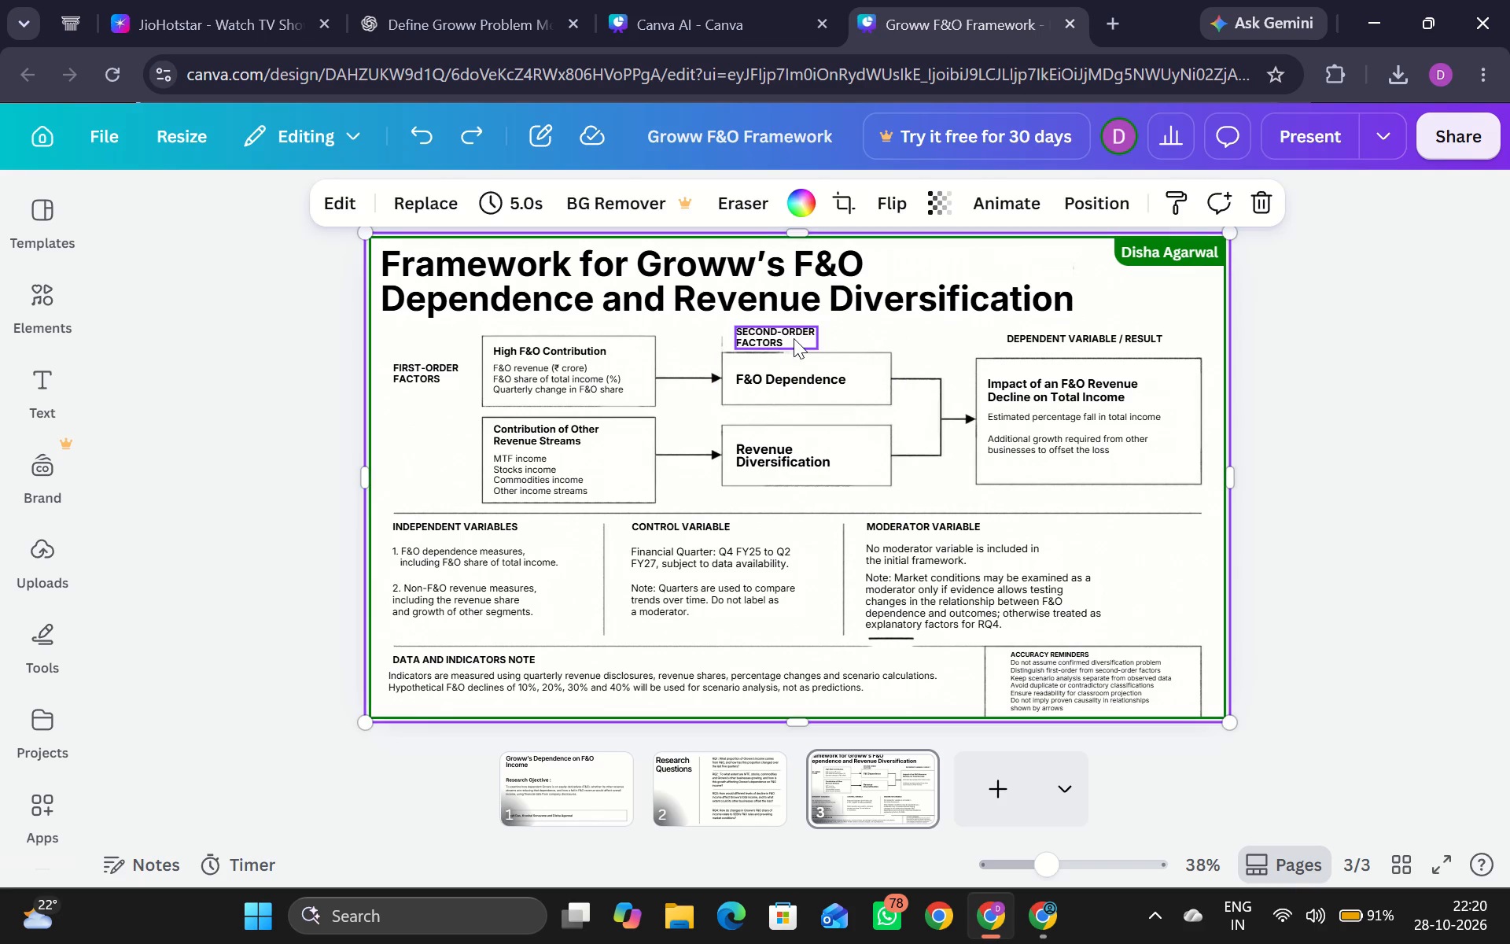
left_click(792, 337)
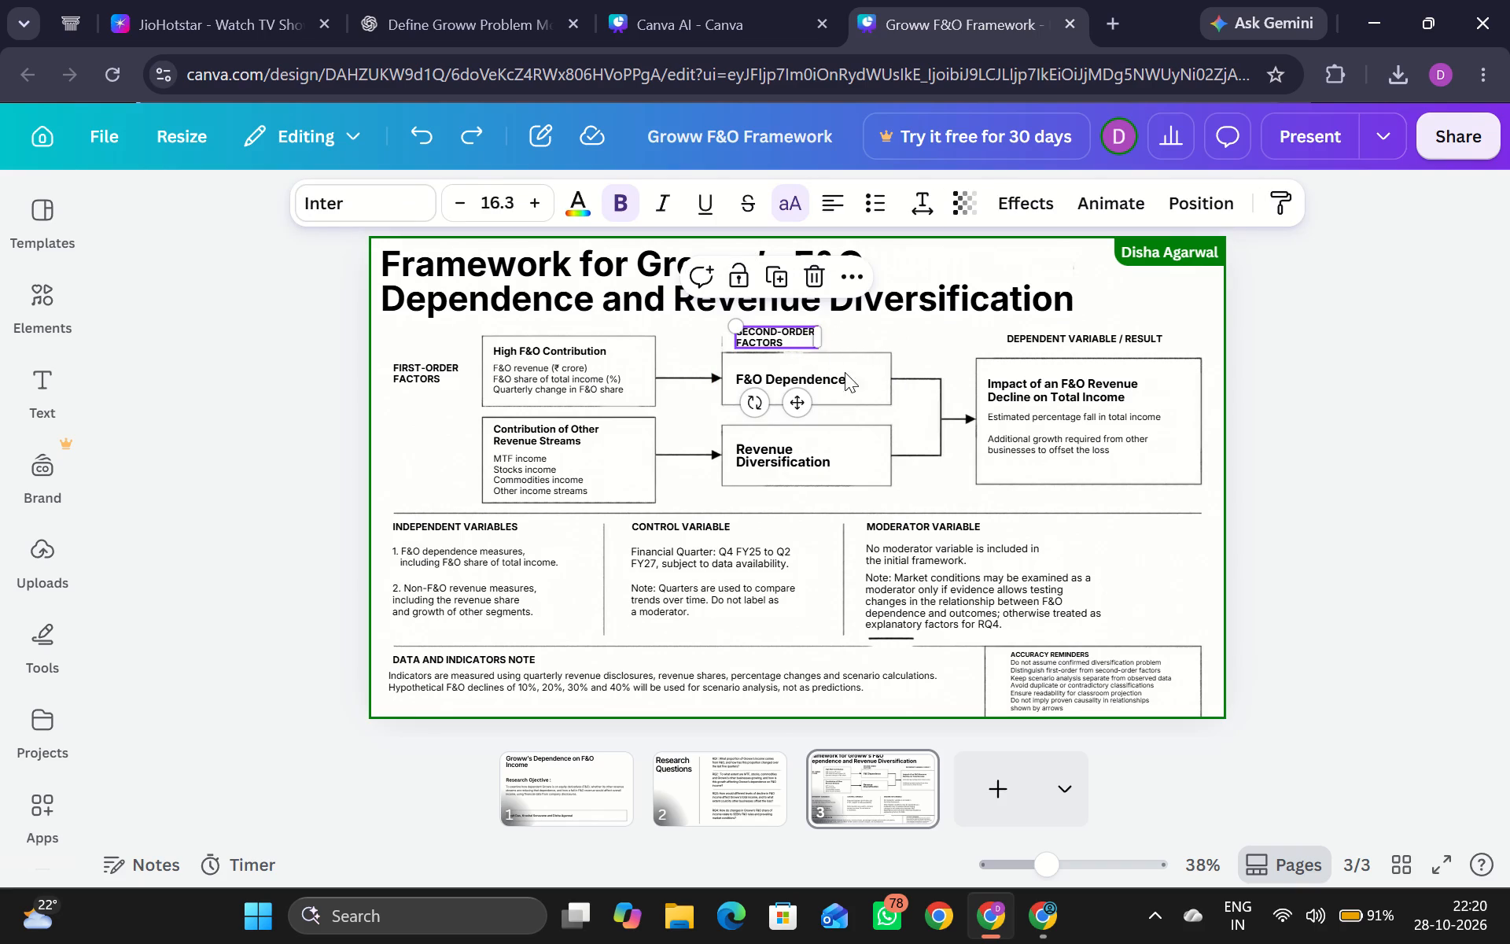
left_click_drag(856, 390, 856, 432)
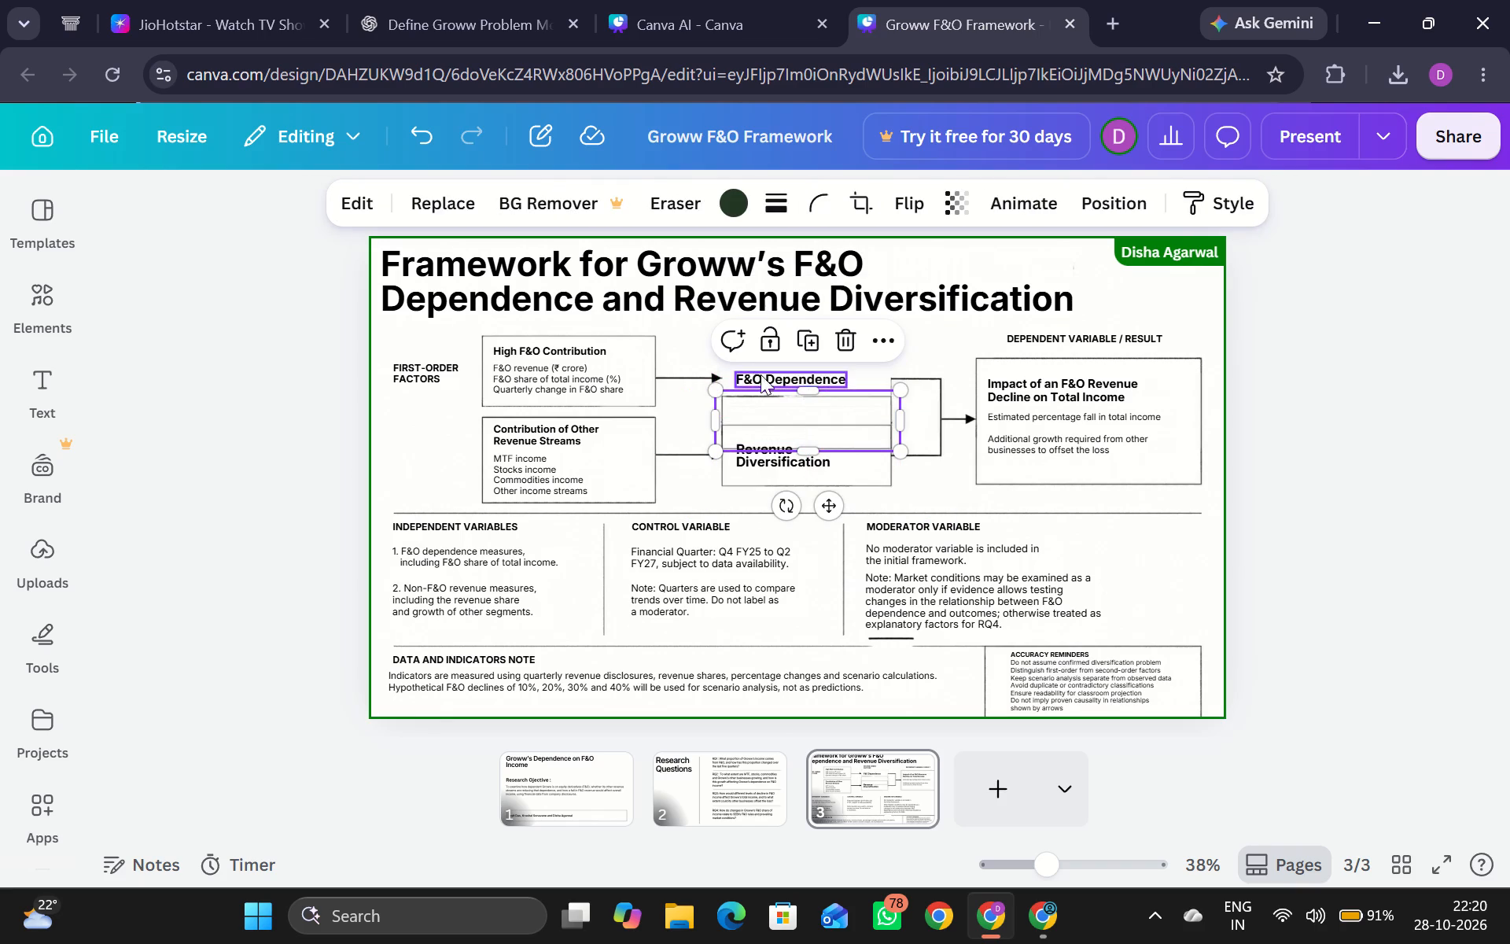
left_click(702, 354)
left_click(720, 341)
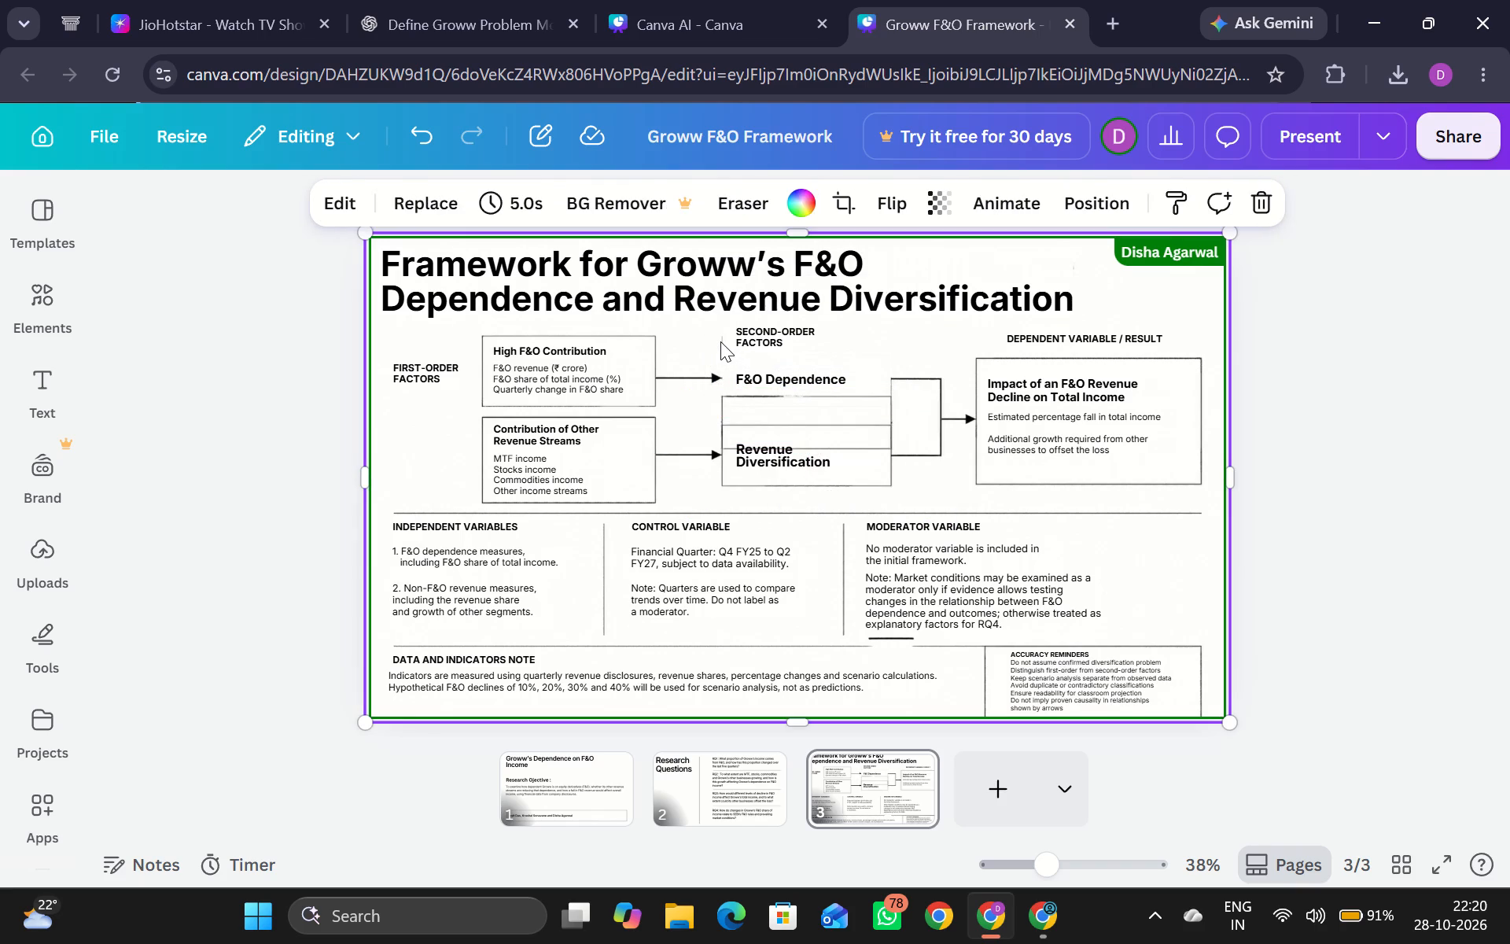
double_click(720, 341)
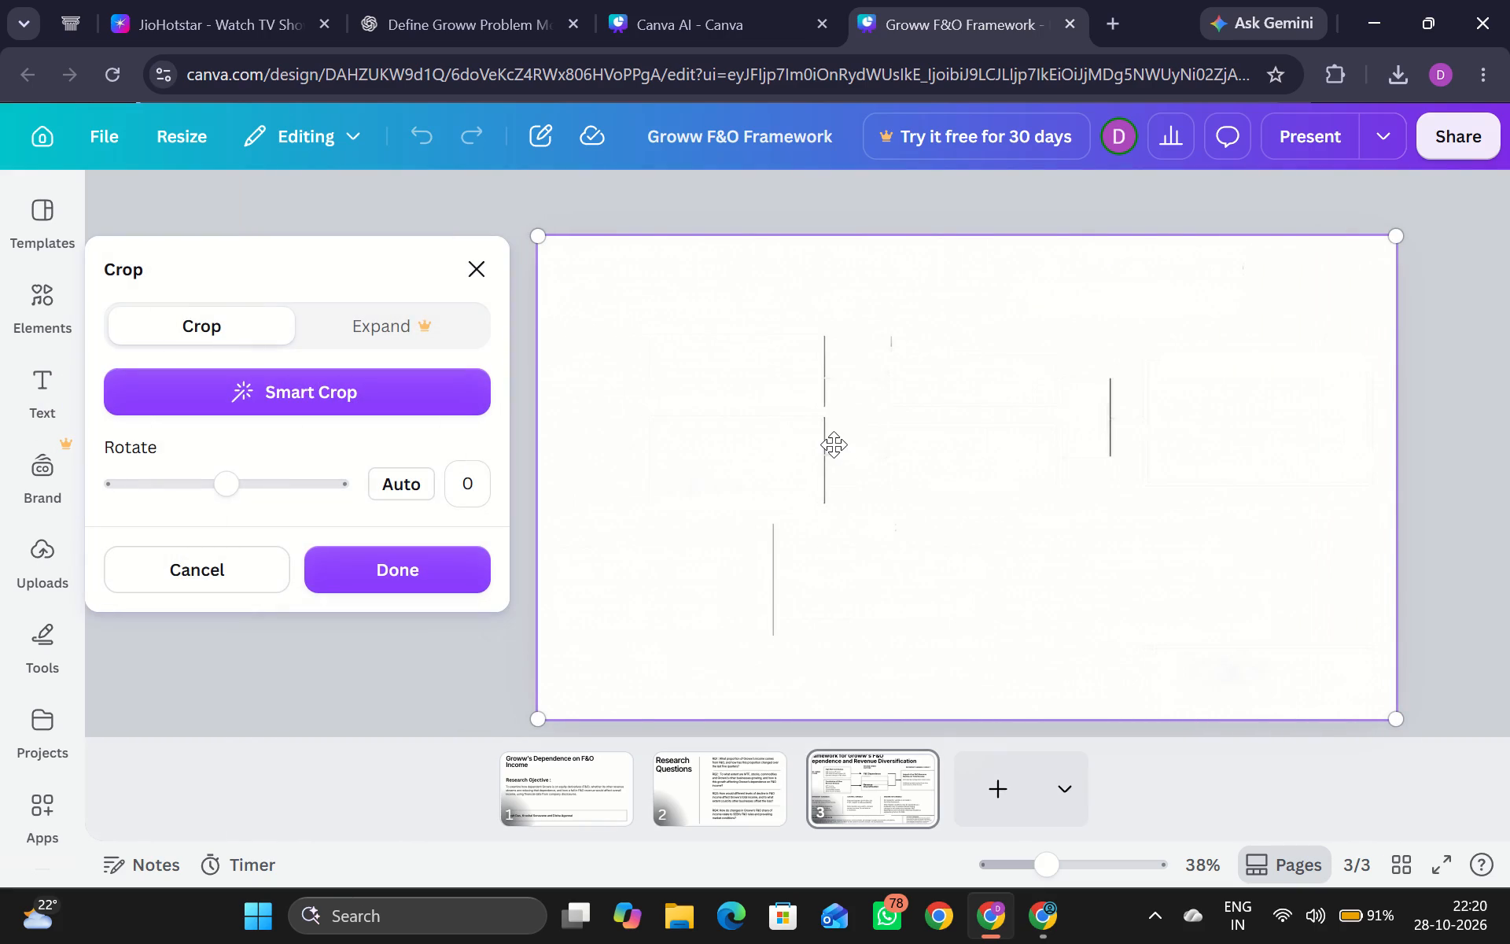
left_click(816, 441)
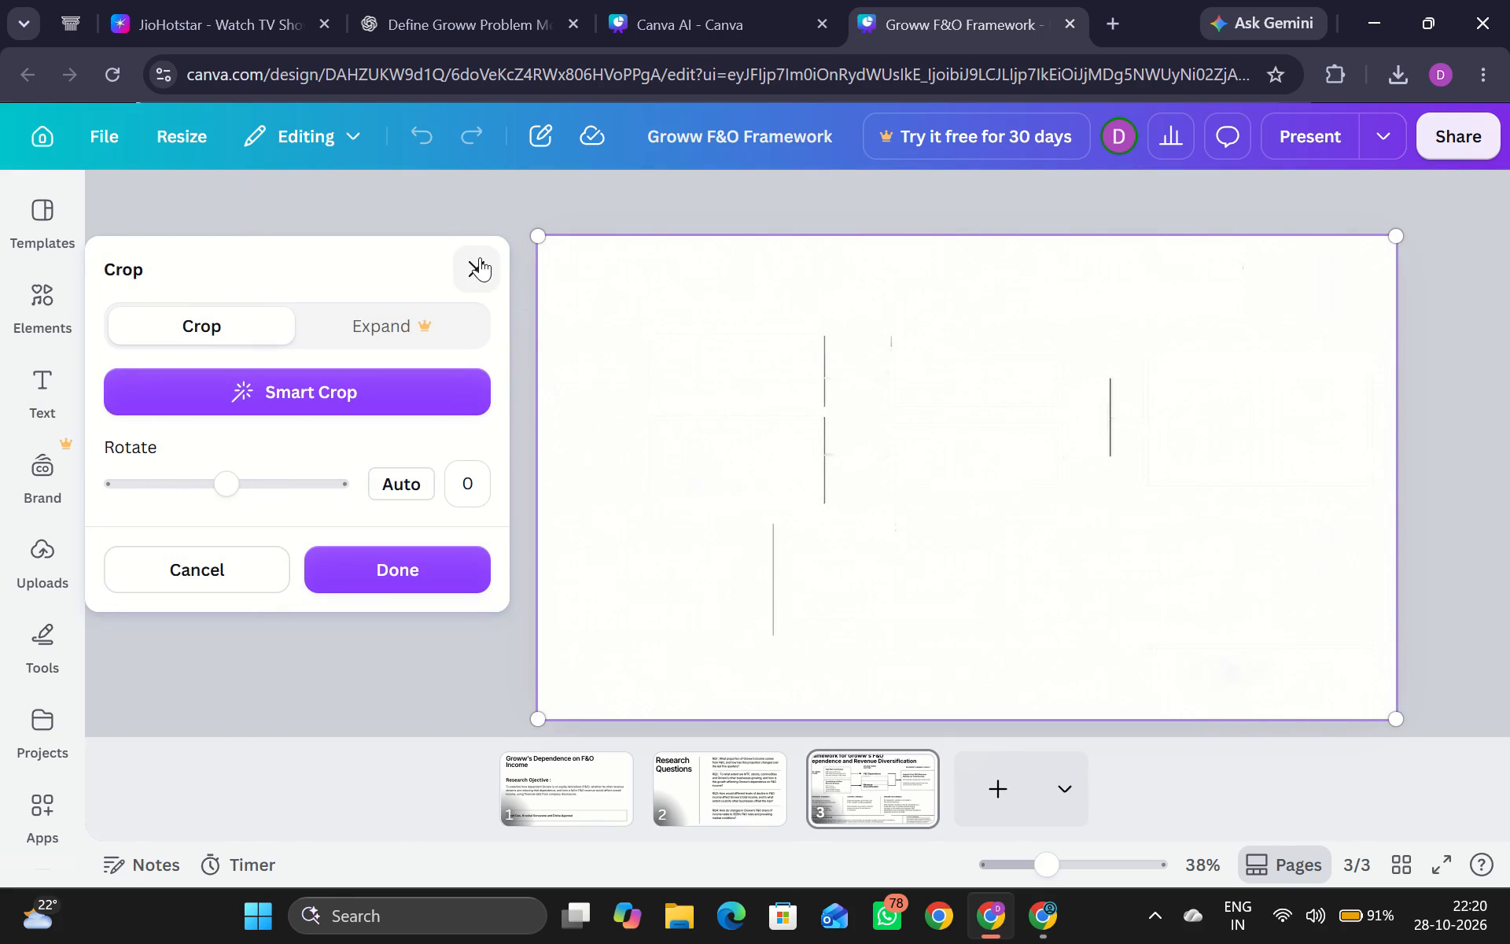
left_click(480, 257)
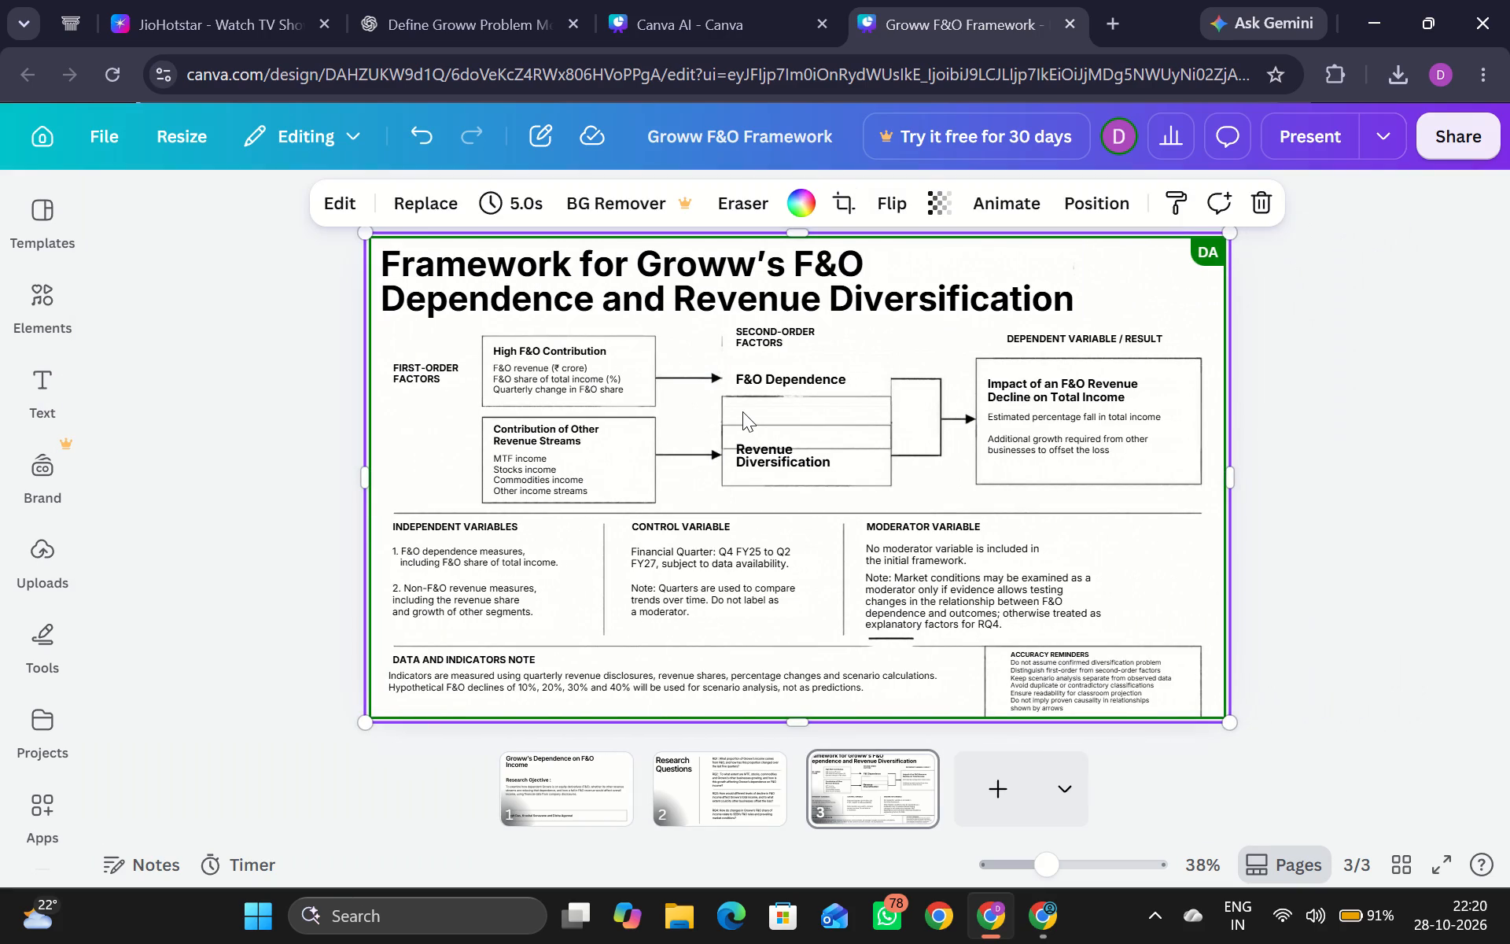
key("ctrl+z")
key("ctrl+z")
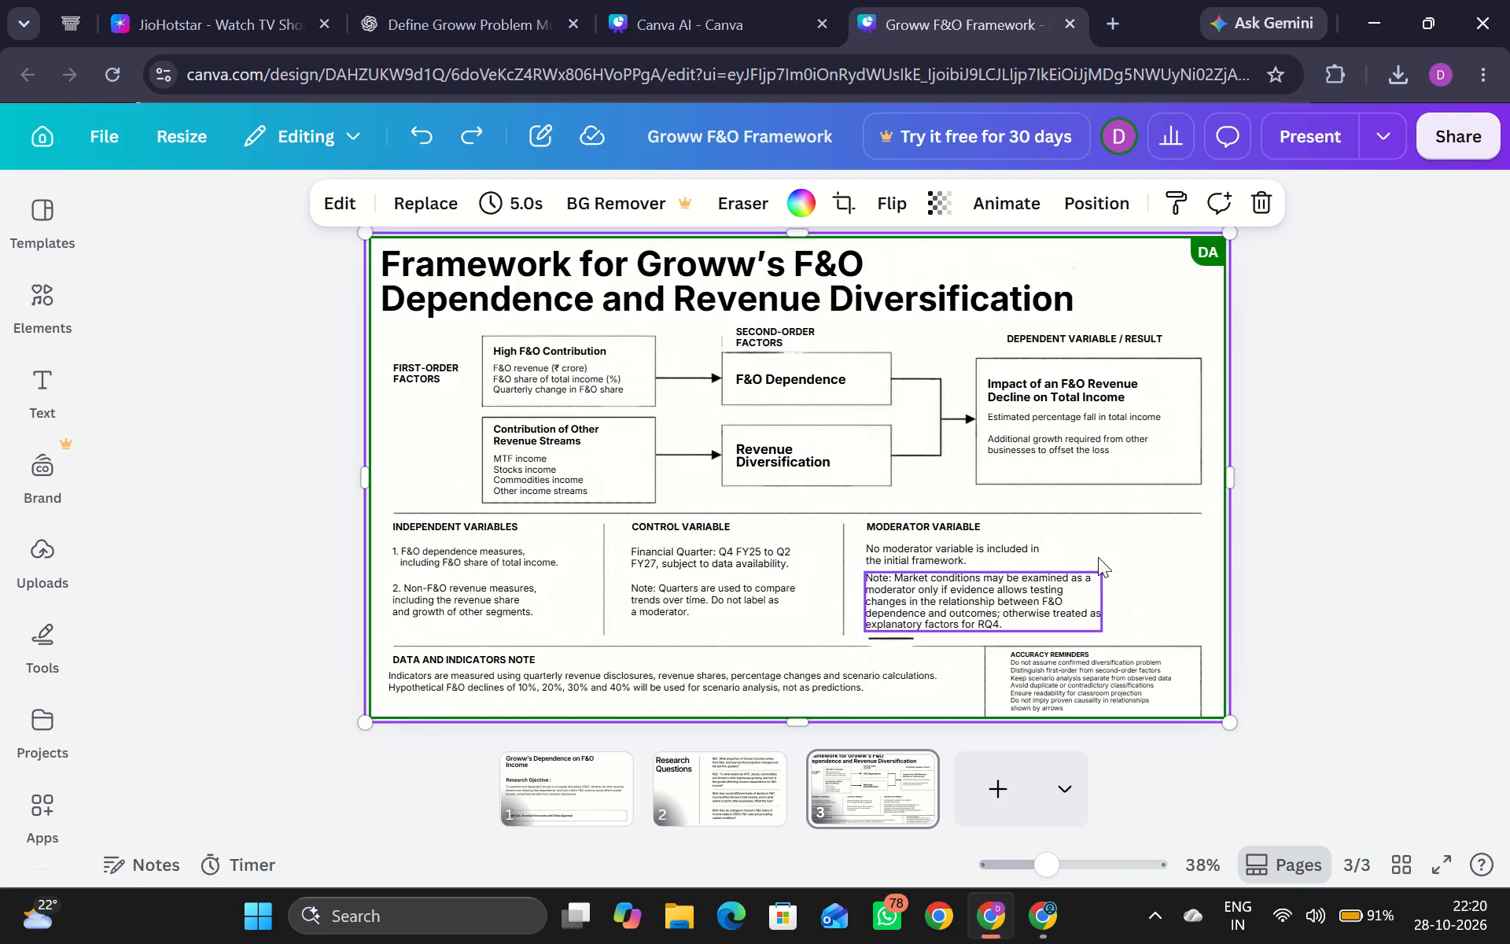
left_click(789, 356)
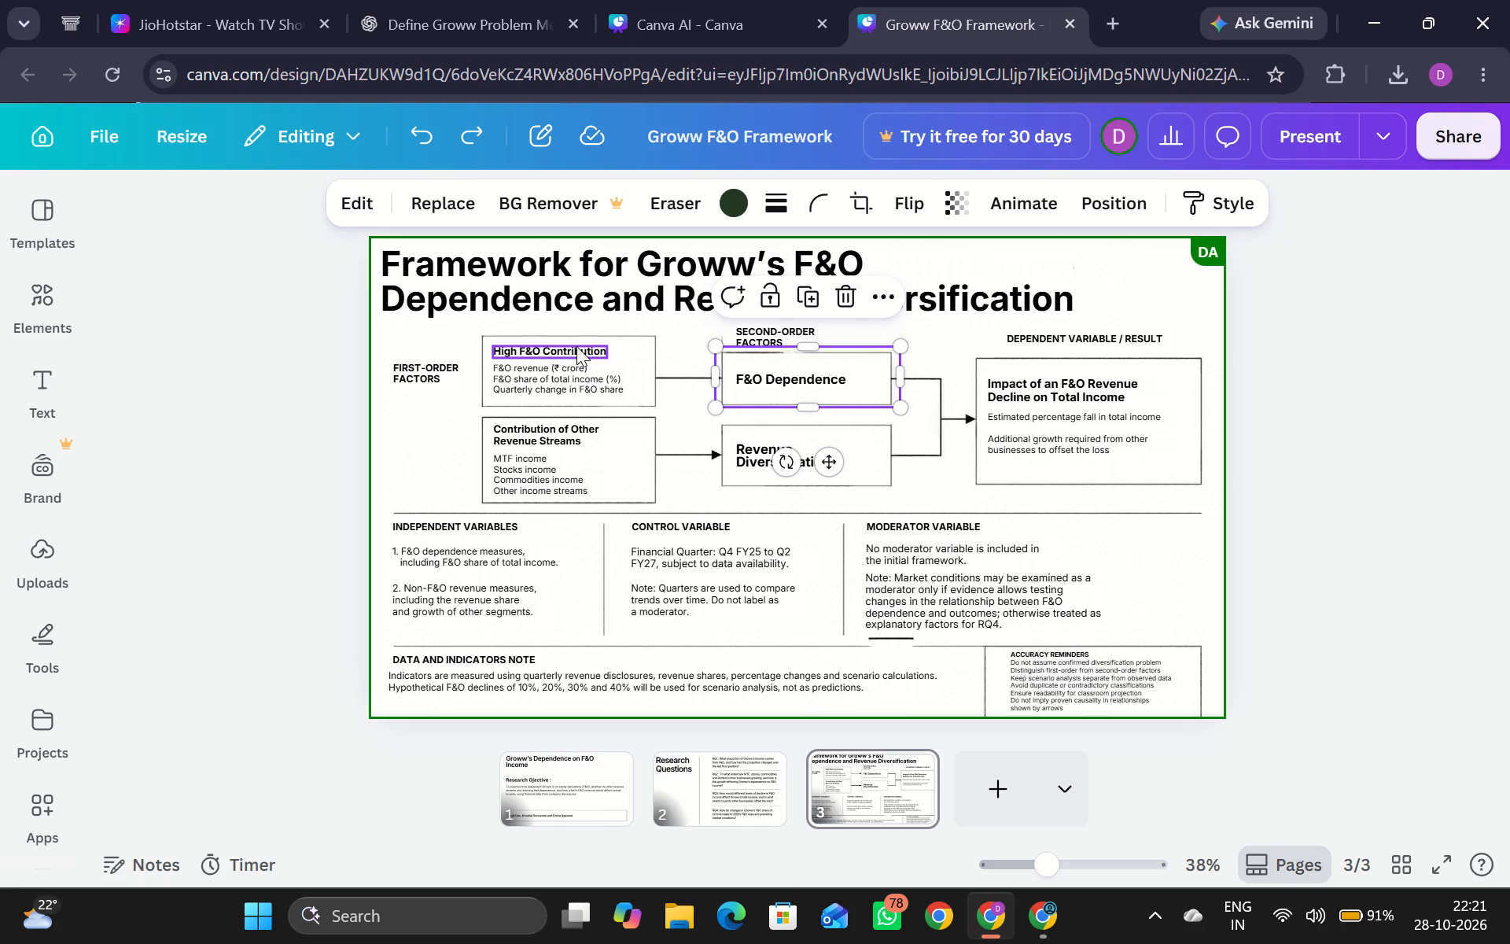
Enlarge all body text under Independent Variables, Control Variable and Moderator Variable by three font-size increments.
left_click(451, 559)
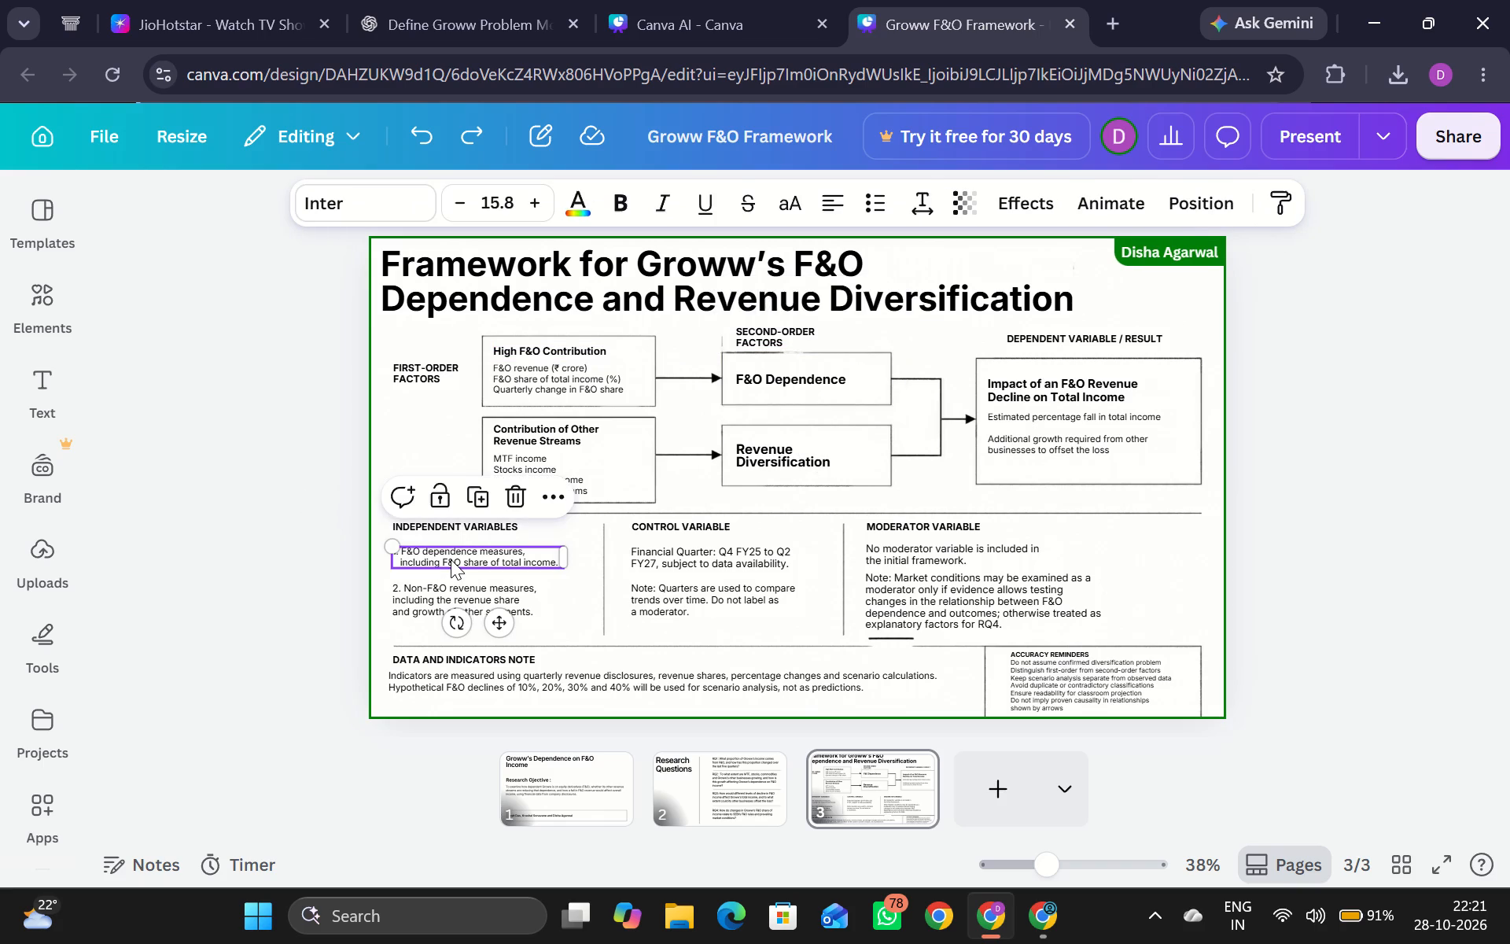
left_click(343, 555)
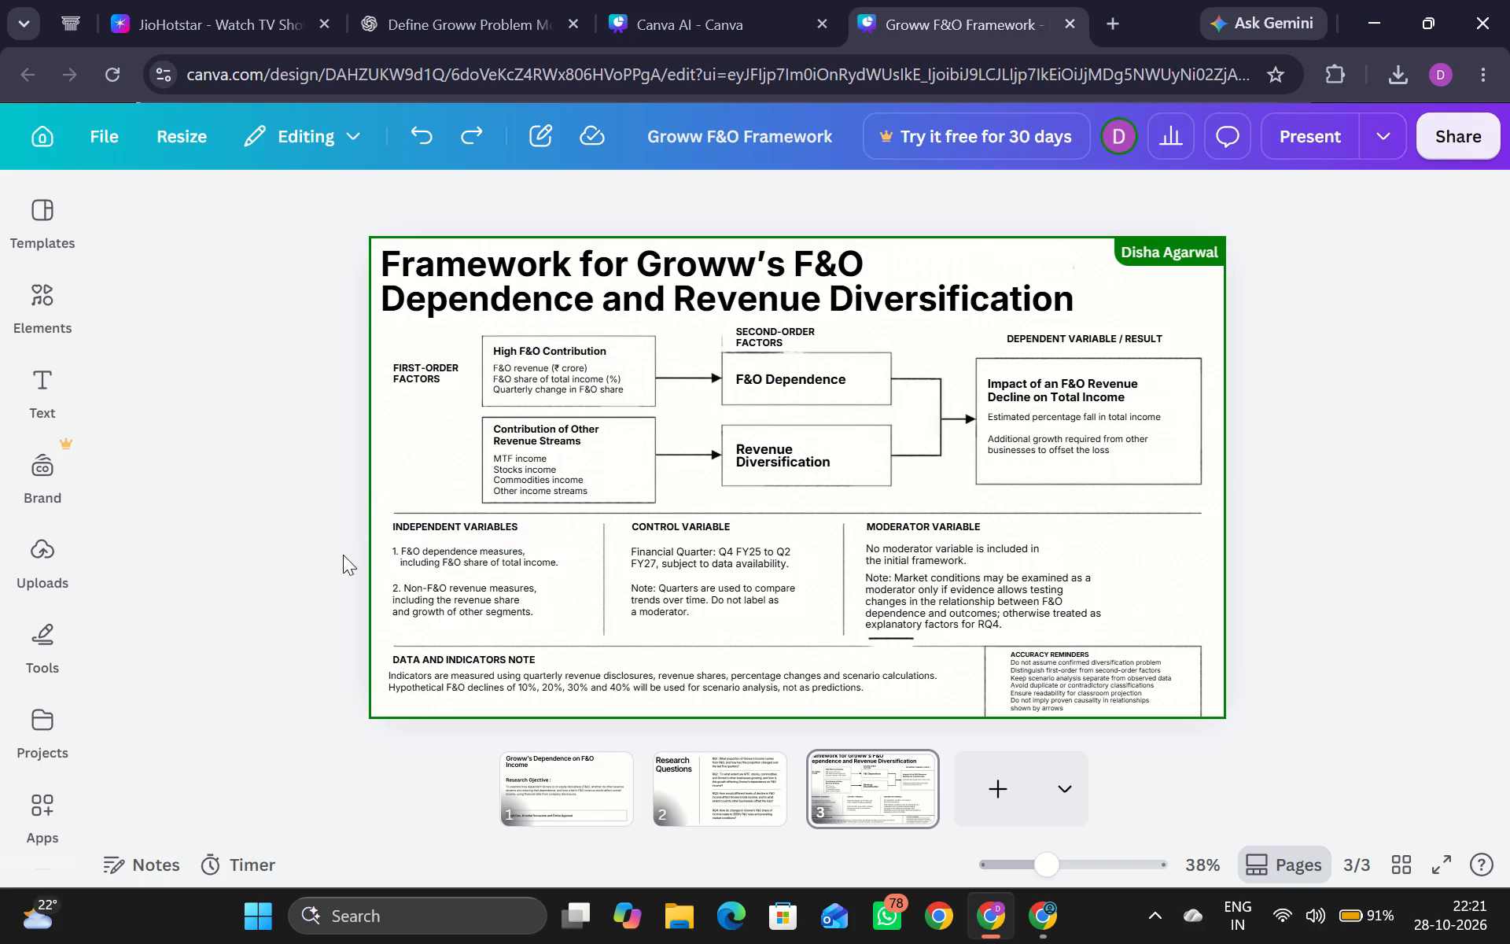
left_click_drag(377, 542, 918, 613)
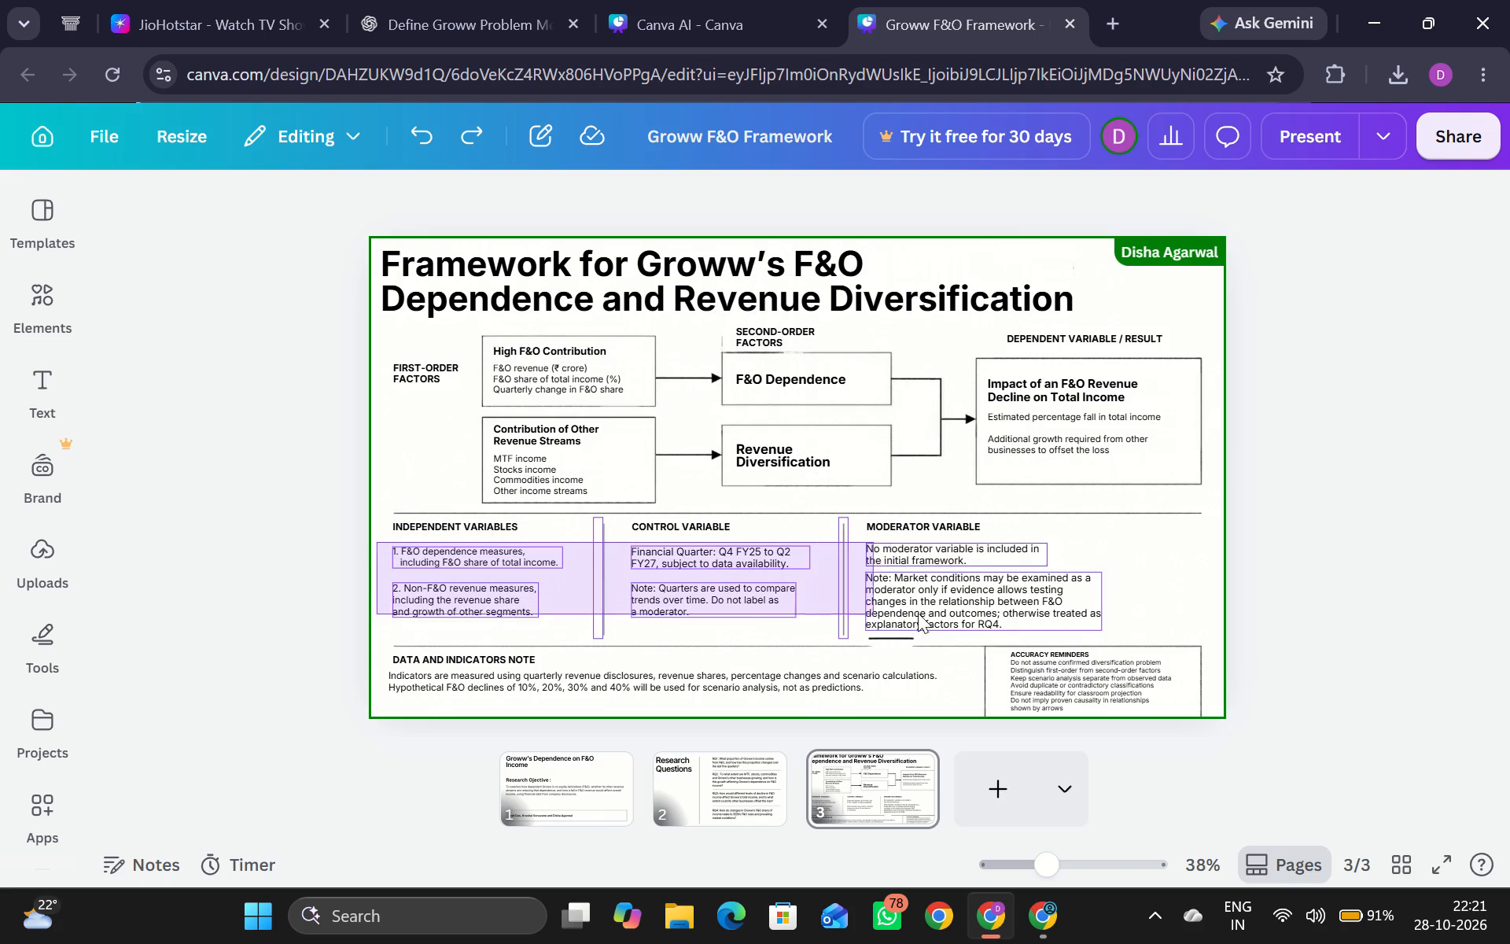
left_click_drag(918, 613, 989, 619)
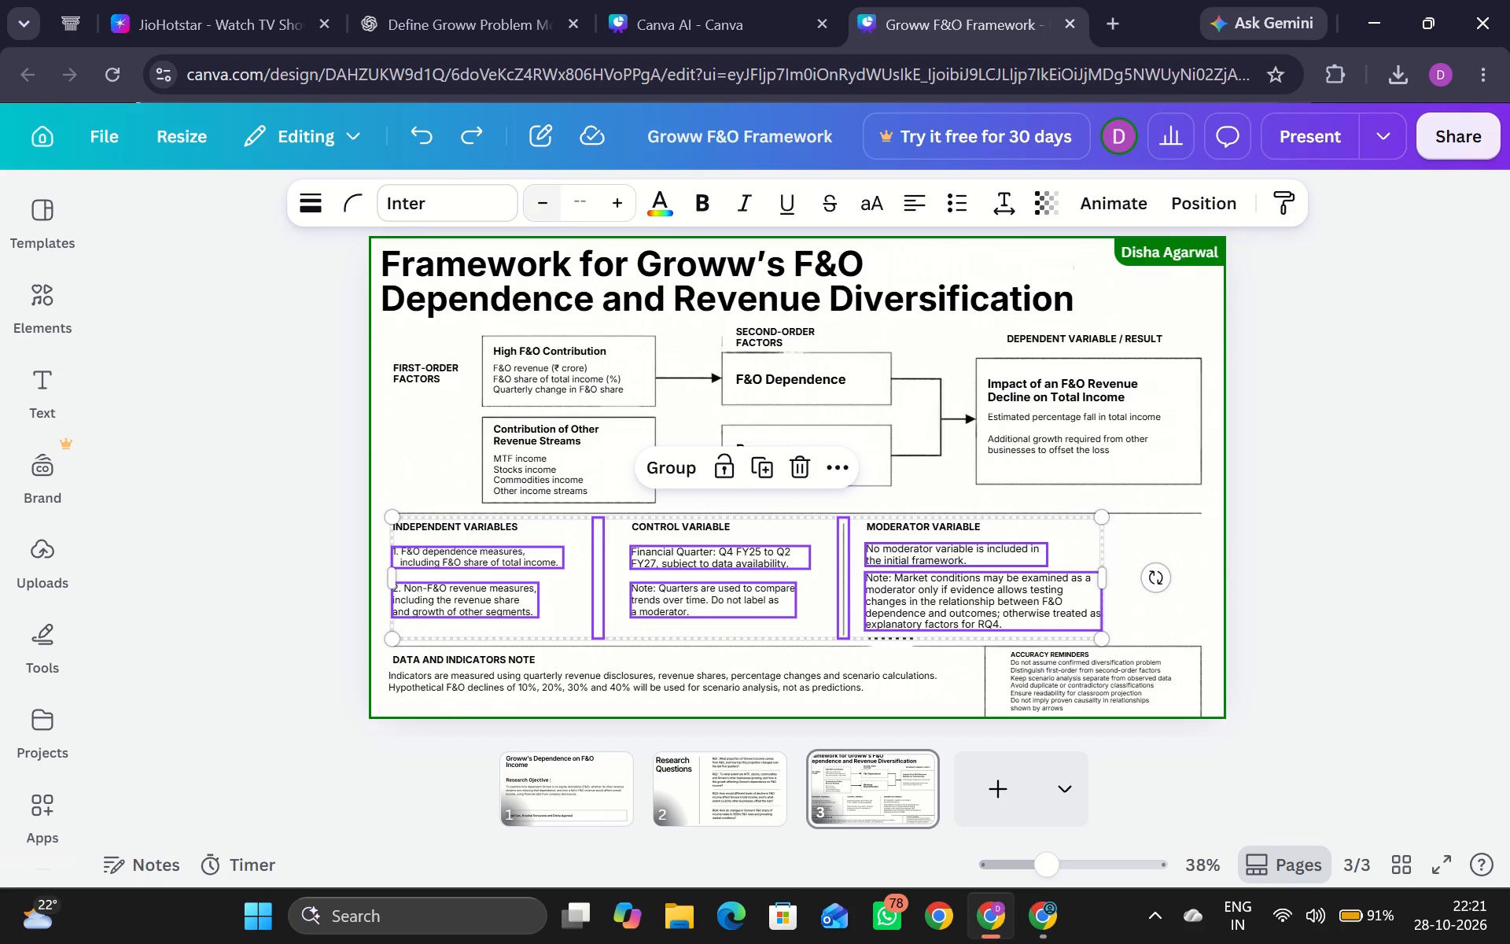
left_click(622, 191)
left_click(622, 191)
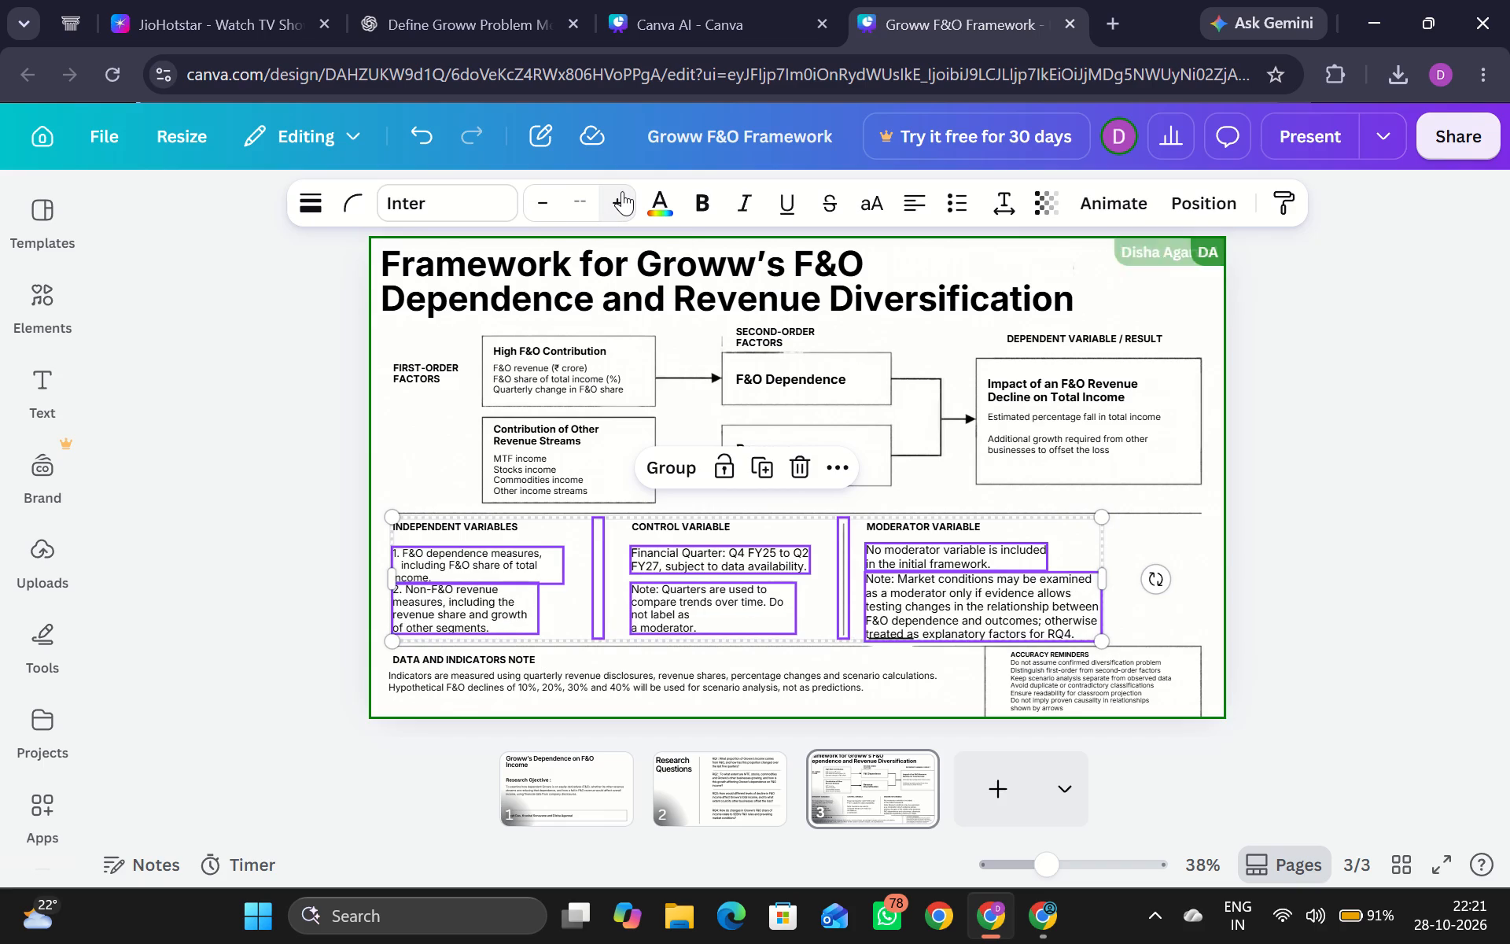
left_click(622, 191)
Widen the two Independent Variables text boxes to just short of the first vertical divider, the first about 463 wide.
left_click(562, 559)
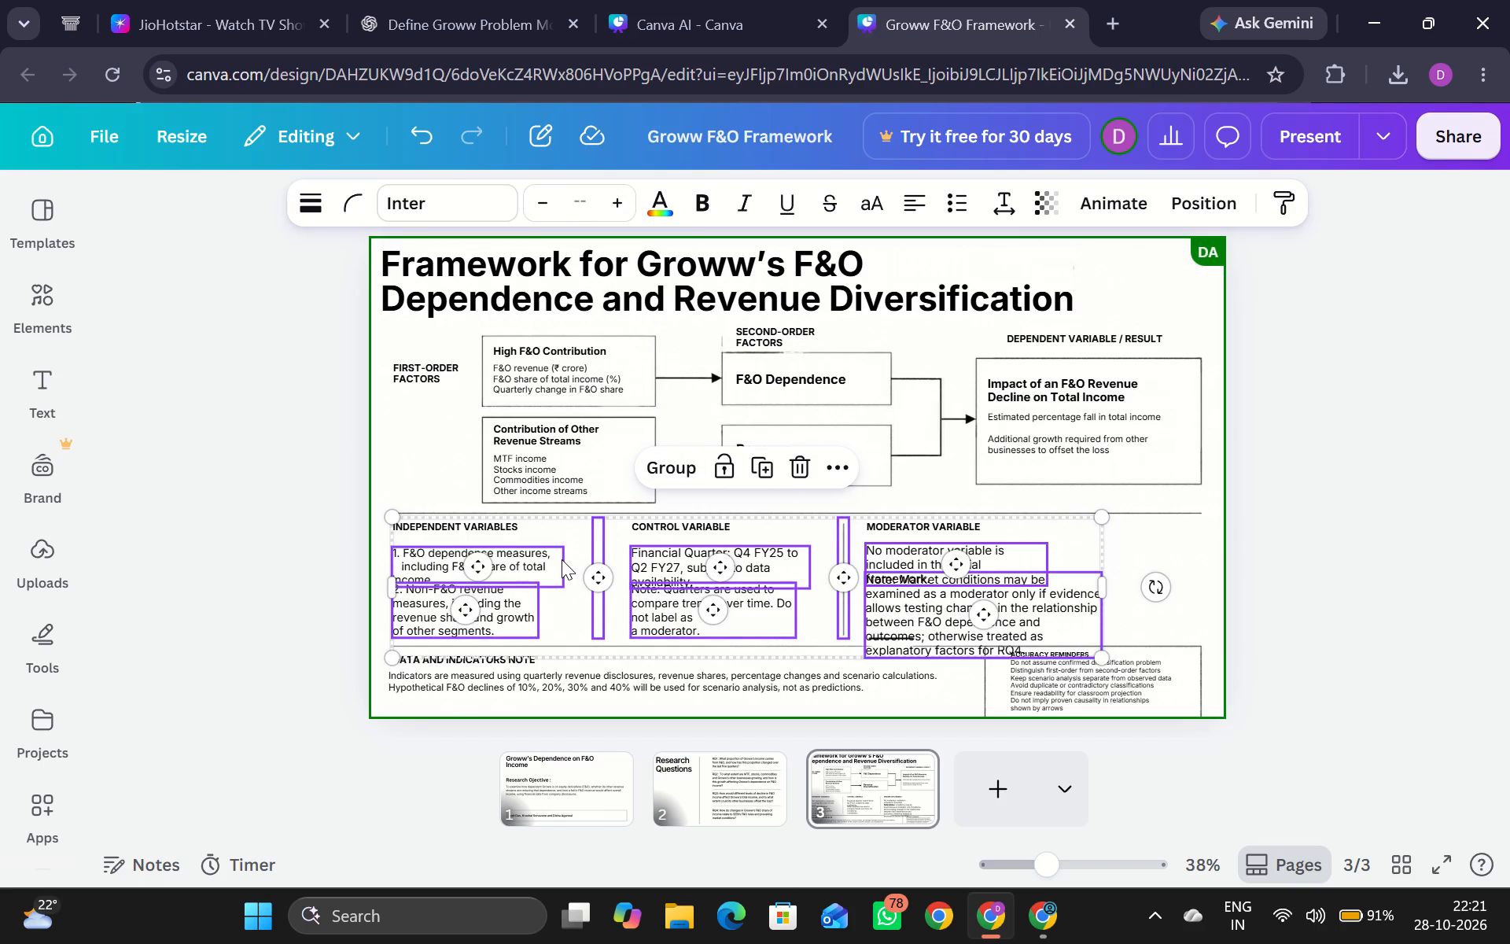
left_click(554, 597)
left_click(547, 567)
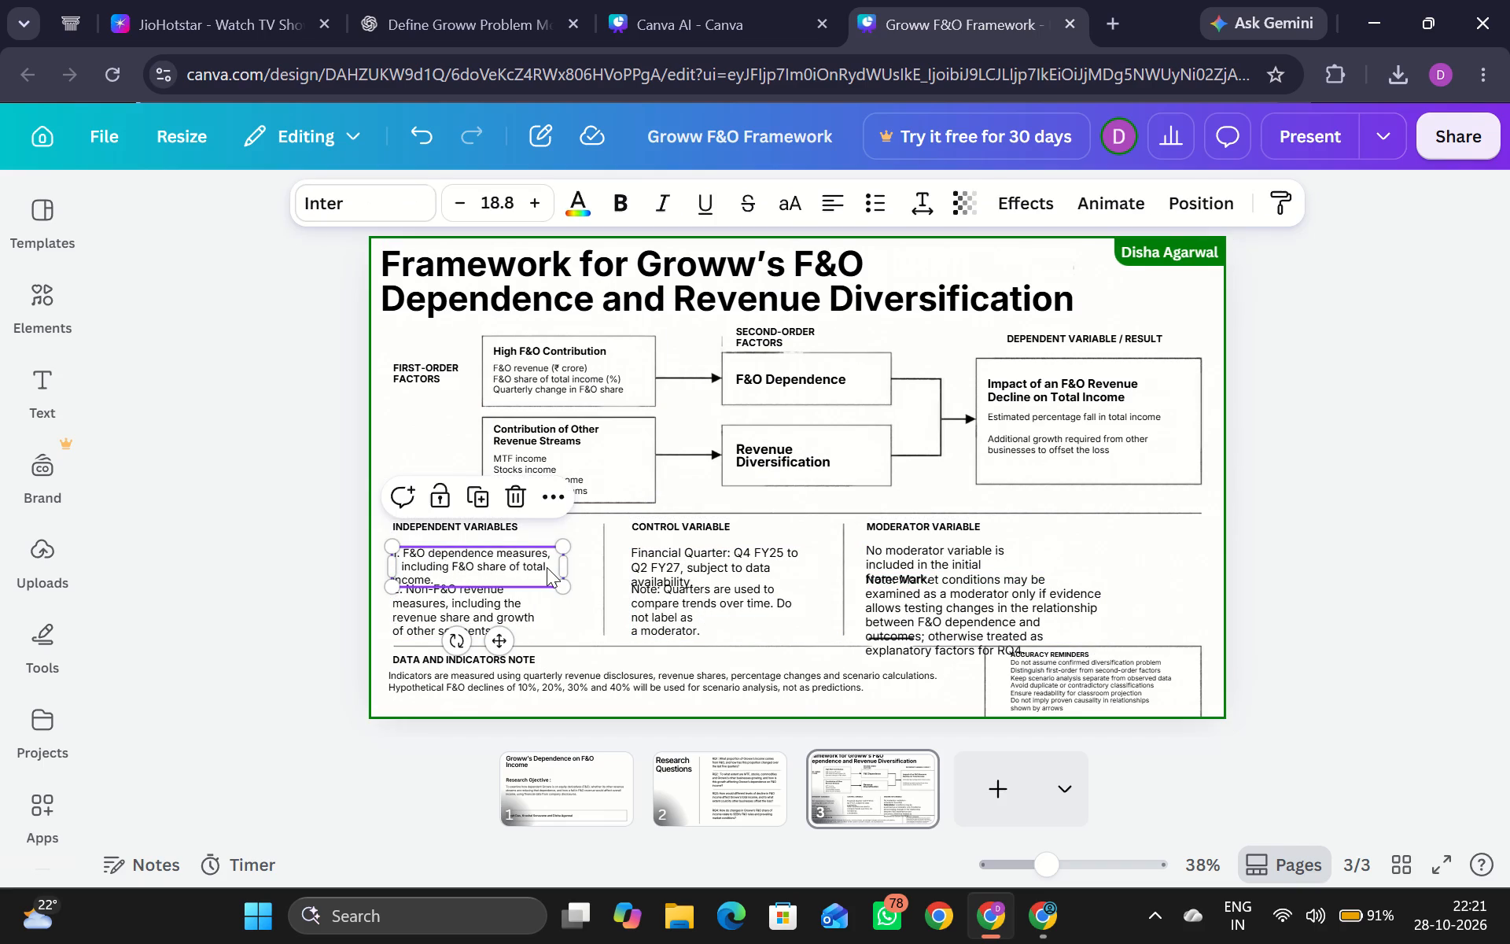
left_click_drag(564, 565, 600, 562)
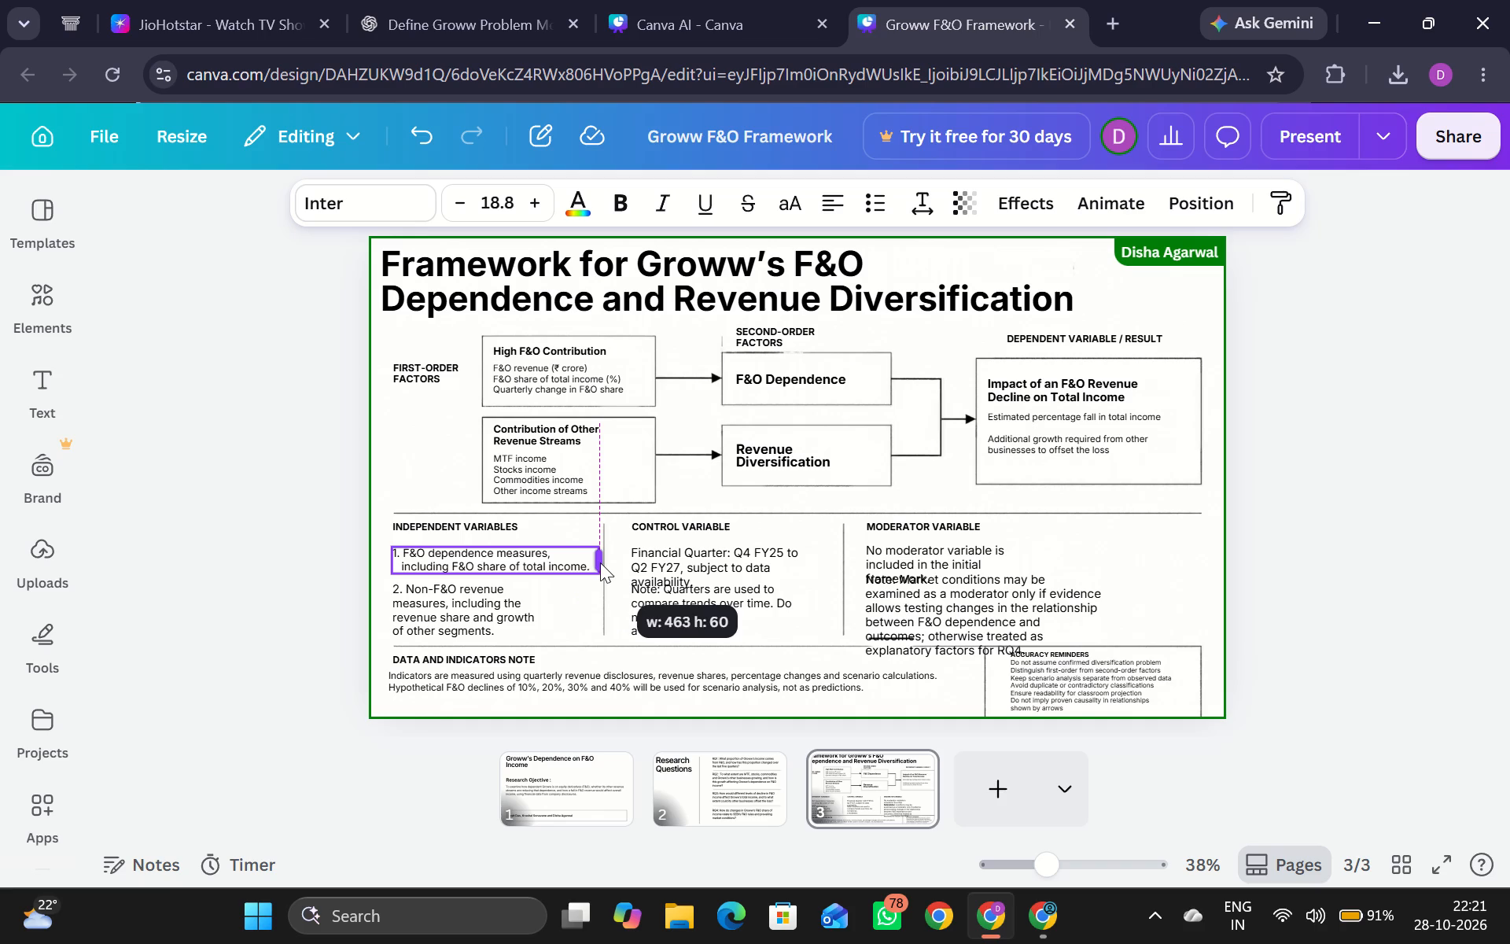
left_click_drag(600, 562, 601, 562)
left_click(509, 605)
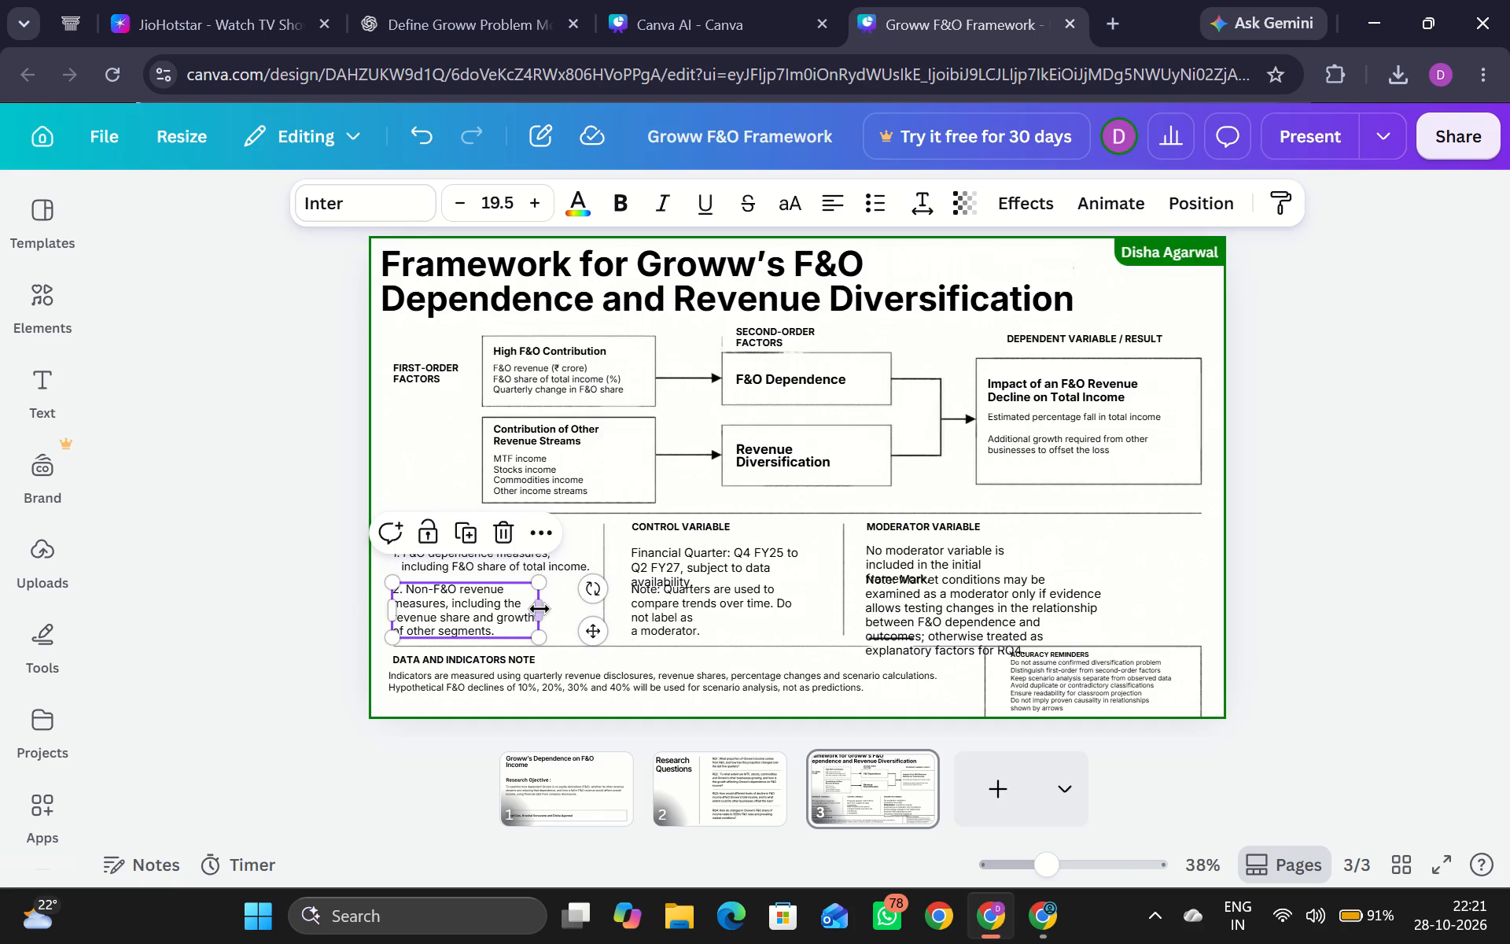
left_click_drag(543, 610, 595, 609)
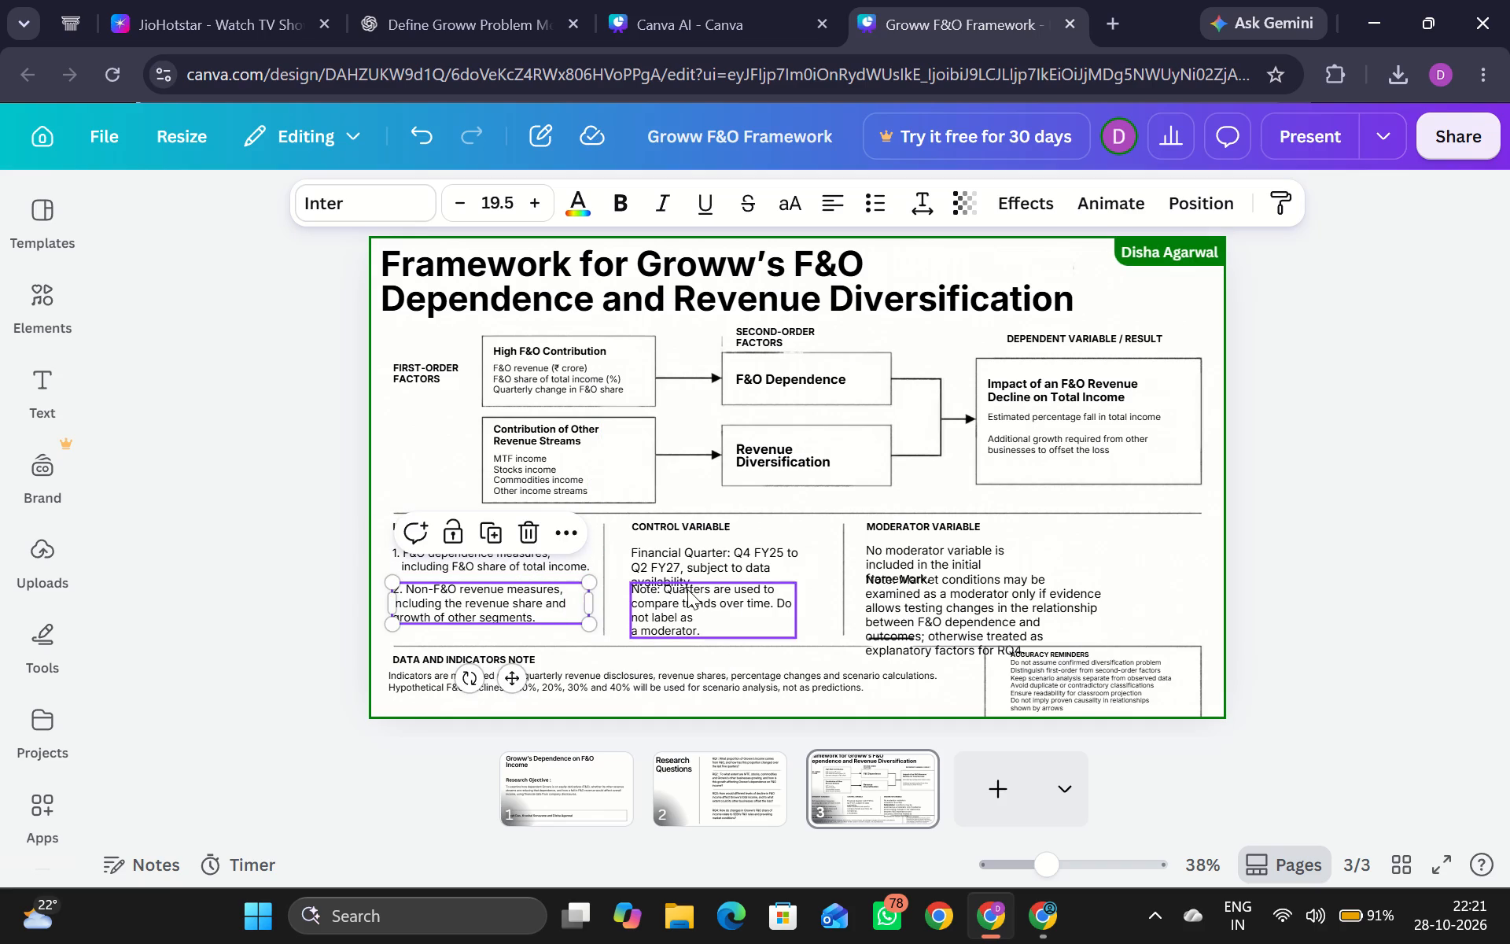
Widen the two Control Variable text boxes to just short of the second vertical divider, the first about 448 wide.
left_click(720, 555)
left_click_drag(815, 569, 841, 567)
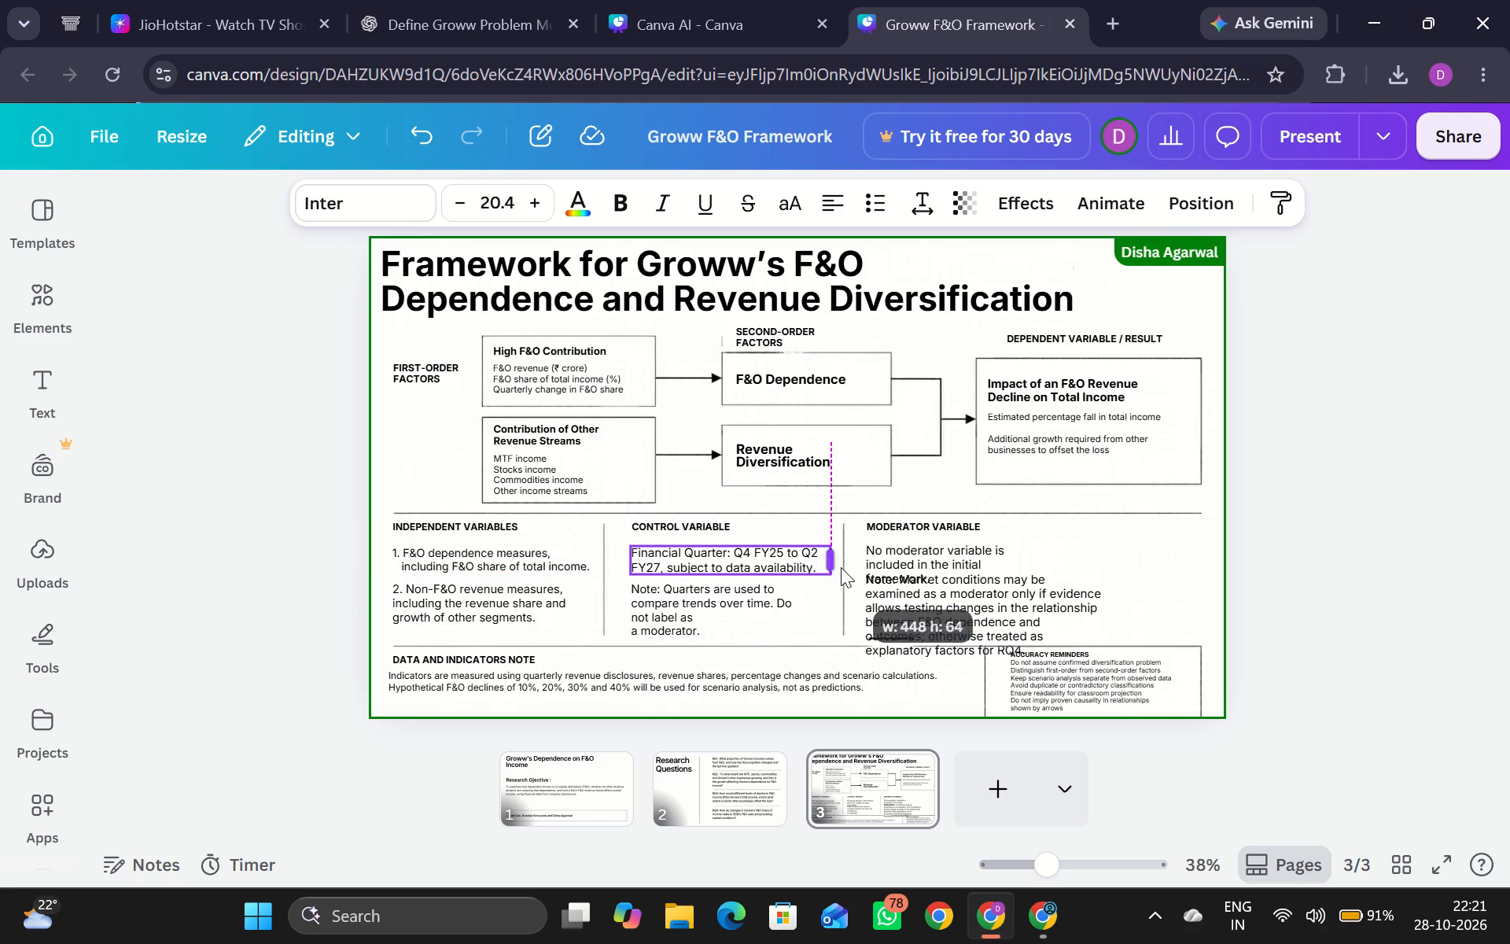
left_click_drag(841, 567, 843, 568)
left_click(749, 606)
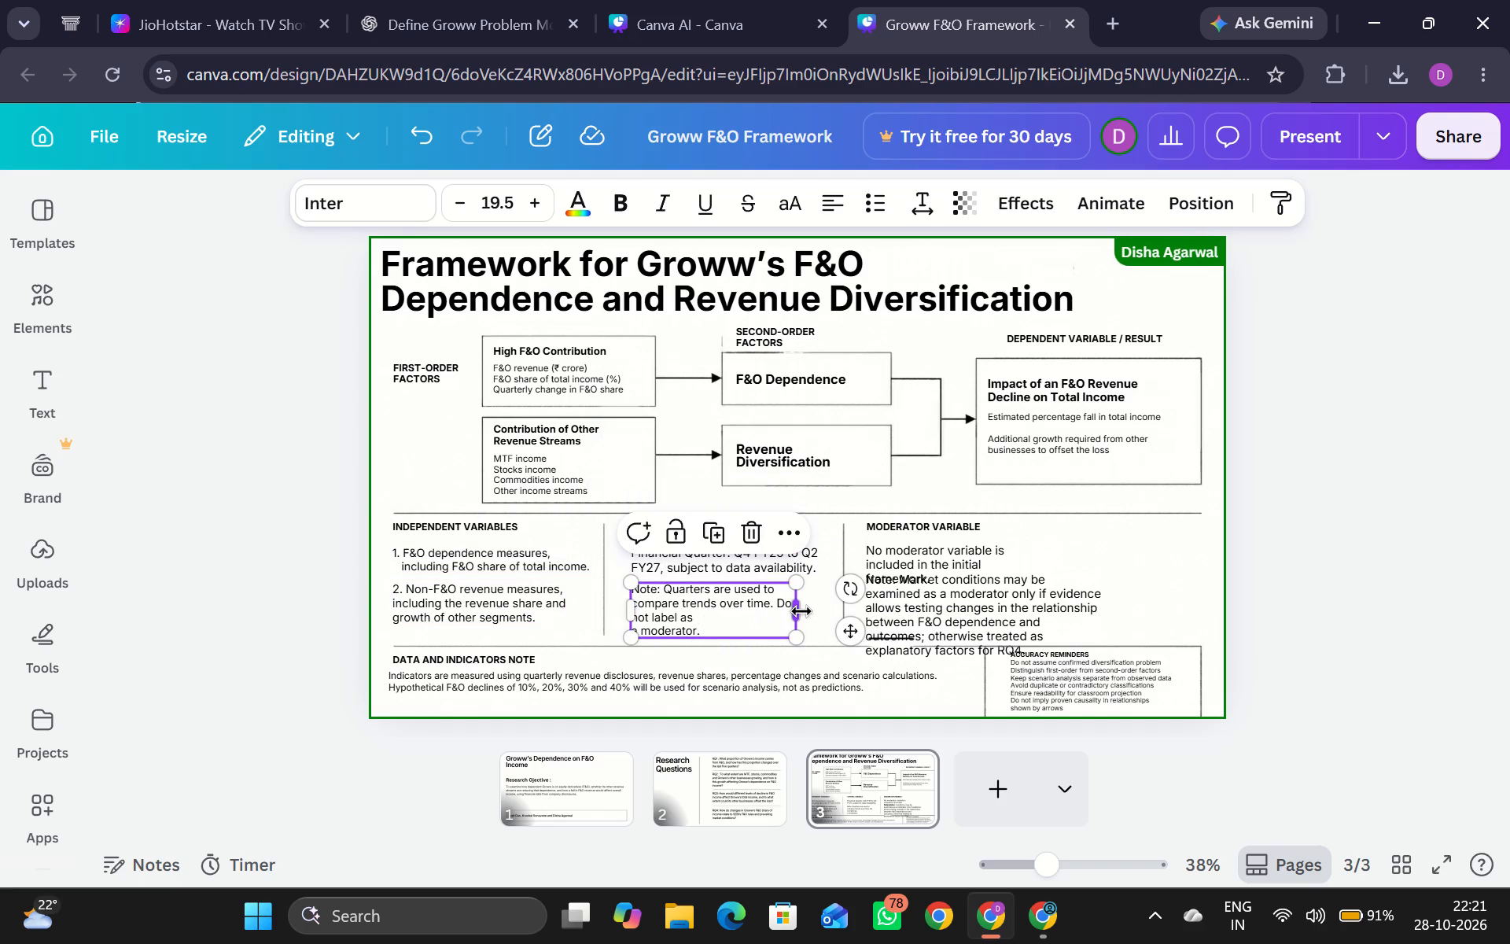
left_click_drag(801, 611, 840, 618)
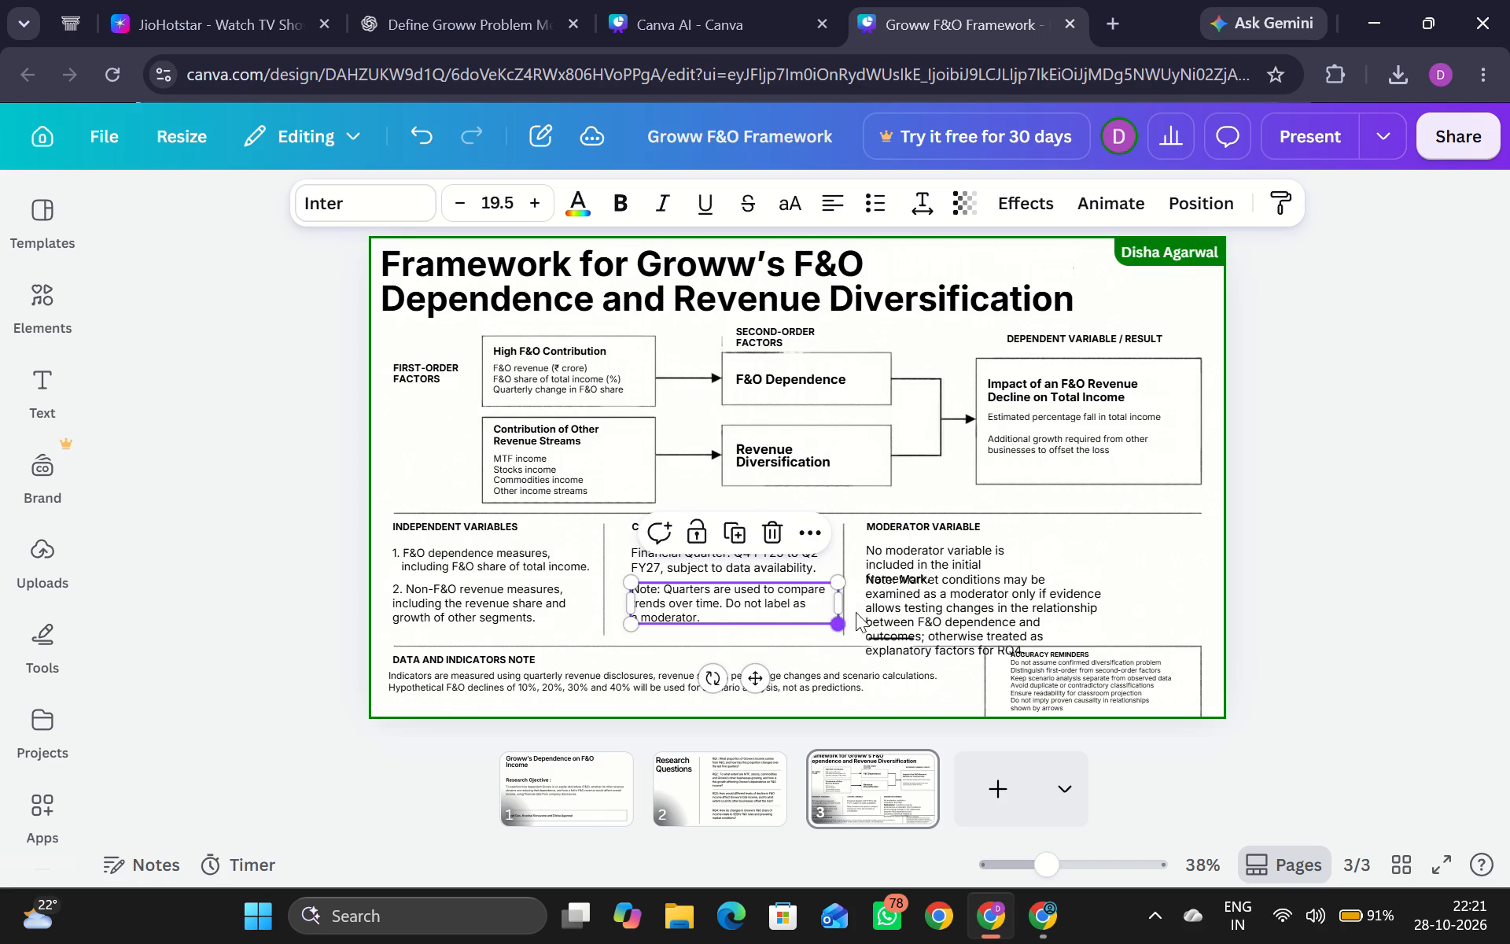
Widen both Moderator Variable text boxes, fitting the "No moderator variable is included" statement on a single line.
left_click(943, 562)
left_click_drag(1058, 558, 1103, 559)
left_click(1059, 595)
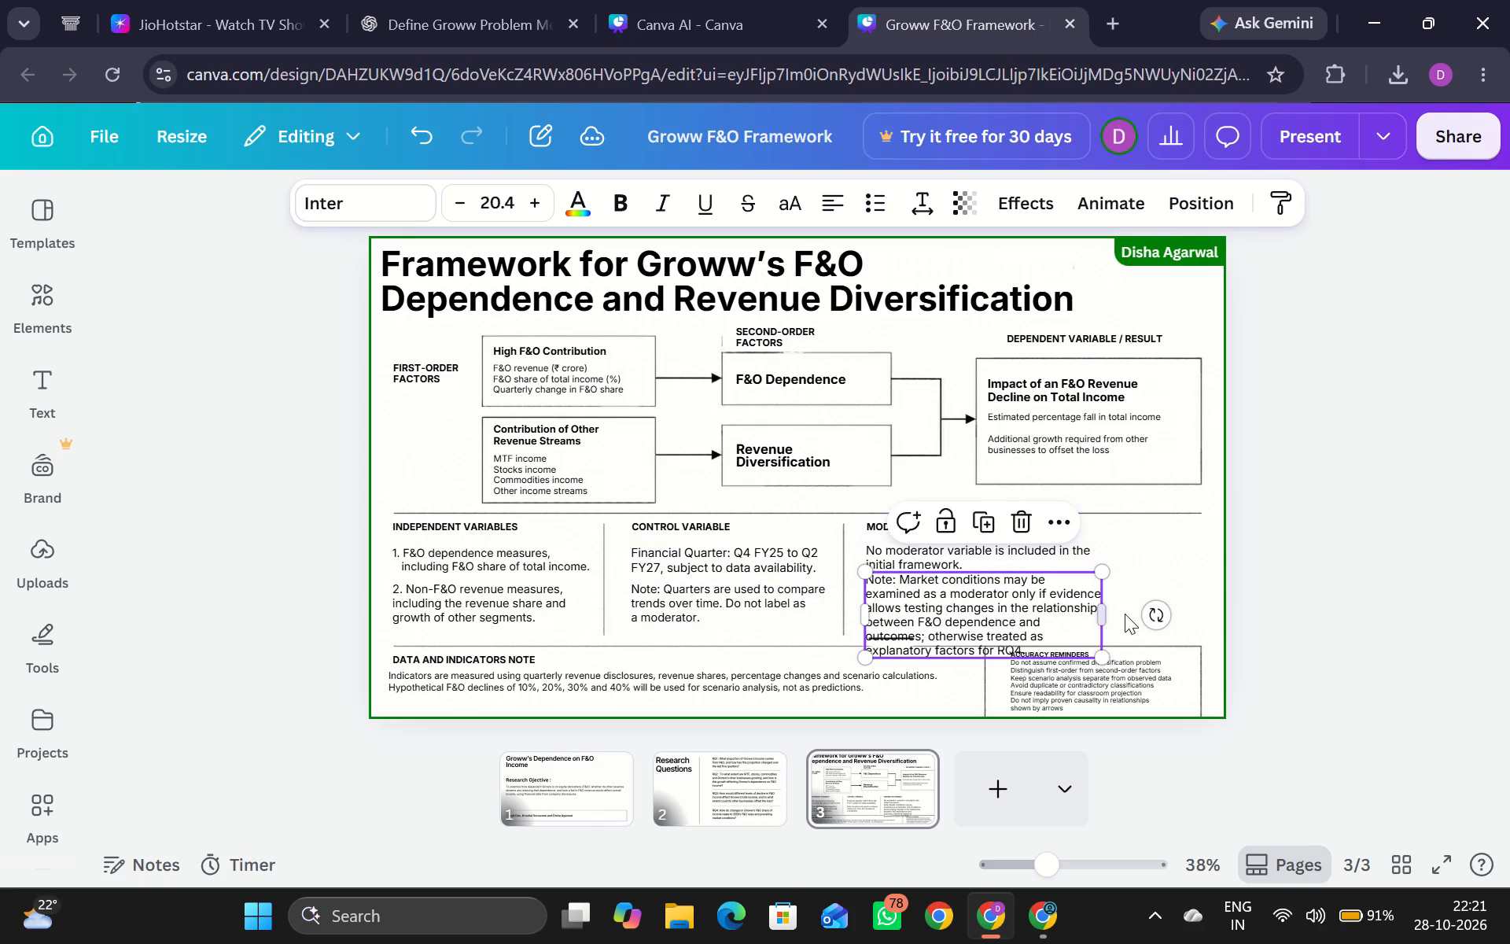
left_click_drag(1107, 607, 1178, 610)
left_click(1066, 553)
left_click_drag(1094, 556, 1218, 562)
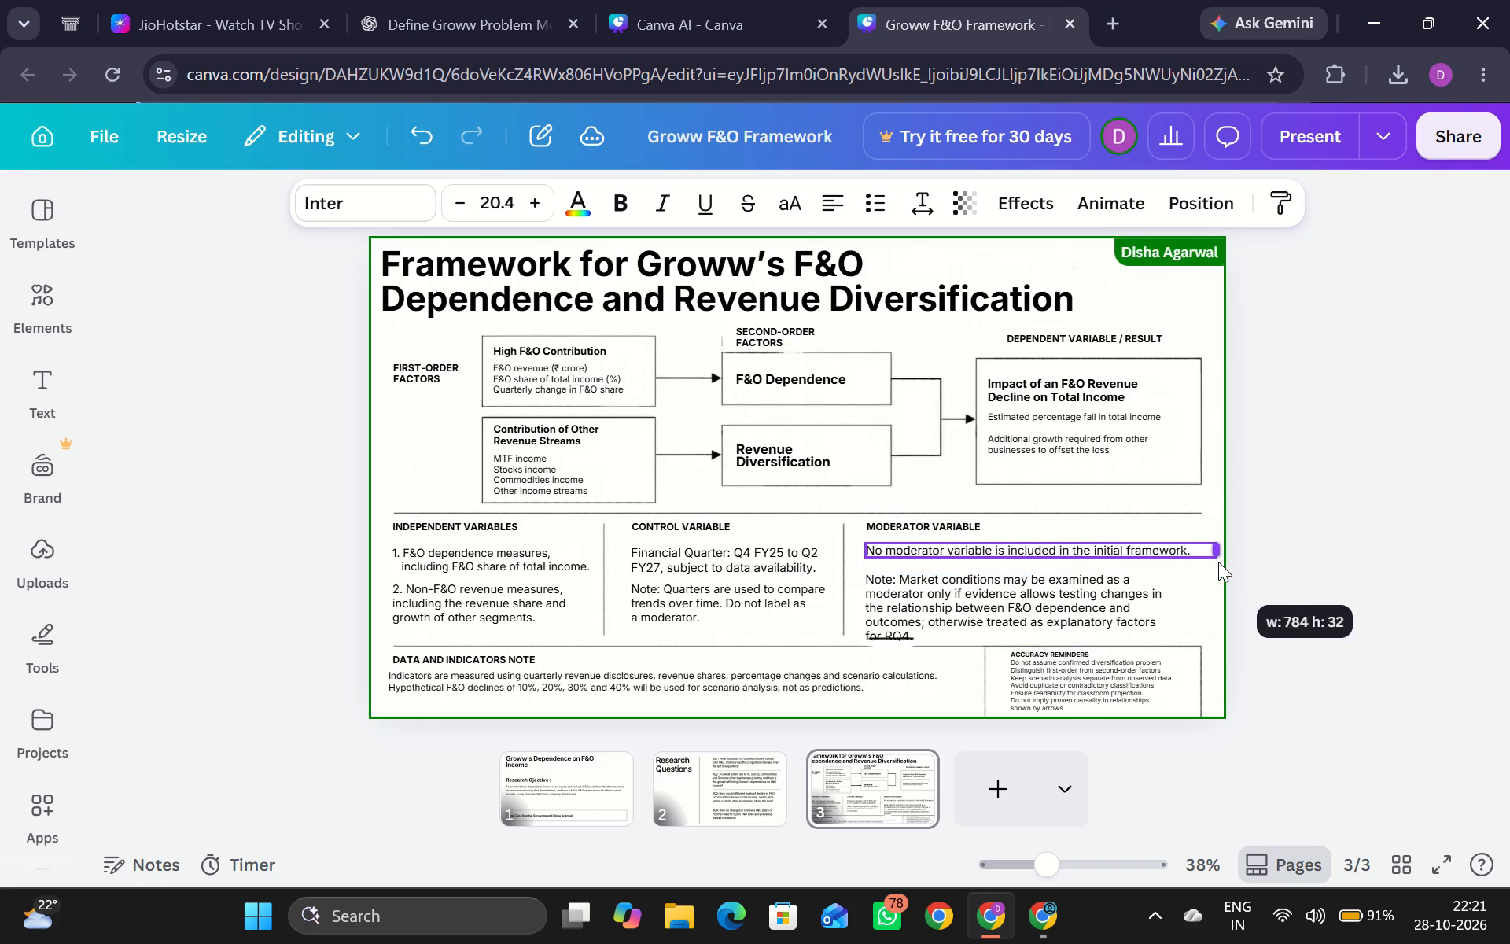
left_click_drag(1218, 562, 1208, 563)
Move the moderator note up just beneath the statement and widen it so its text fits on four lines.
left_click_drag(1141, 599, 1141, 589)
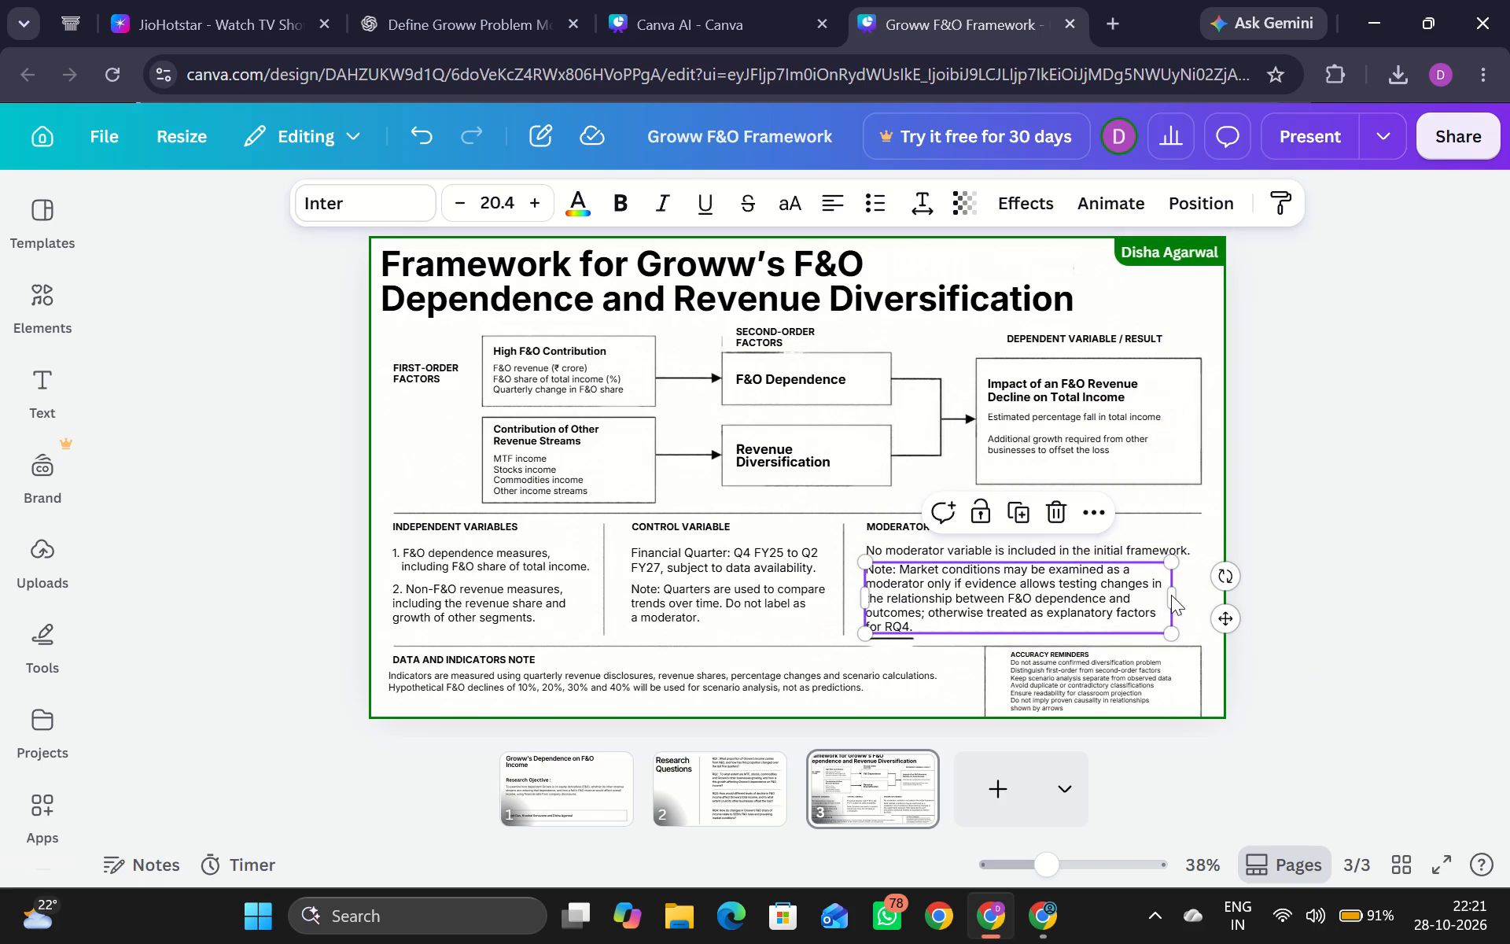
left_click(1171, 595)
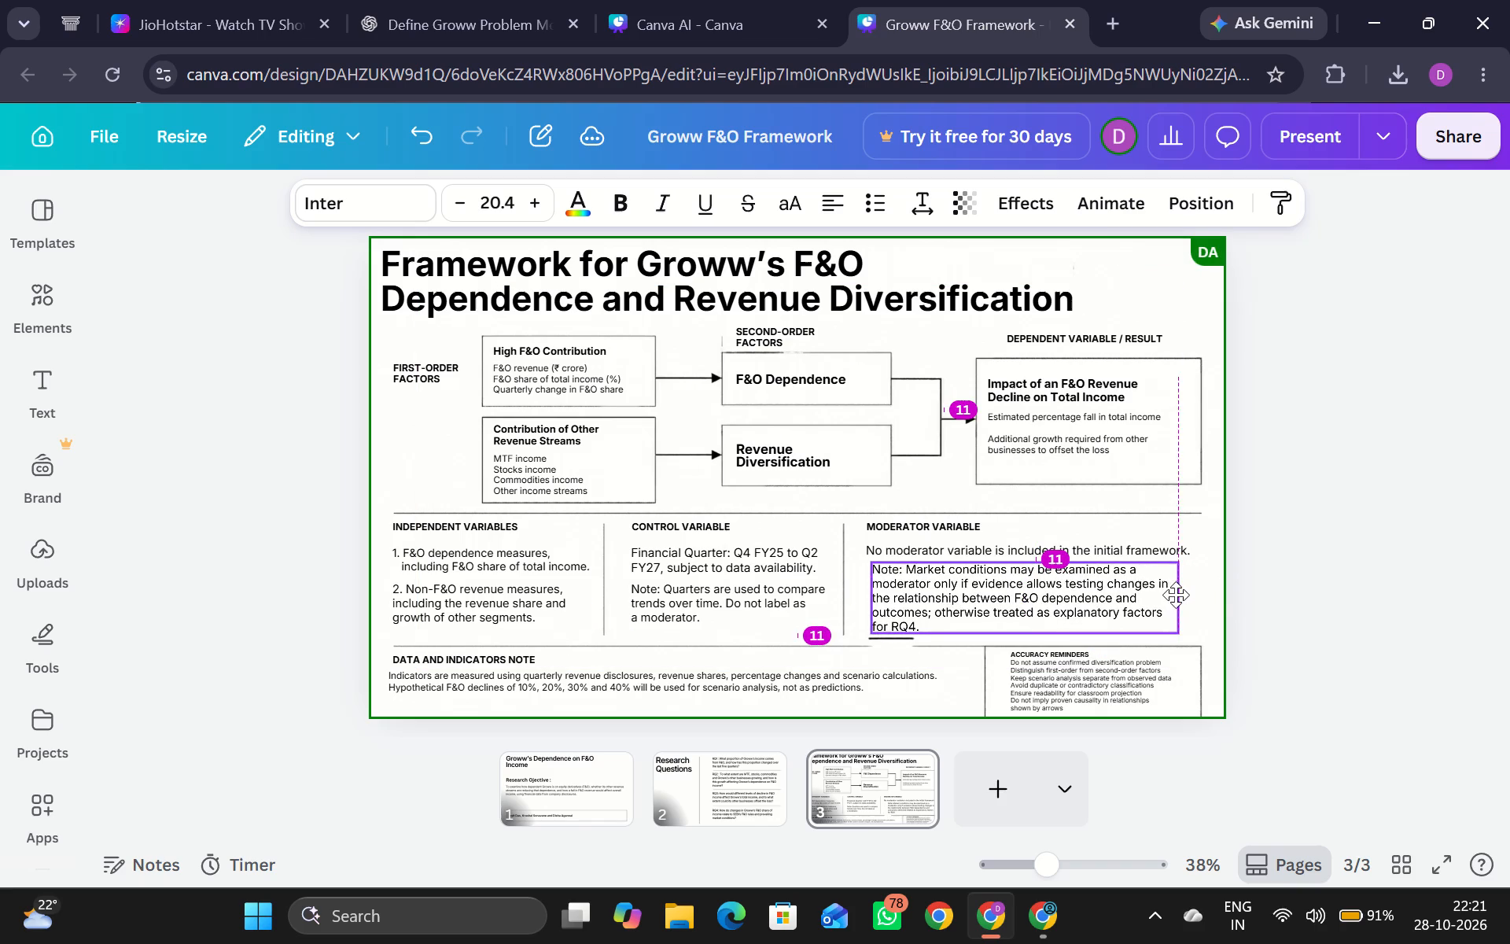
left_click_drag(1178, 603, 1202, 605)
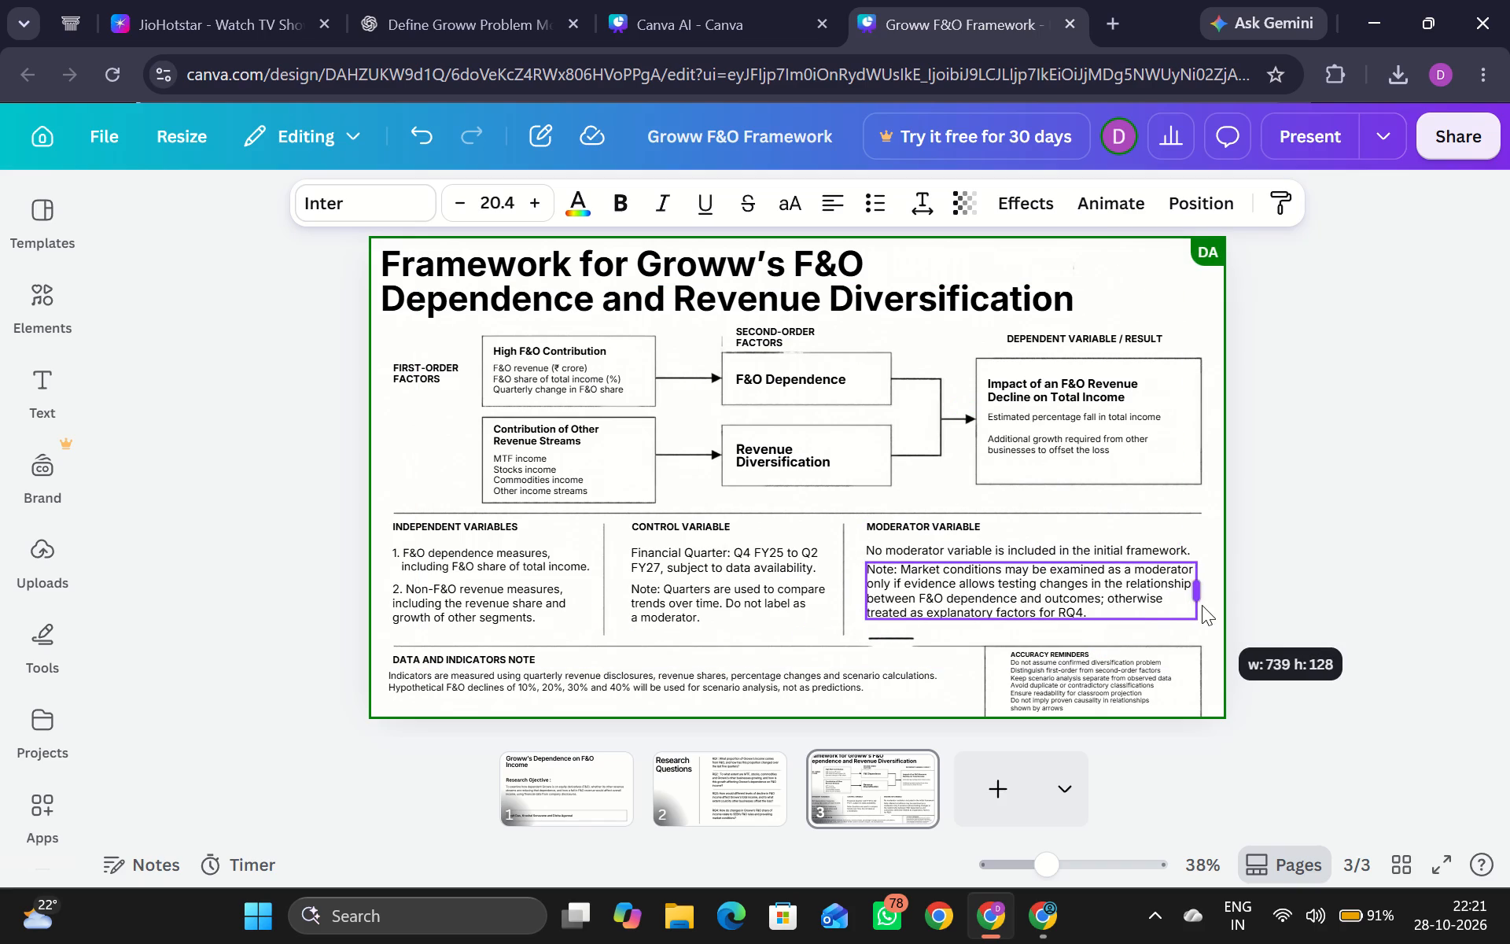
left_click_drag(1202, 605, 1197, 608)
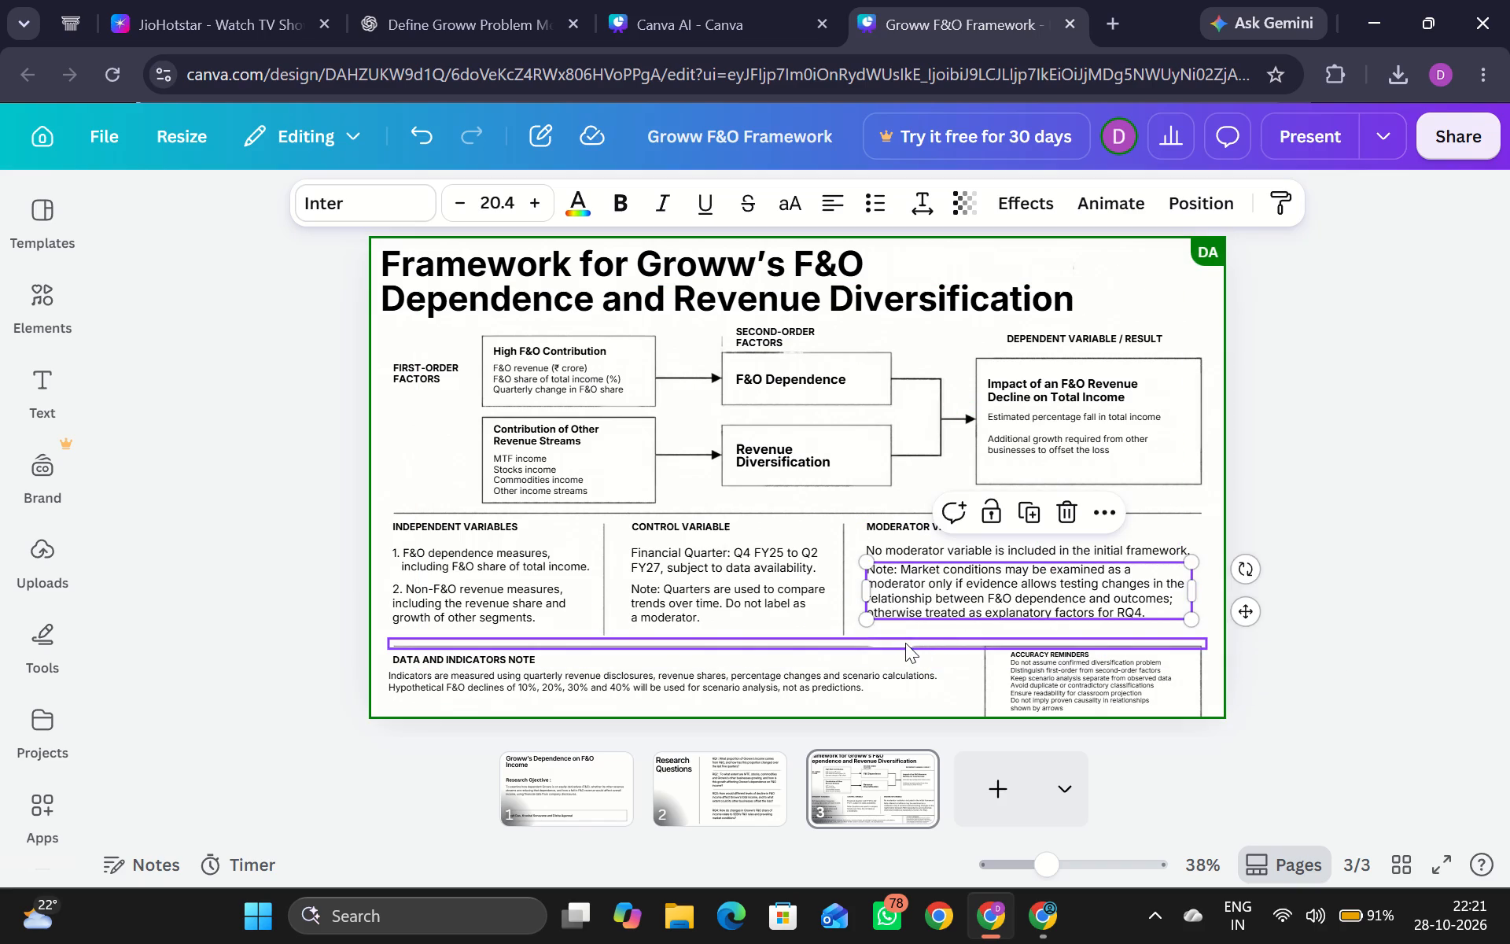
Delete the long horizontal divider above "DATA AND INDICATORS NOTE" and the short stray line below the moderator note.
left_click(904, 642)
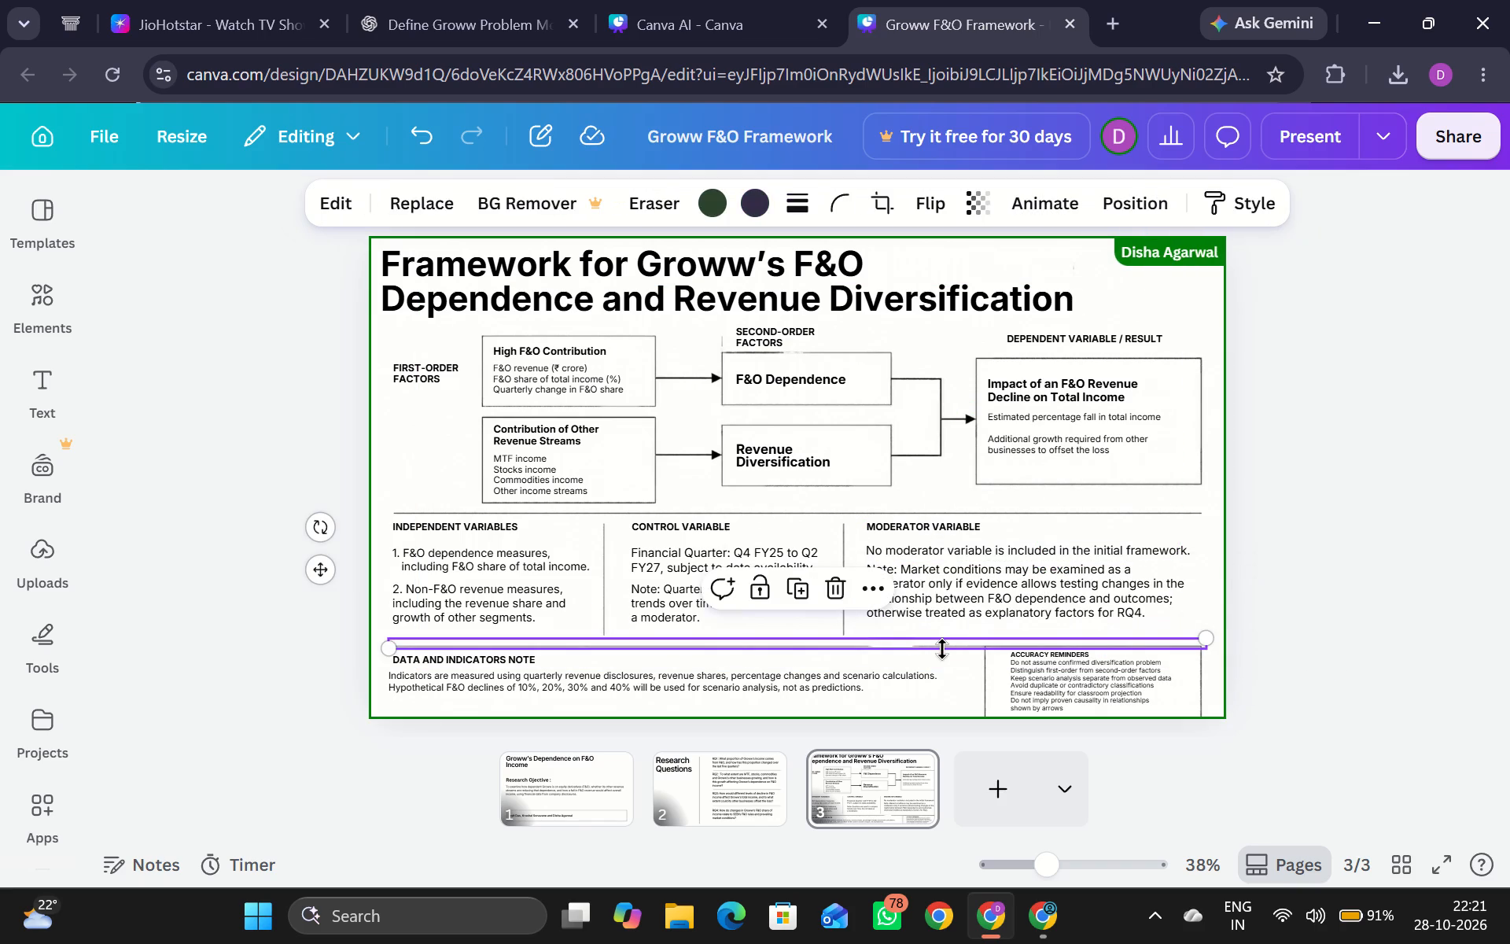
key("Delete")
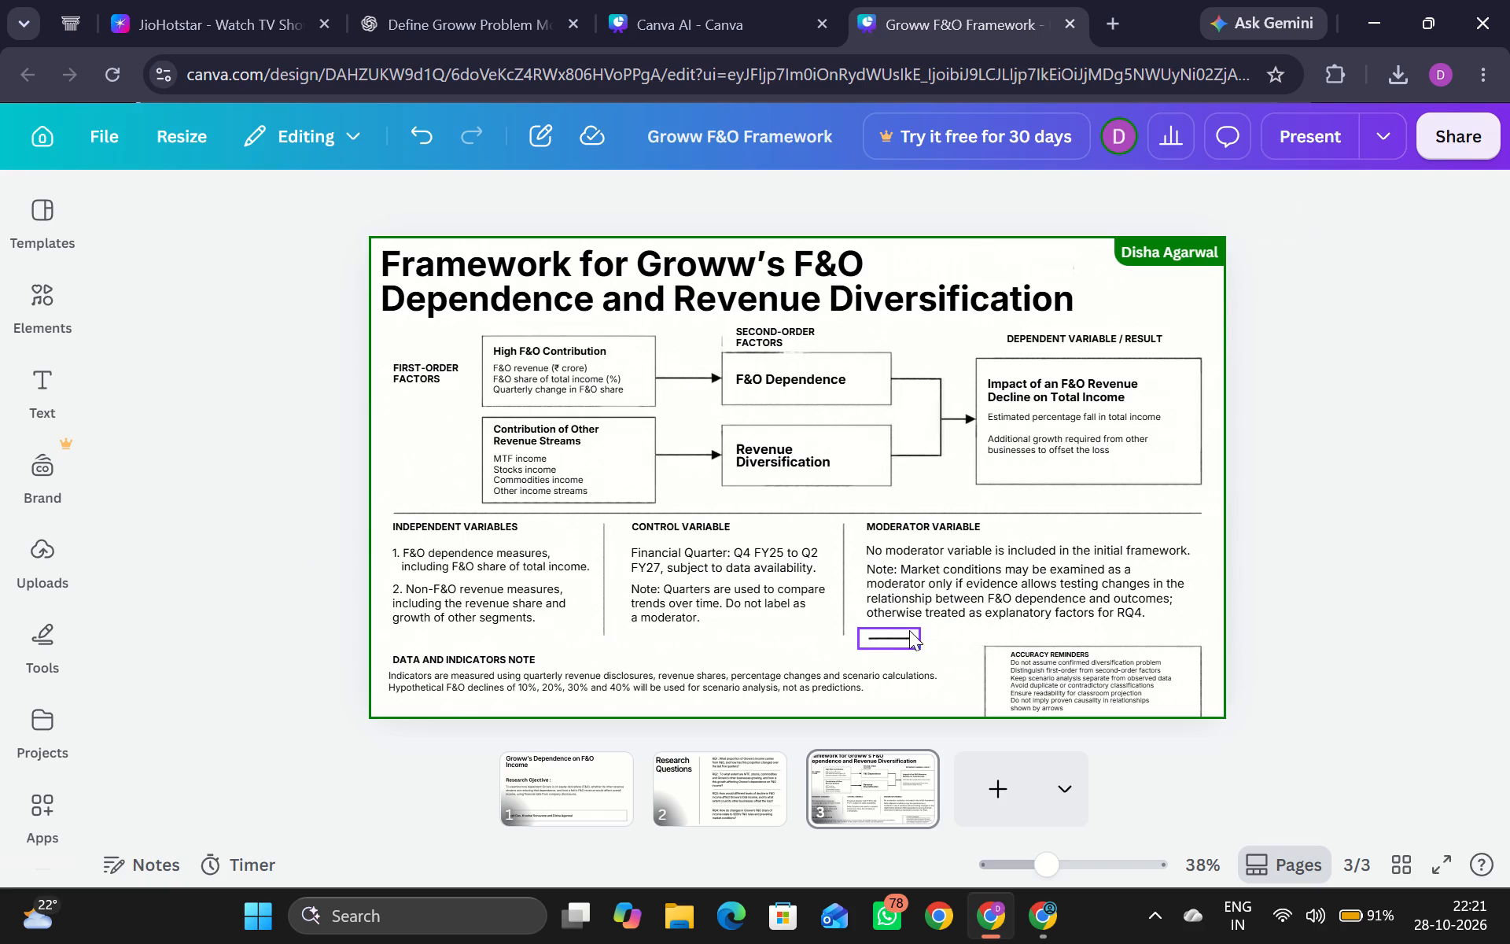
left_click(899, 630)
key("Delete")
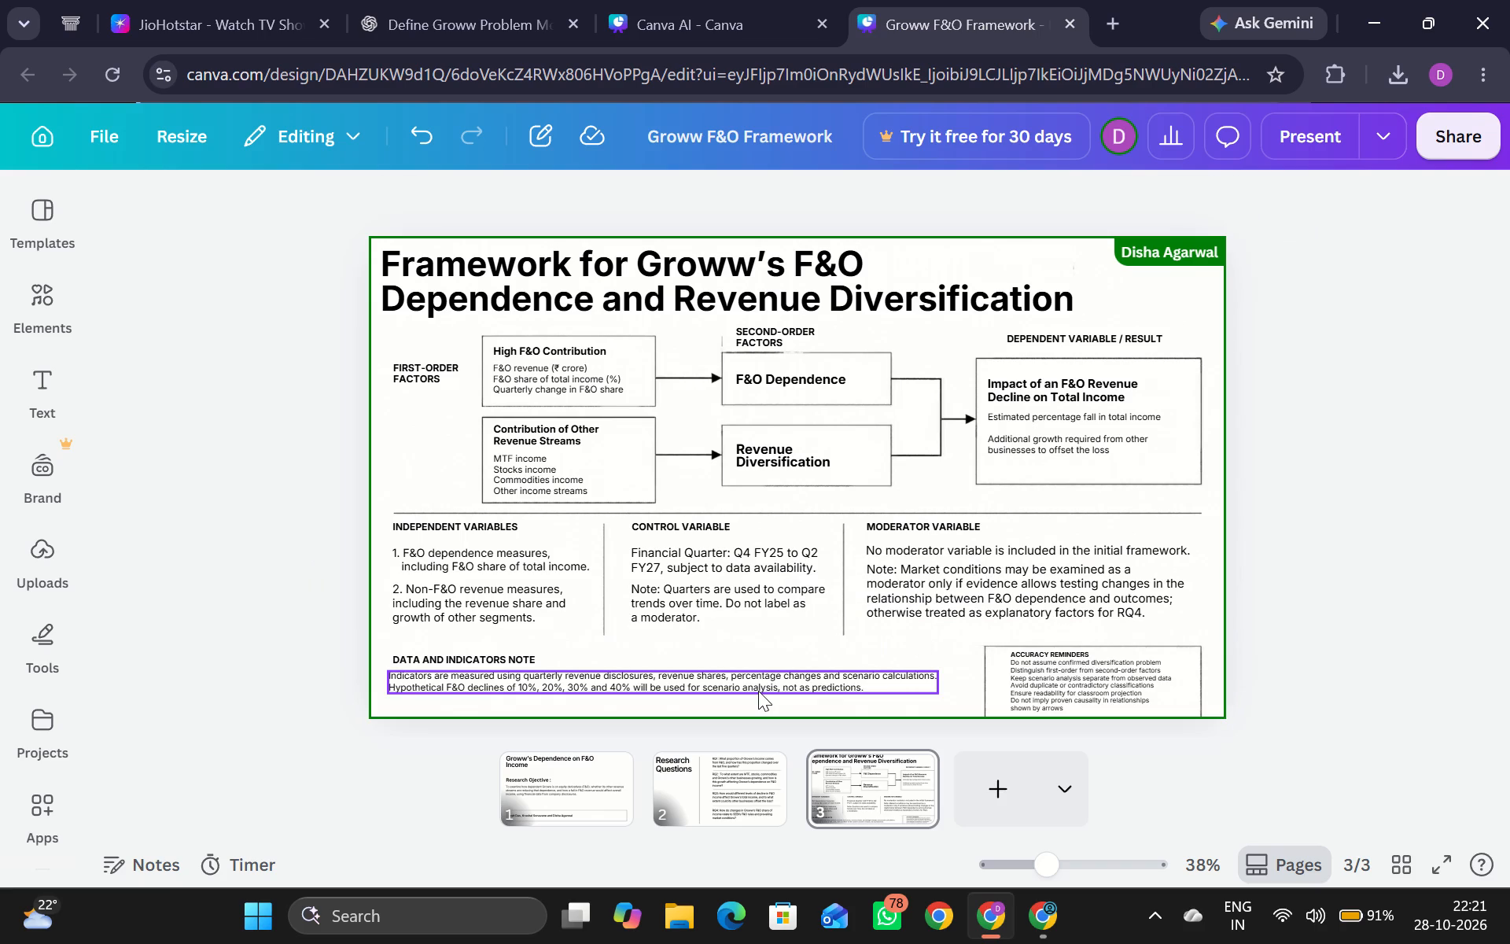
Delete the "DATA AND INDICATORS NOTE" heading and its body text, plus the "ACCURACY REMINDERS" text and its frame.
left_click(497, 657)
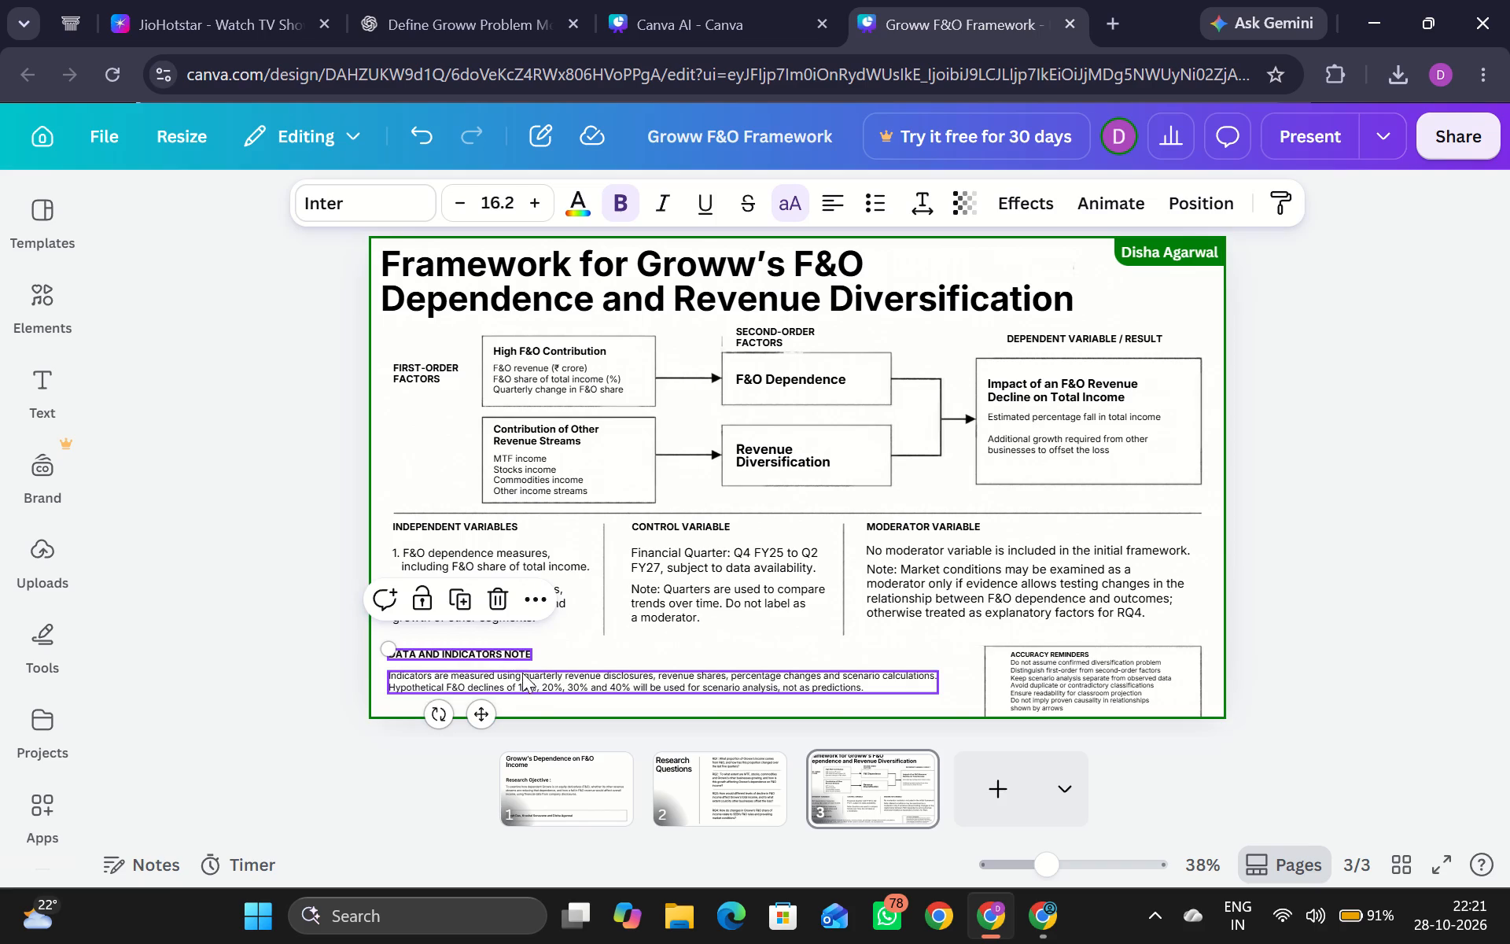
left_click(527, 676)
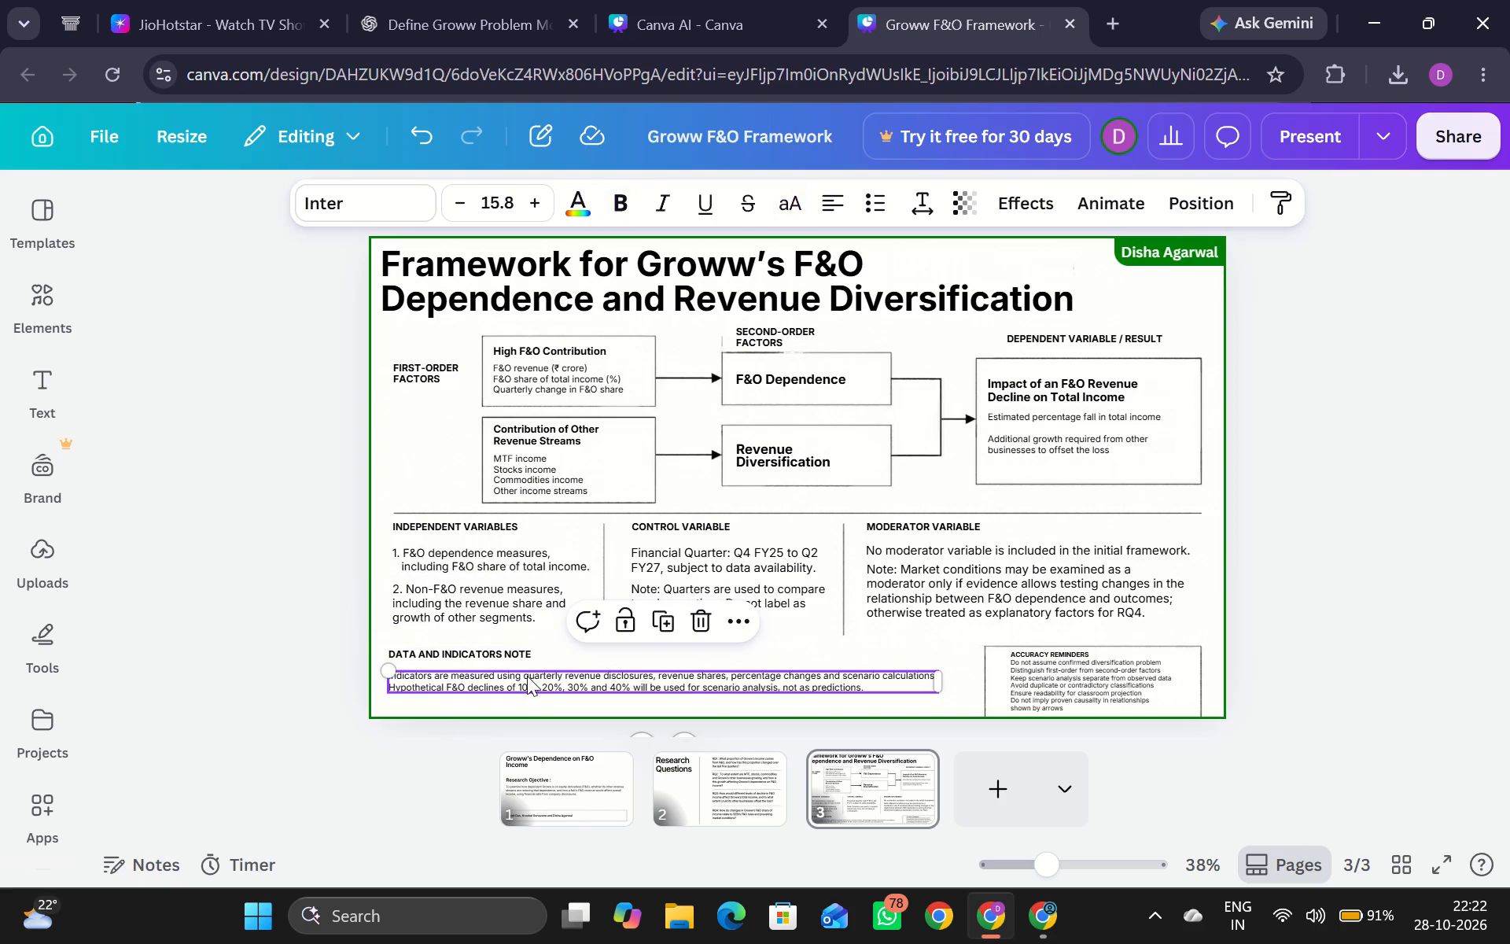
key("Delete")
left_click(1107, 695)
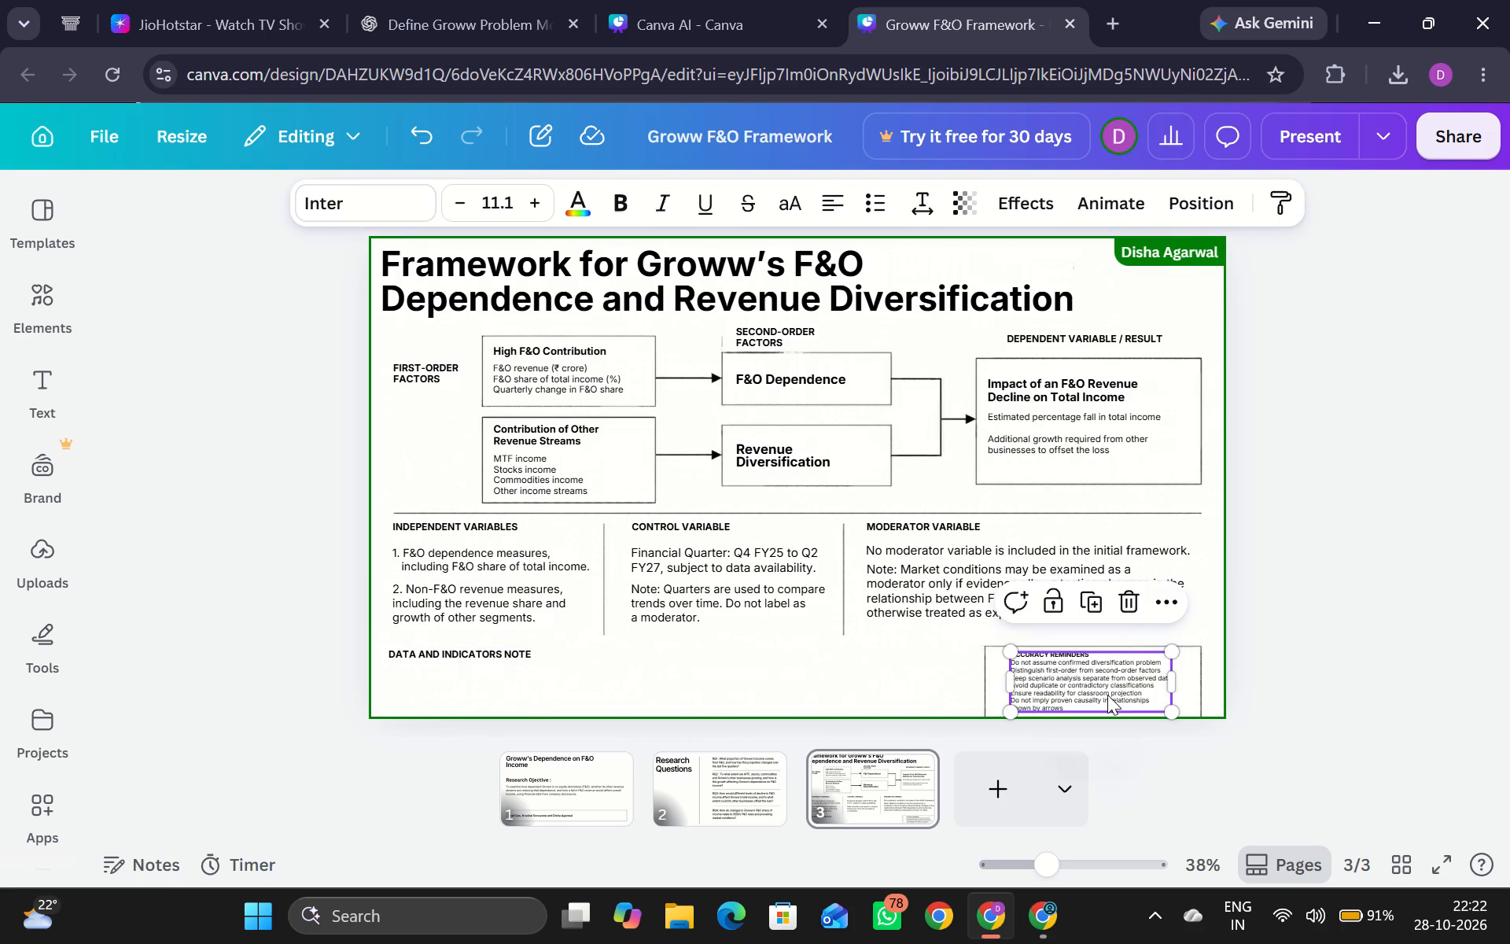
key("Delete")
left_click(1121, 655)
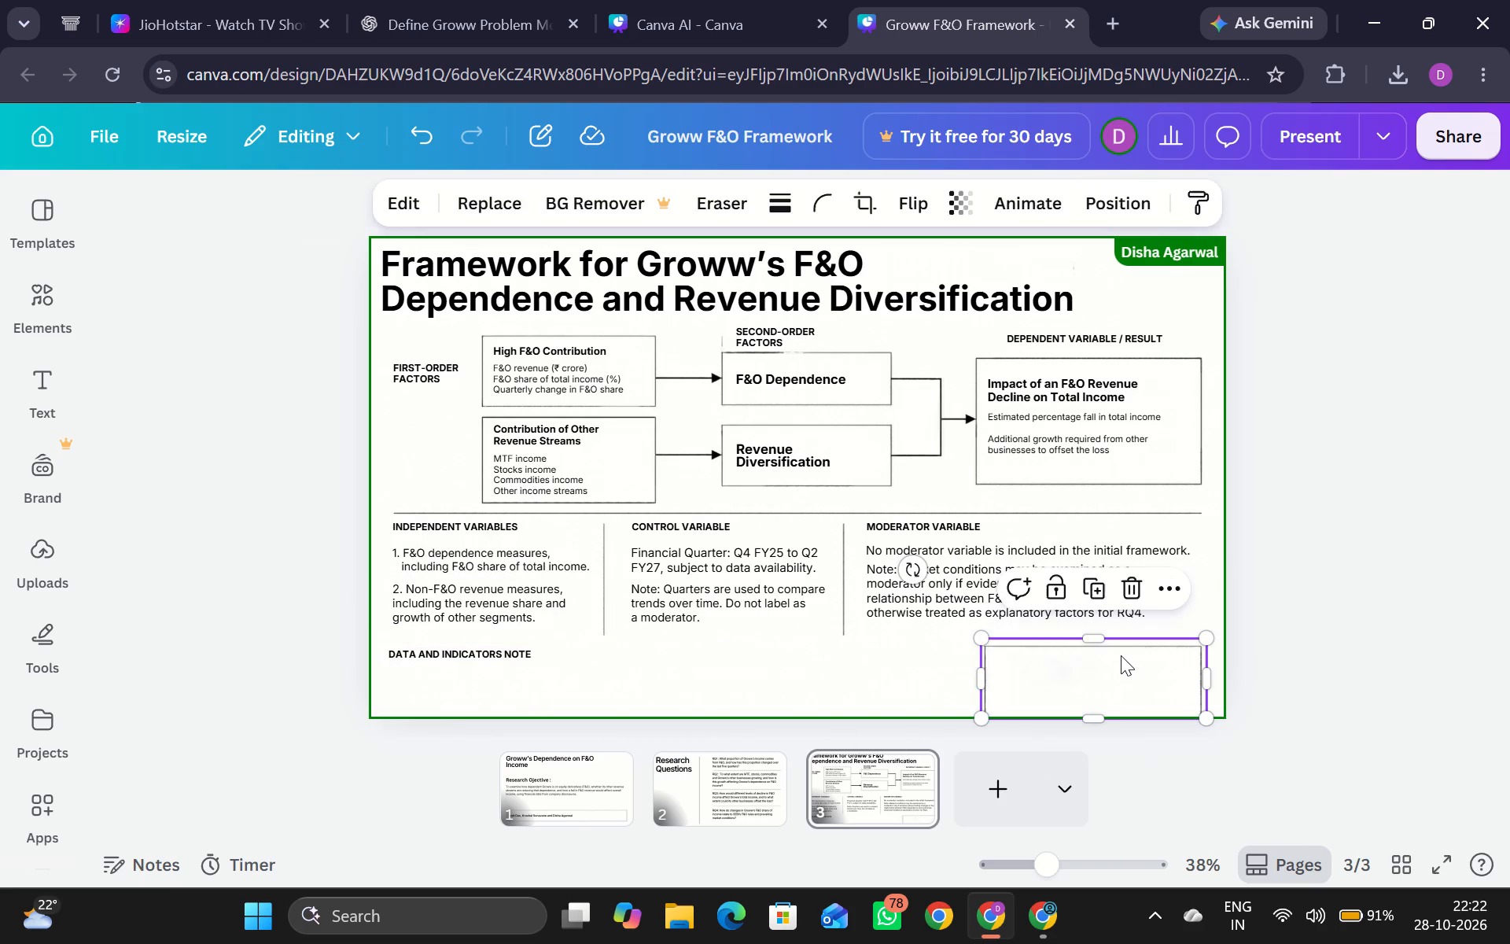
key("Delete")
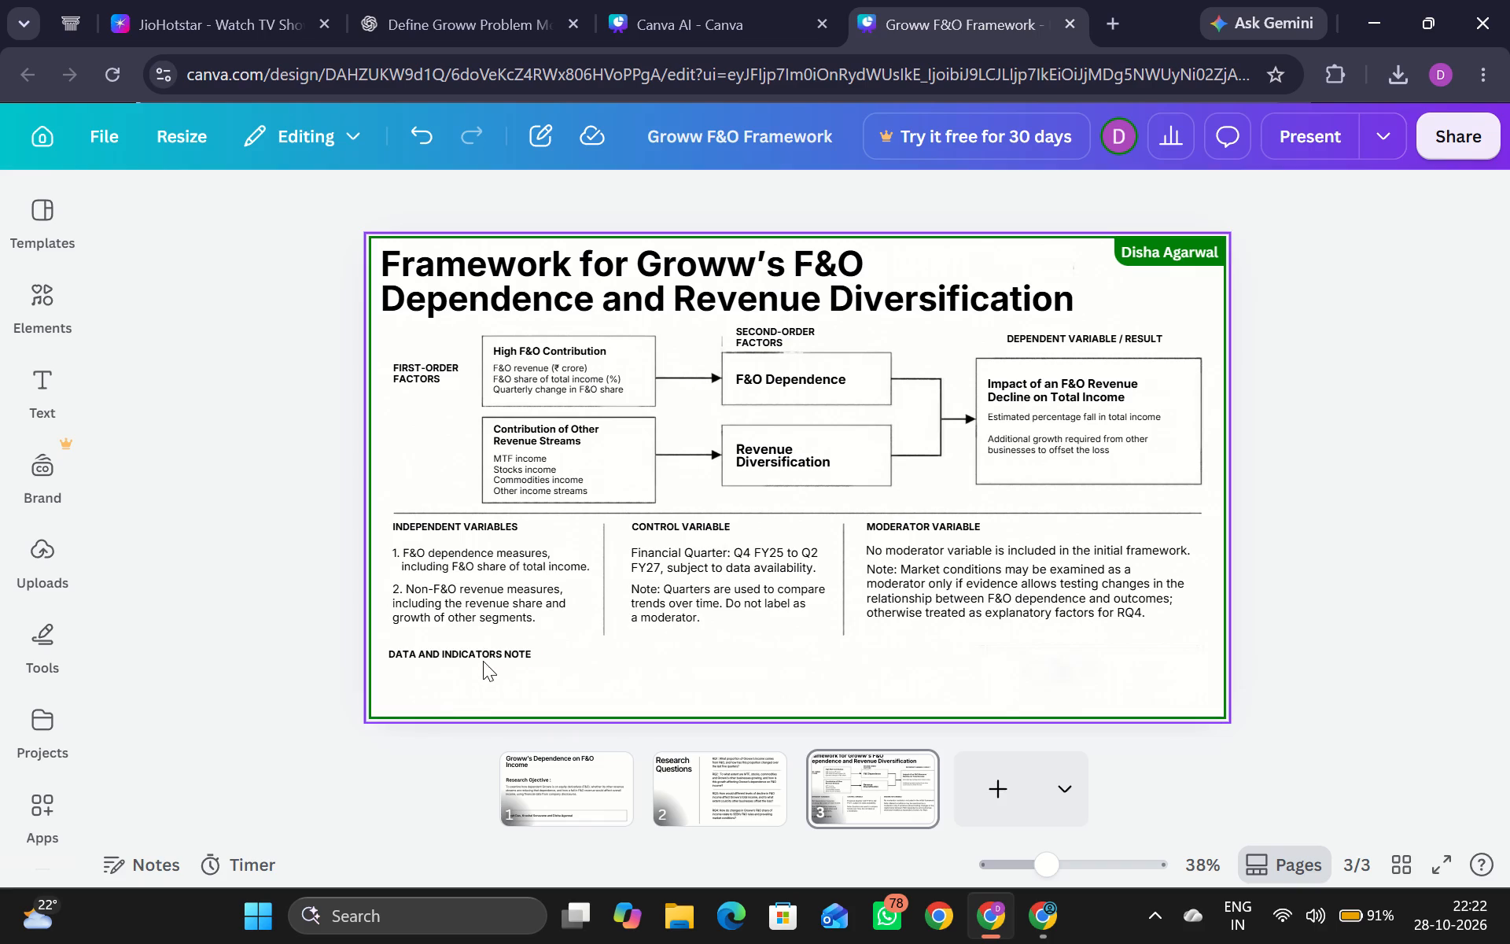
left_click(482, 658)
key("Delete")
key("BackSpace")
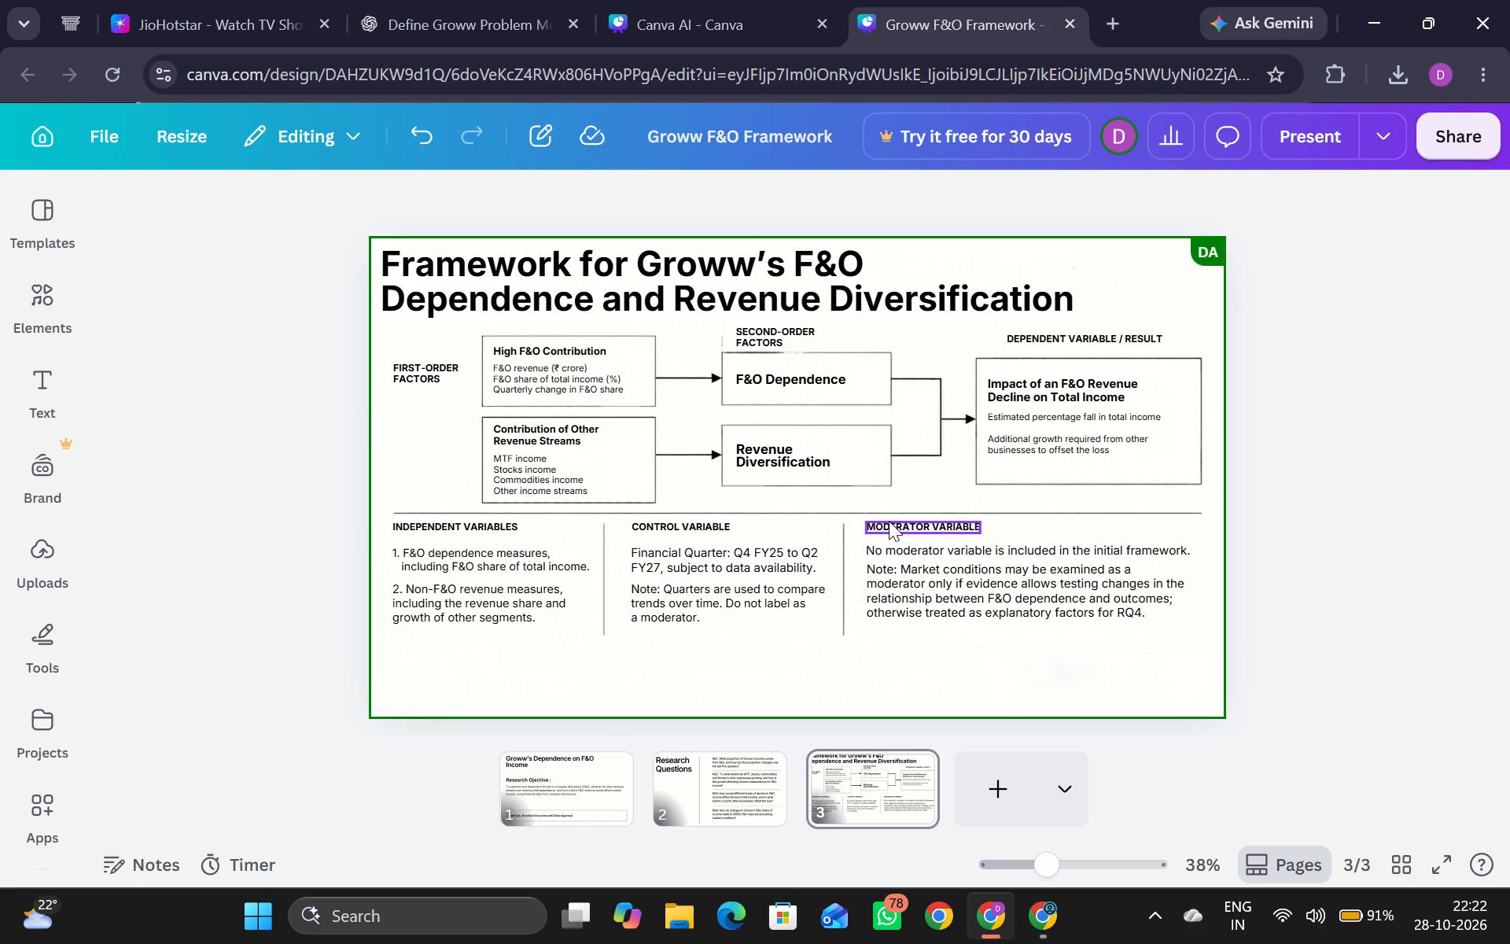
Enlarge the statements in the dependent variable box to 18.4 and widen their text box so the first statement fits on one line.
left_click(1056, 416)
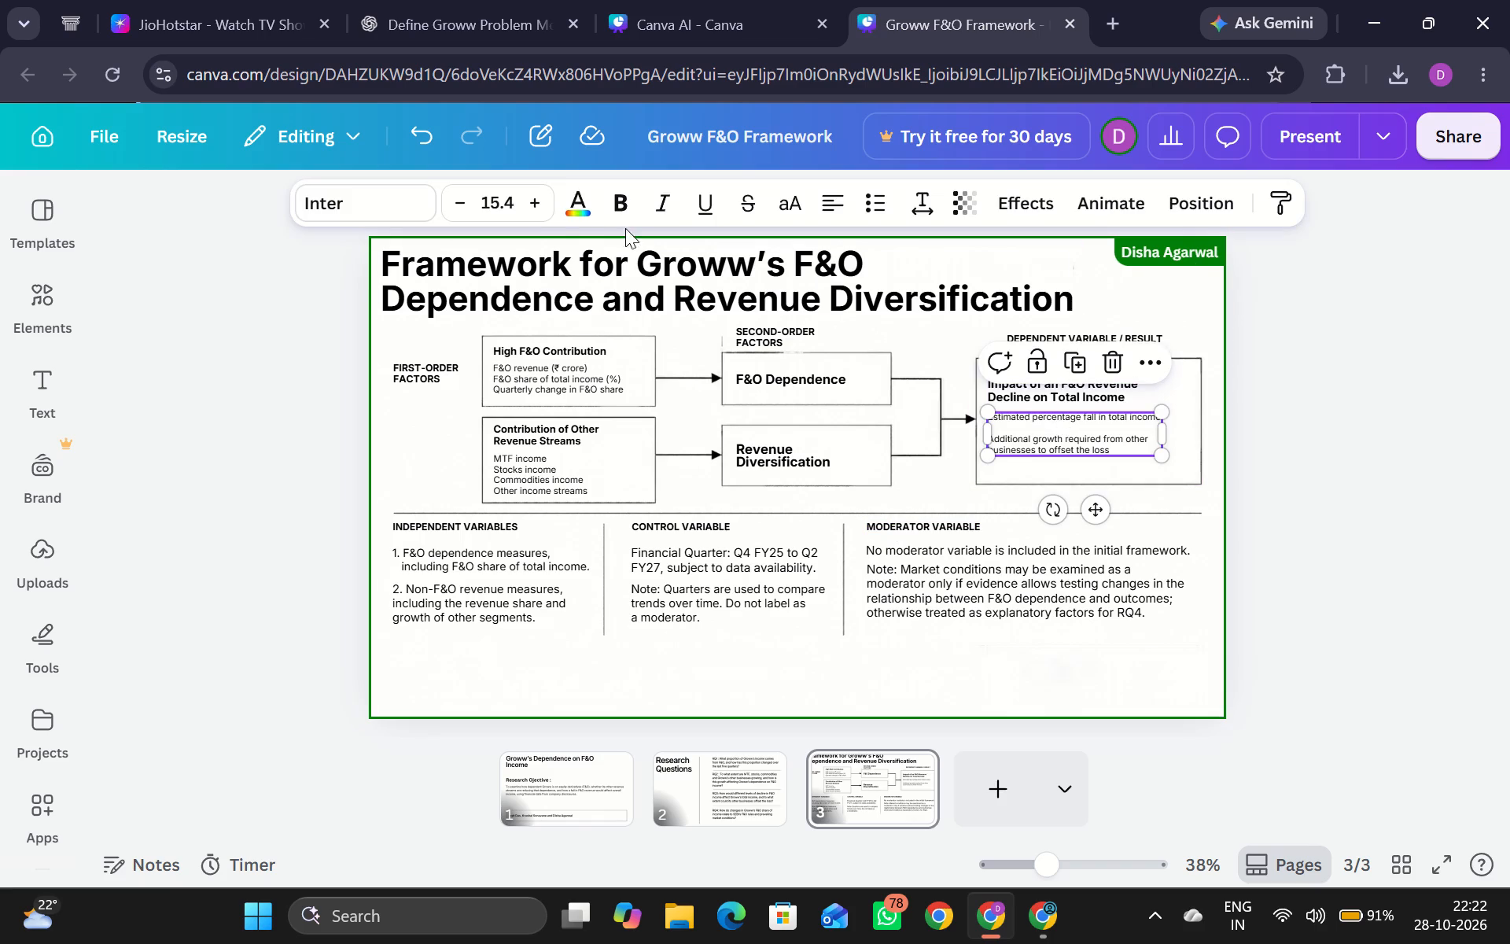
left_click(520, 191)
left_click(520, 191)
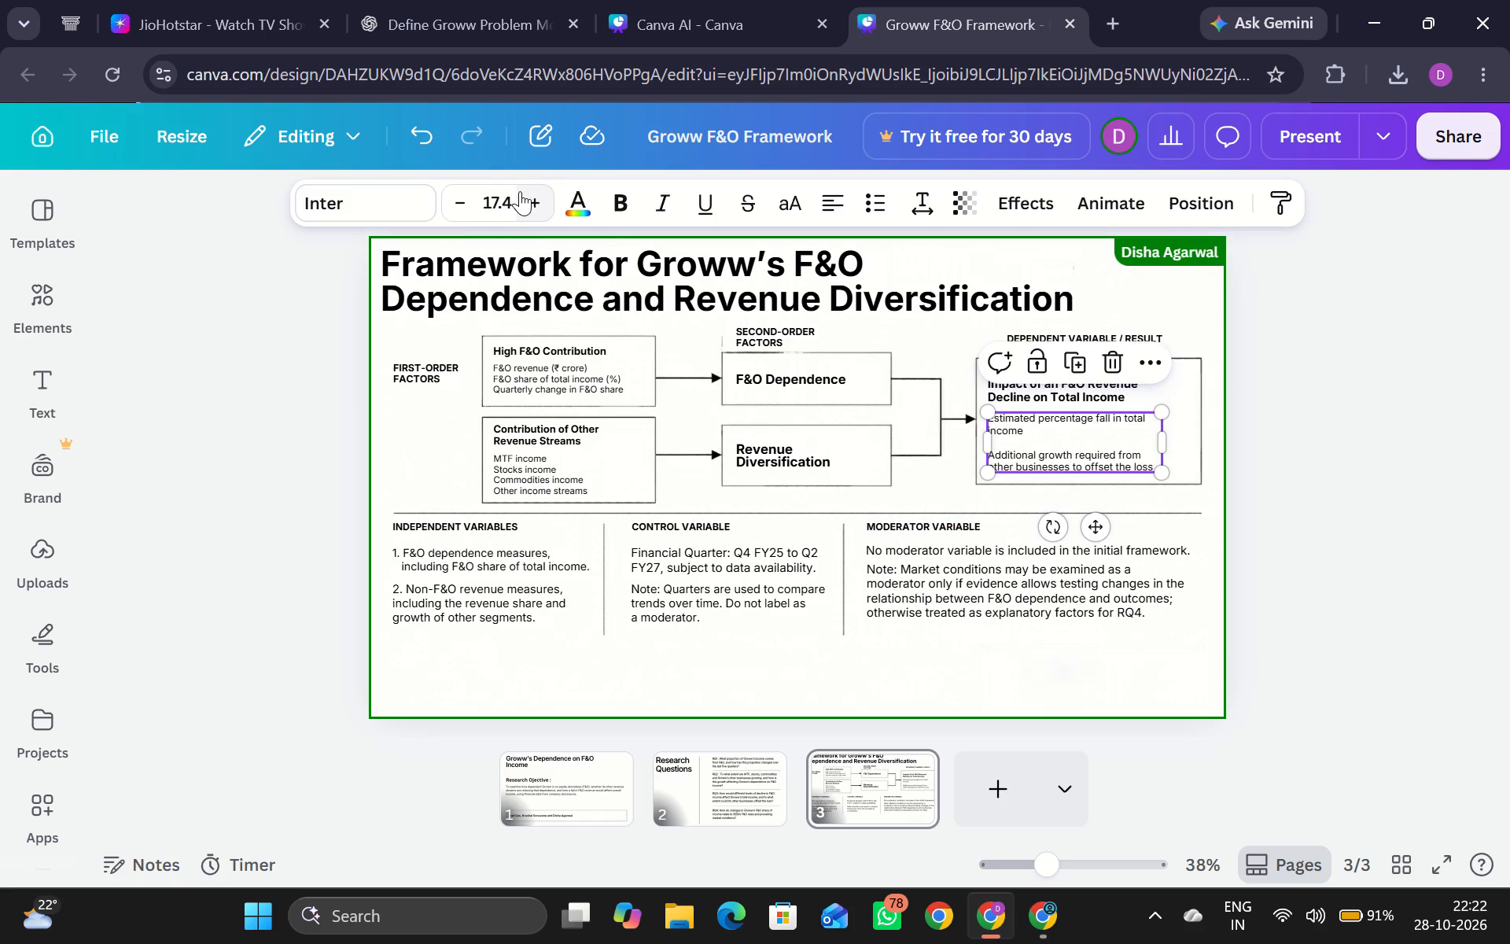
left_click(520, 191)
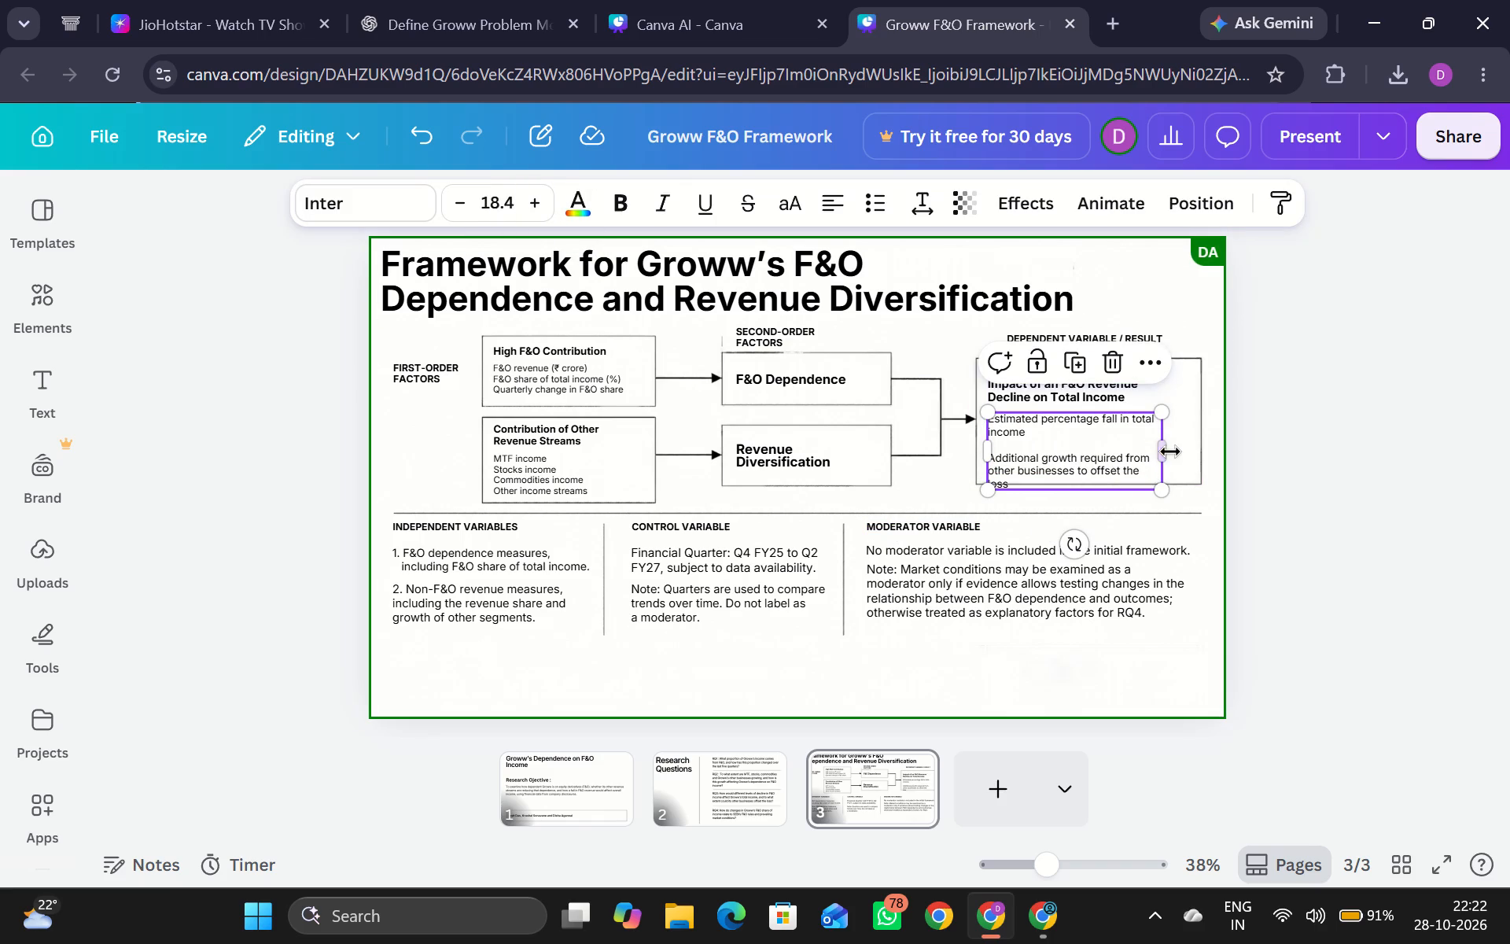
left_click_drag(1171, 452, 1197, 451)
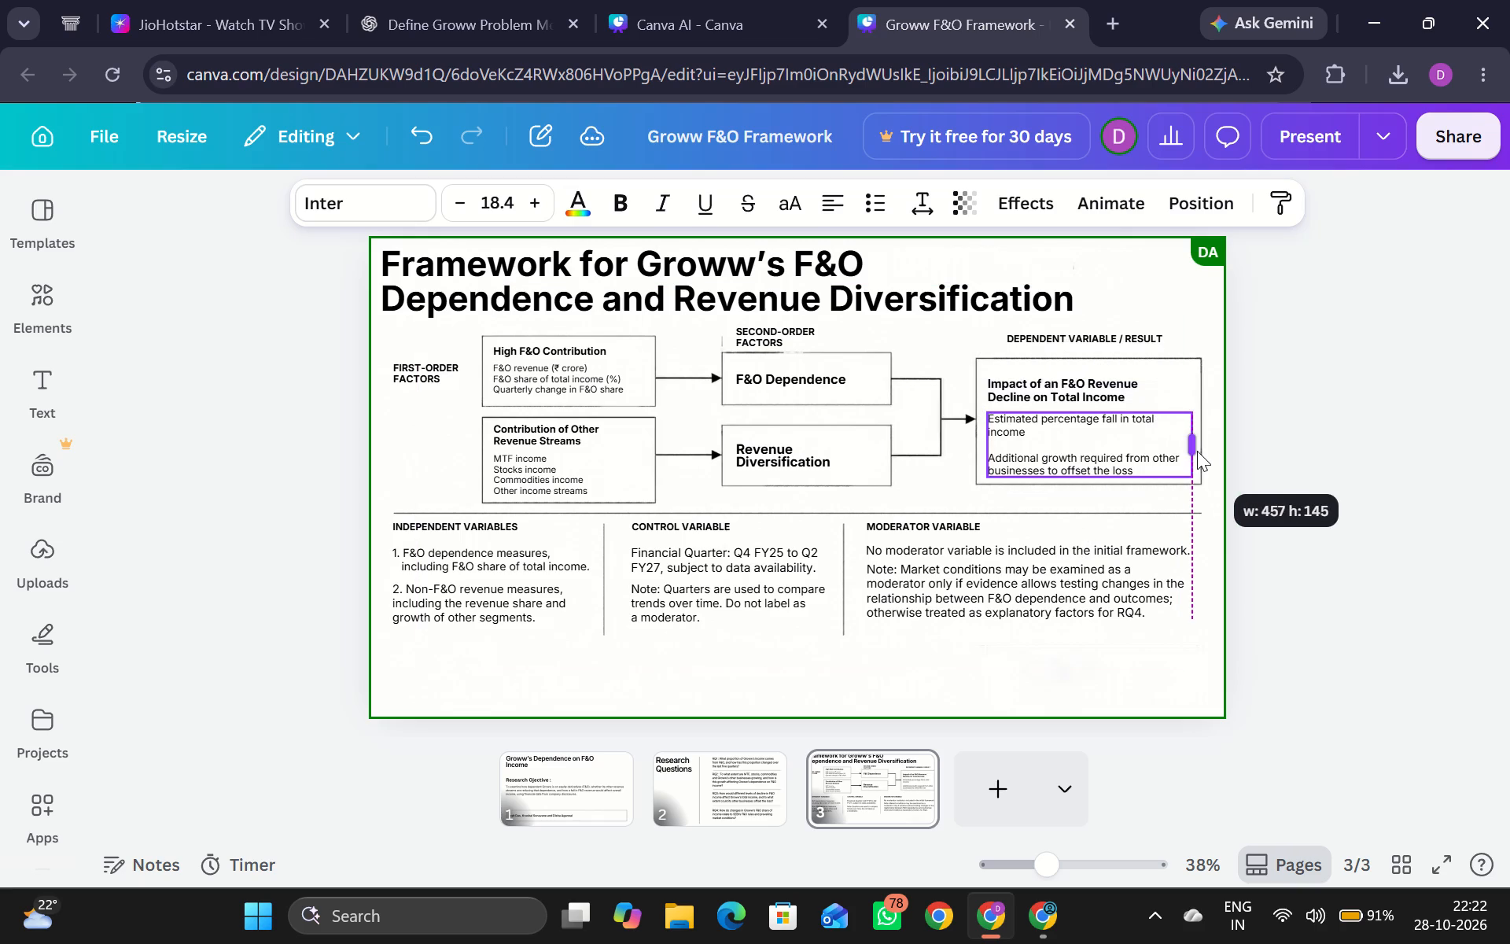
left_click_drag(1197, 451, 1209, 453)
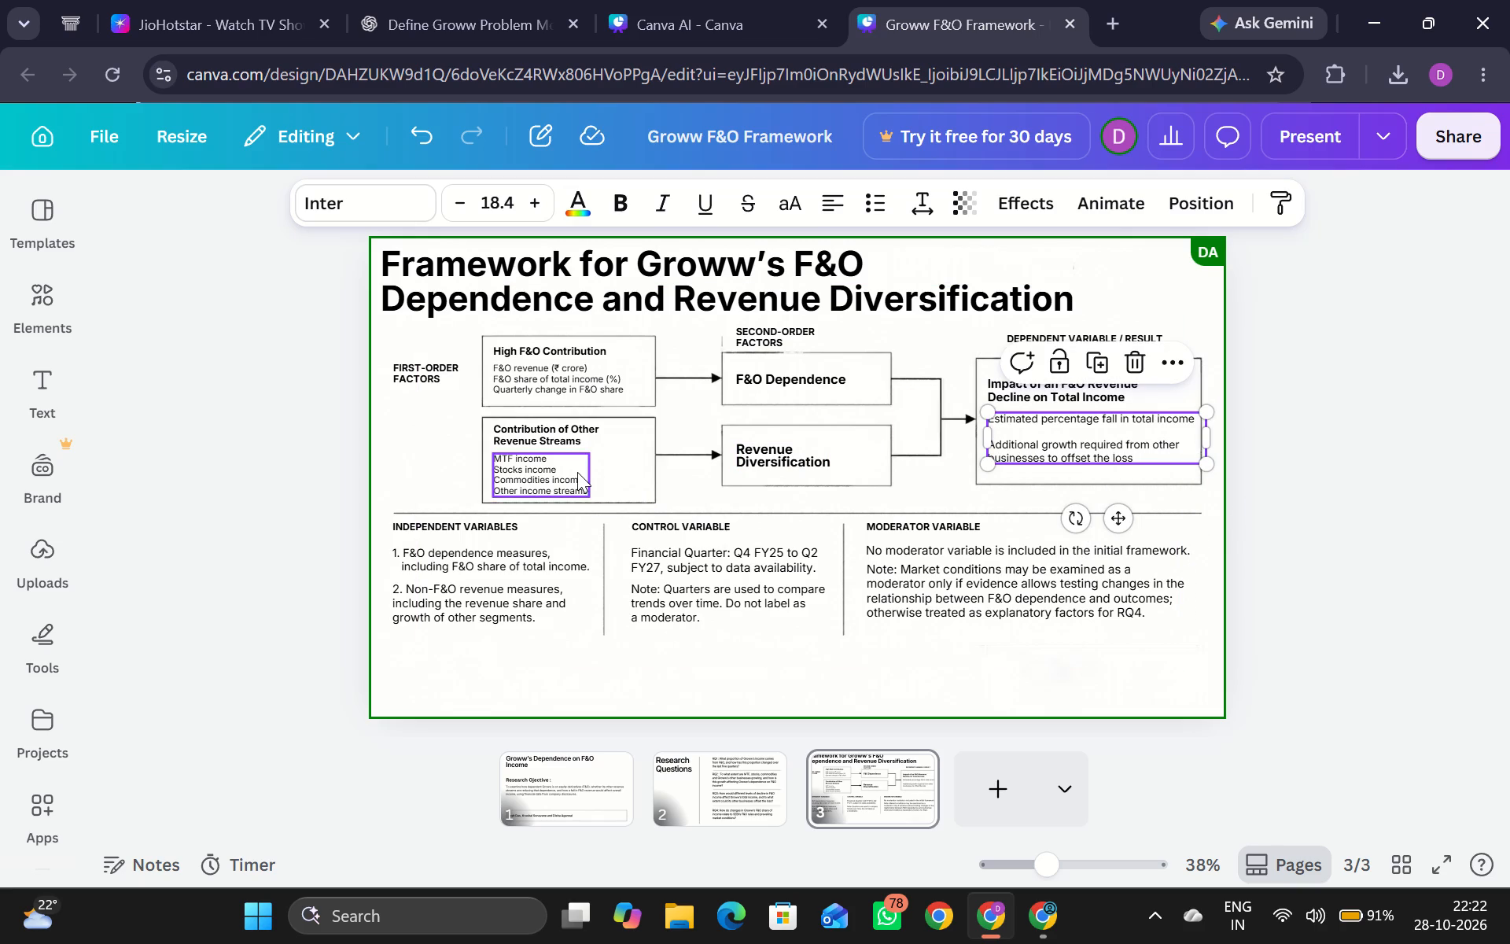
Enlarge the income list under "Contribution of Other Revenue Streams" to 18.4 and widen its text box so each item fits on one line.
left_click(577, 472)
left_click(544, 208)
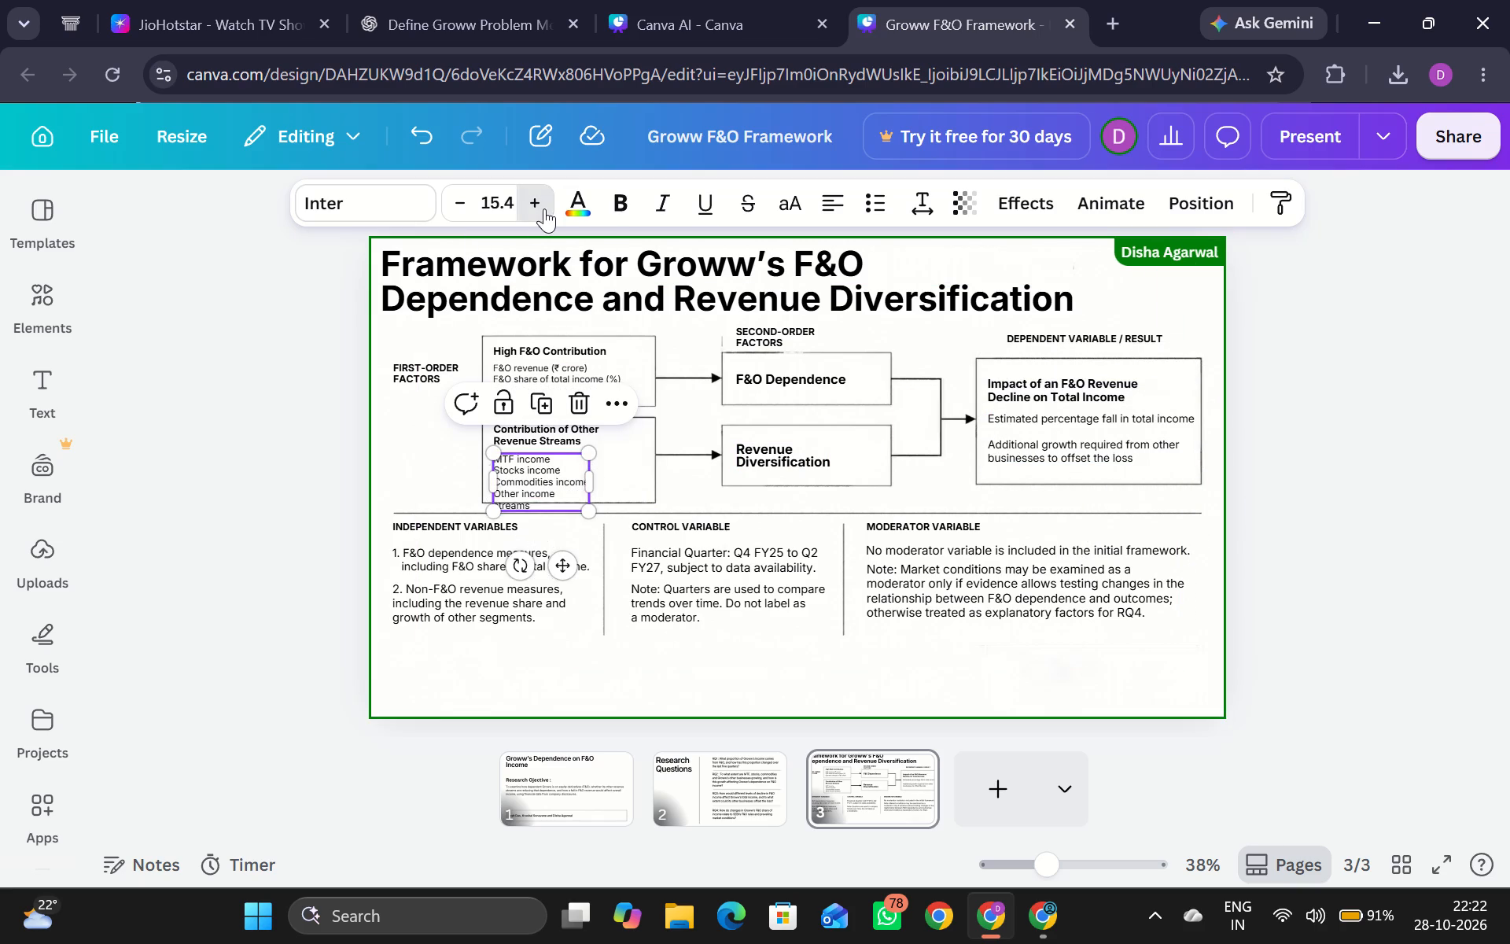
left_click(544, 208)
left_click(544, 208)
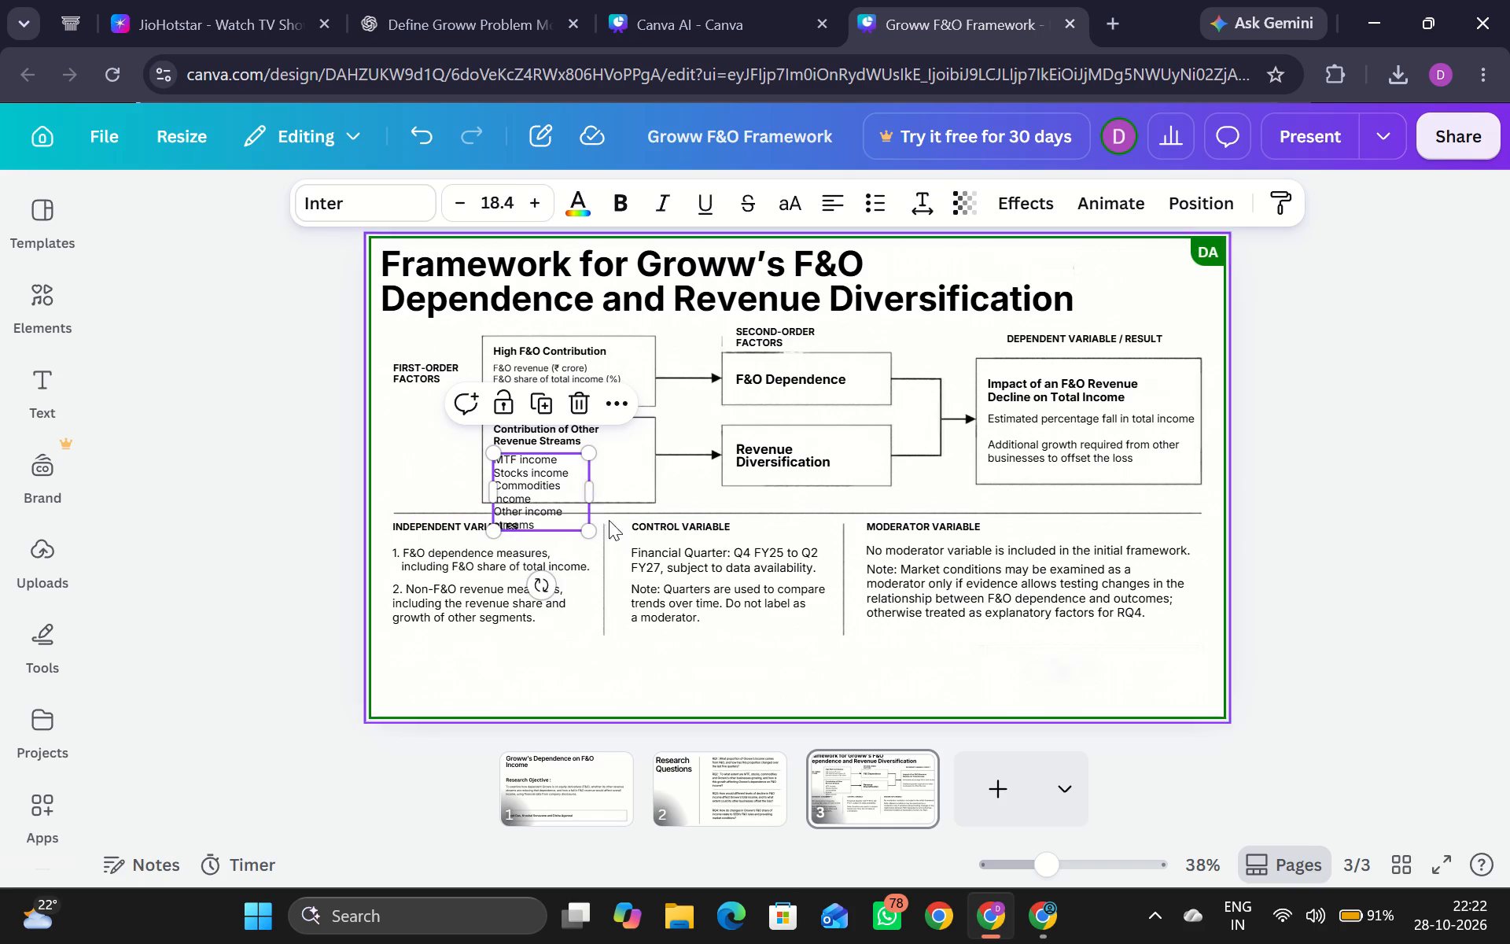
left_click_drag(591, 498, 647, 485)
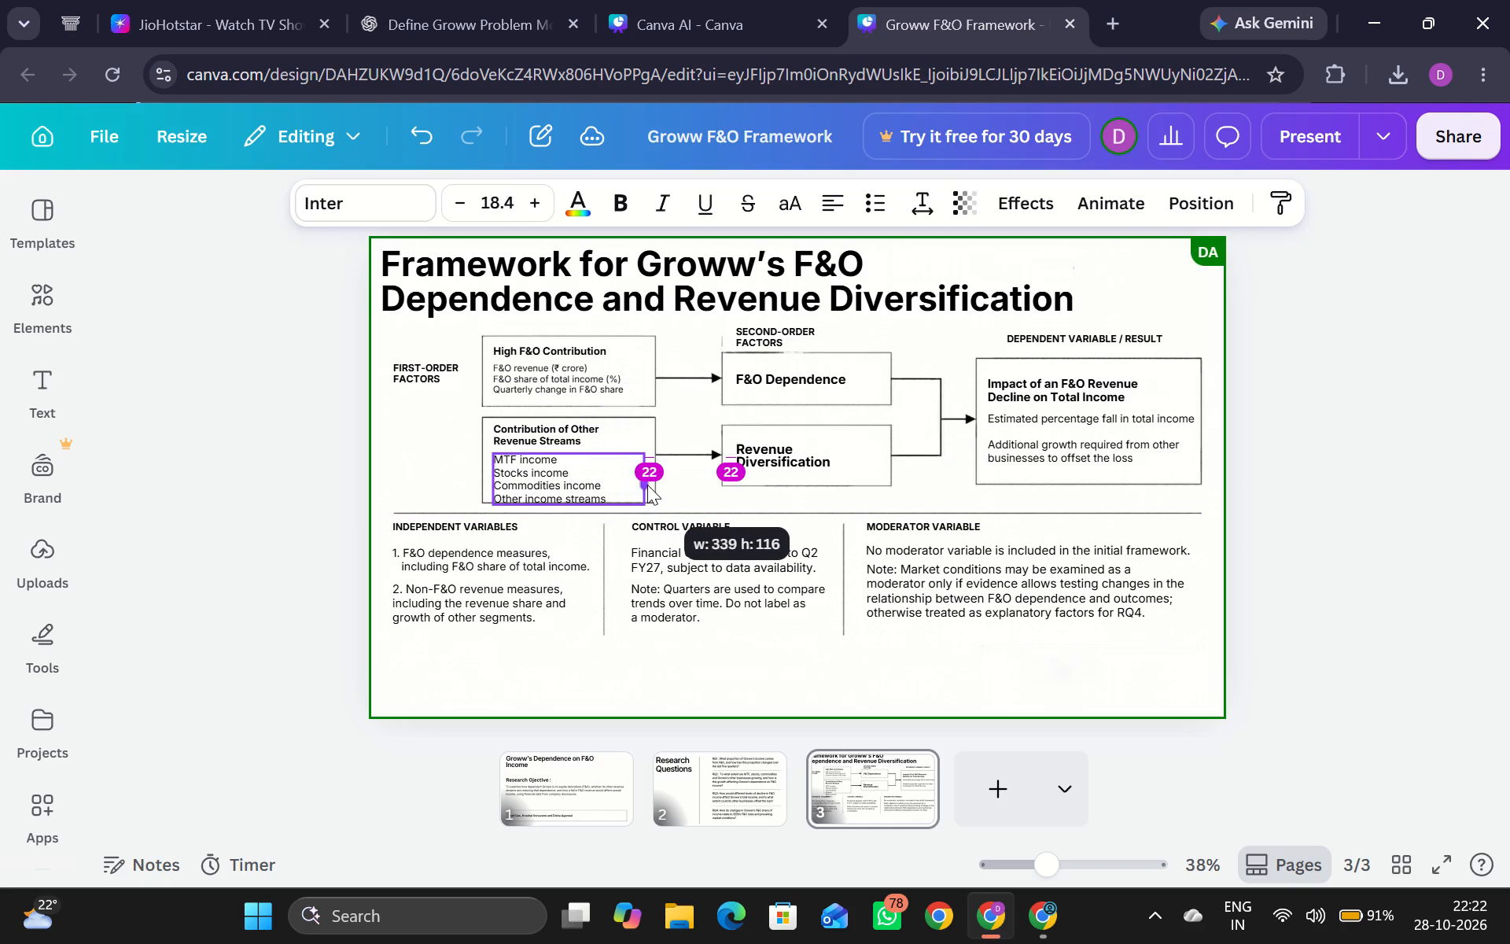
left_click_drag(647, 485, 675, 484)
left_click(619, 463)
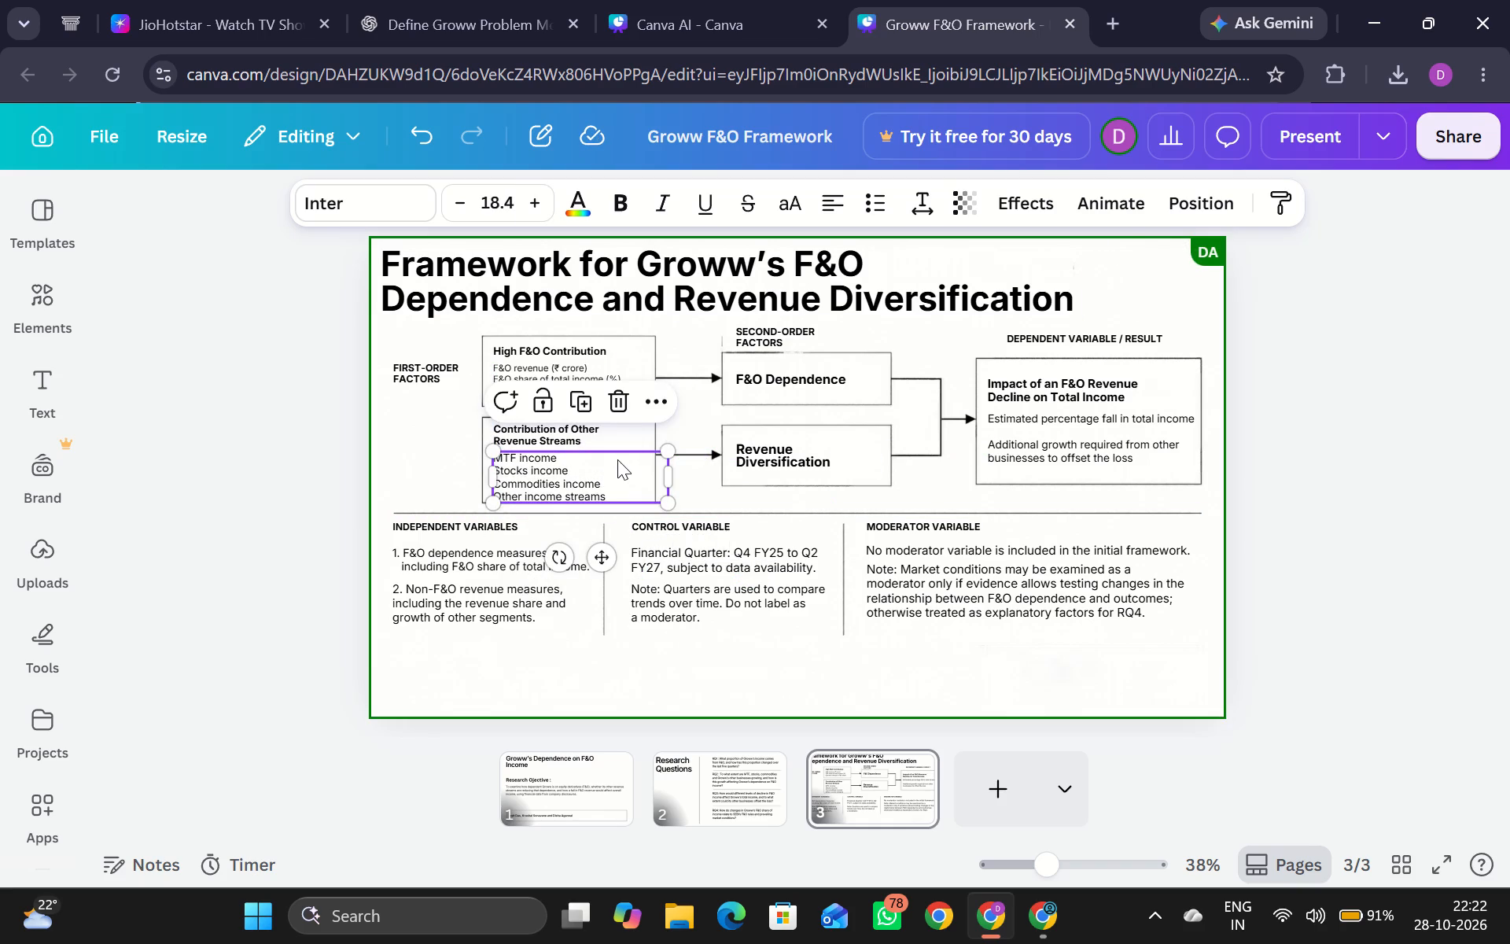
Enlarge the list under "High F&O Contribution" to 18.4 and widen its text box so each of the three items fits on one line.
left_click(580, 363)
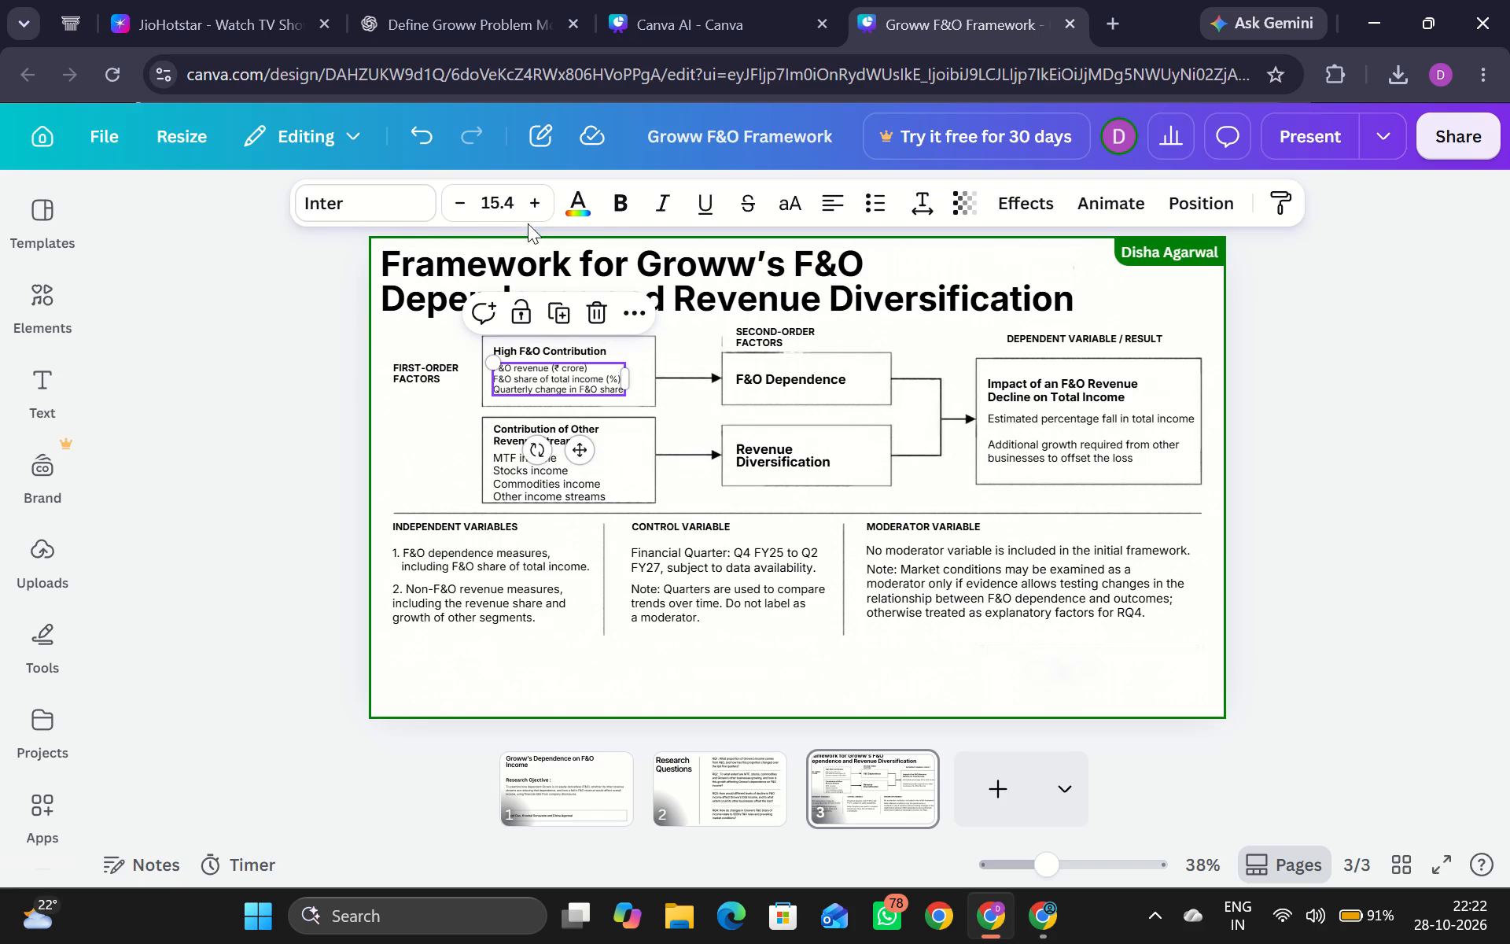
left_click(533, 208)
left_click(533, 208)
left_click(533, 208)
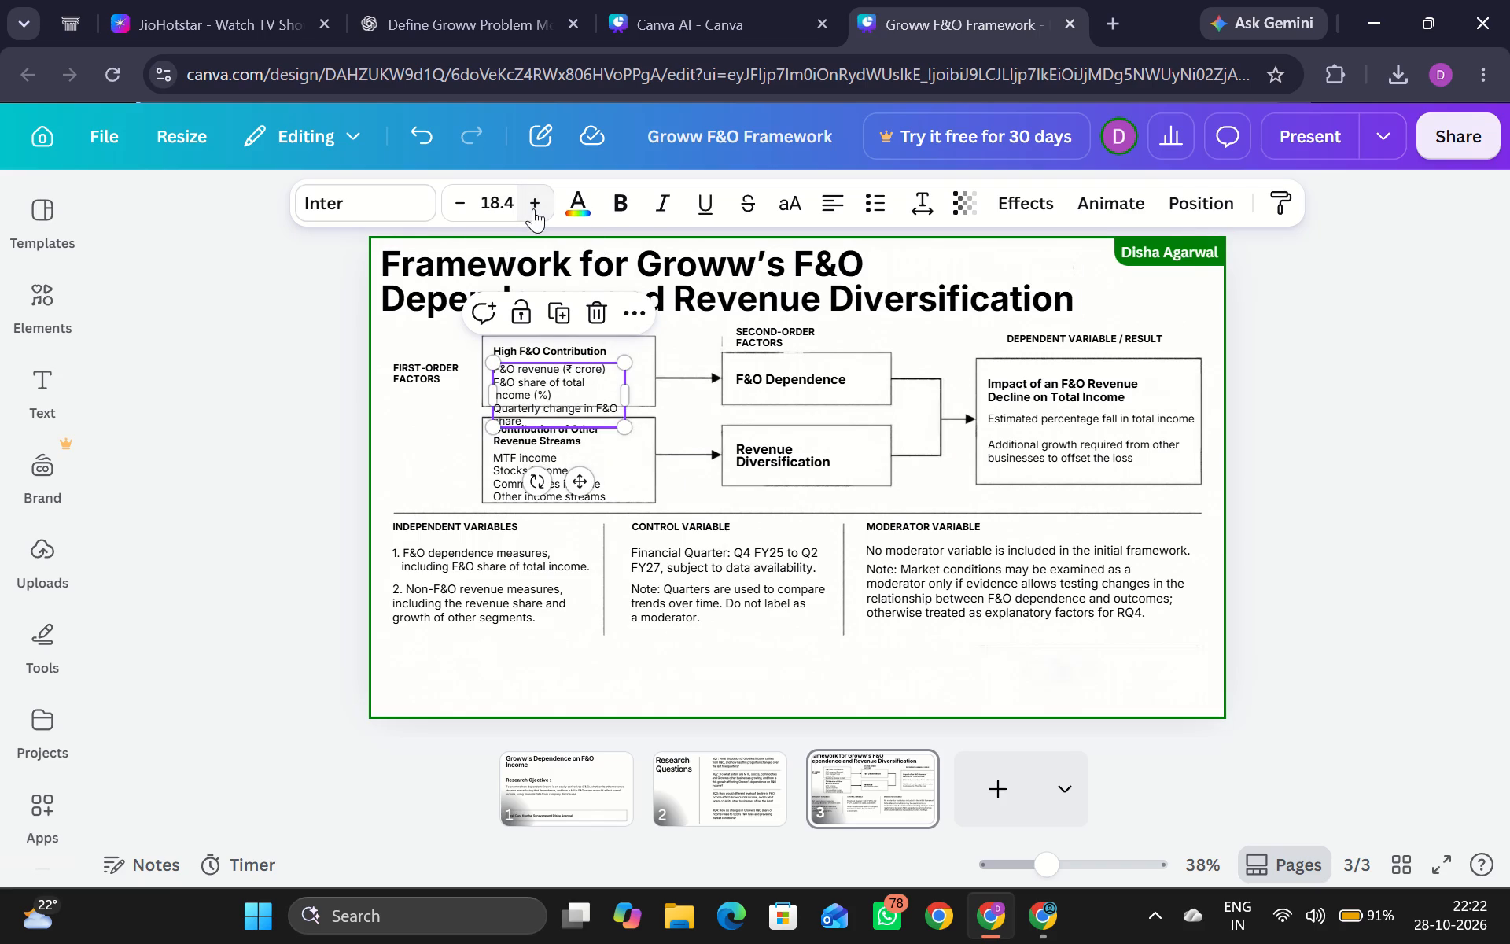
left_click(533, 208)
left_click(459, 201)
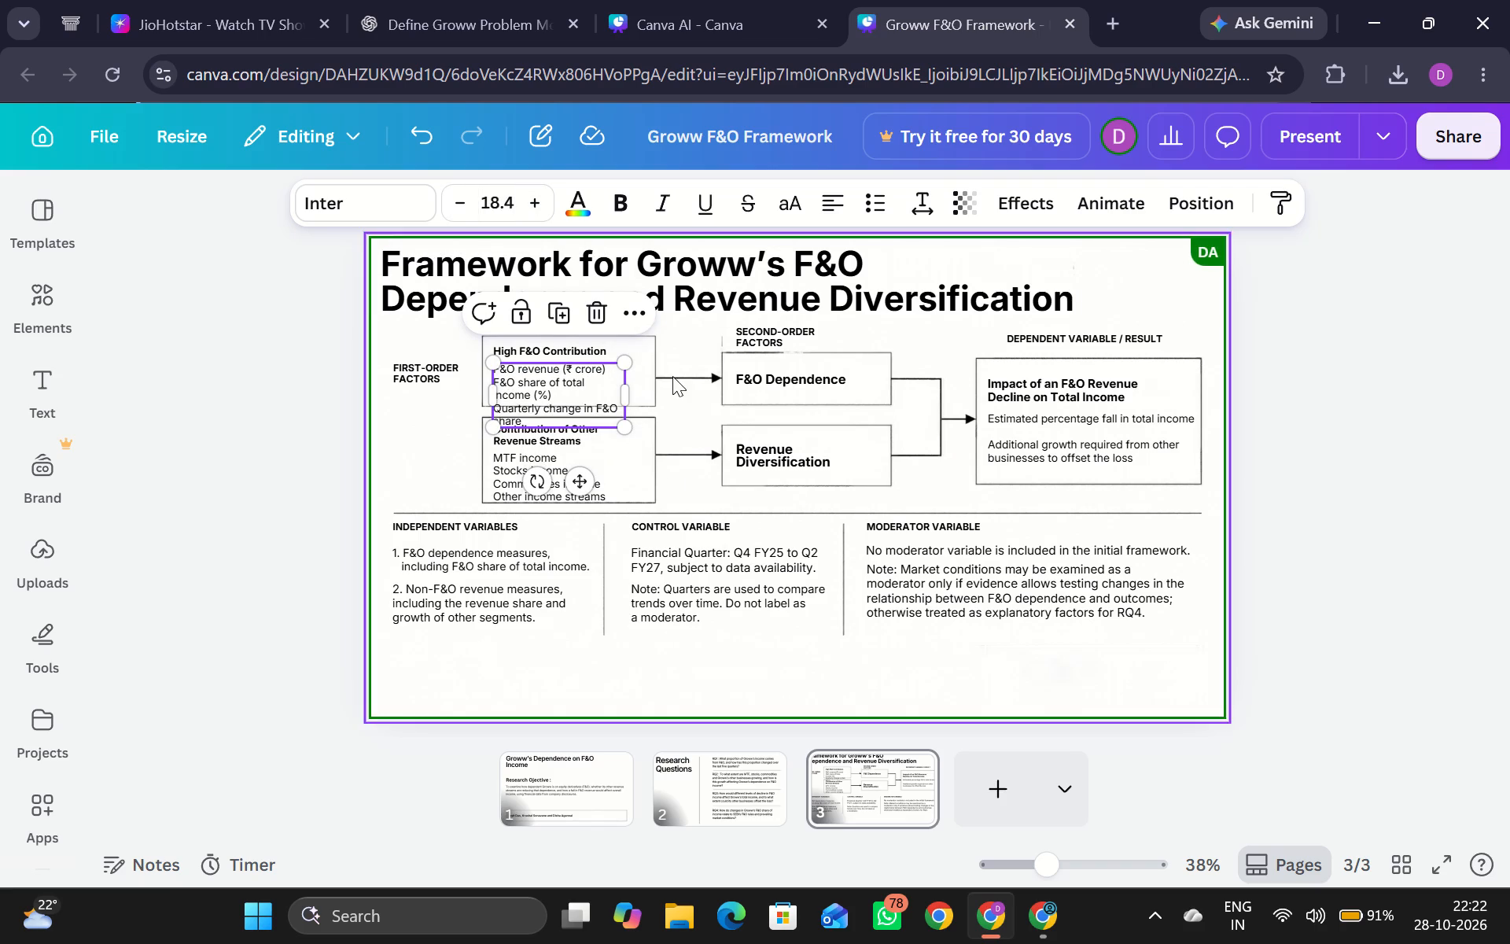
left_click(624, 391)
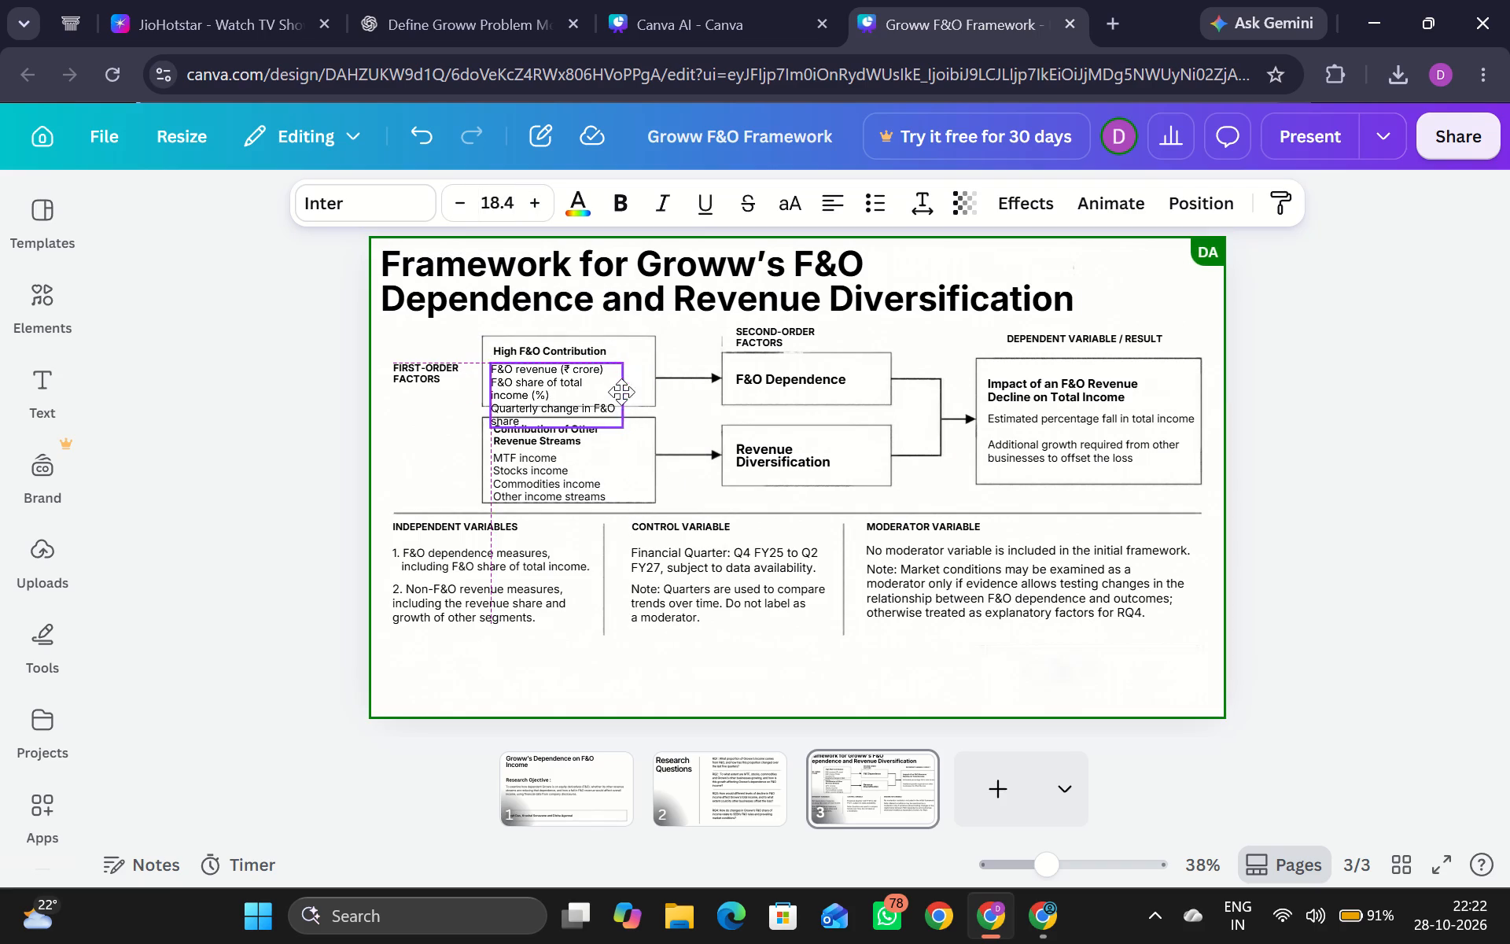
left_click_drag(630, 396, 663, 393)
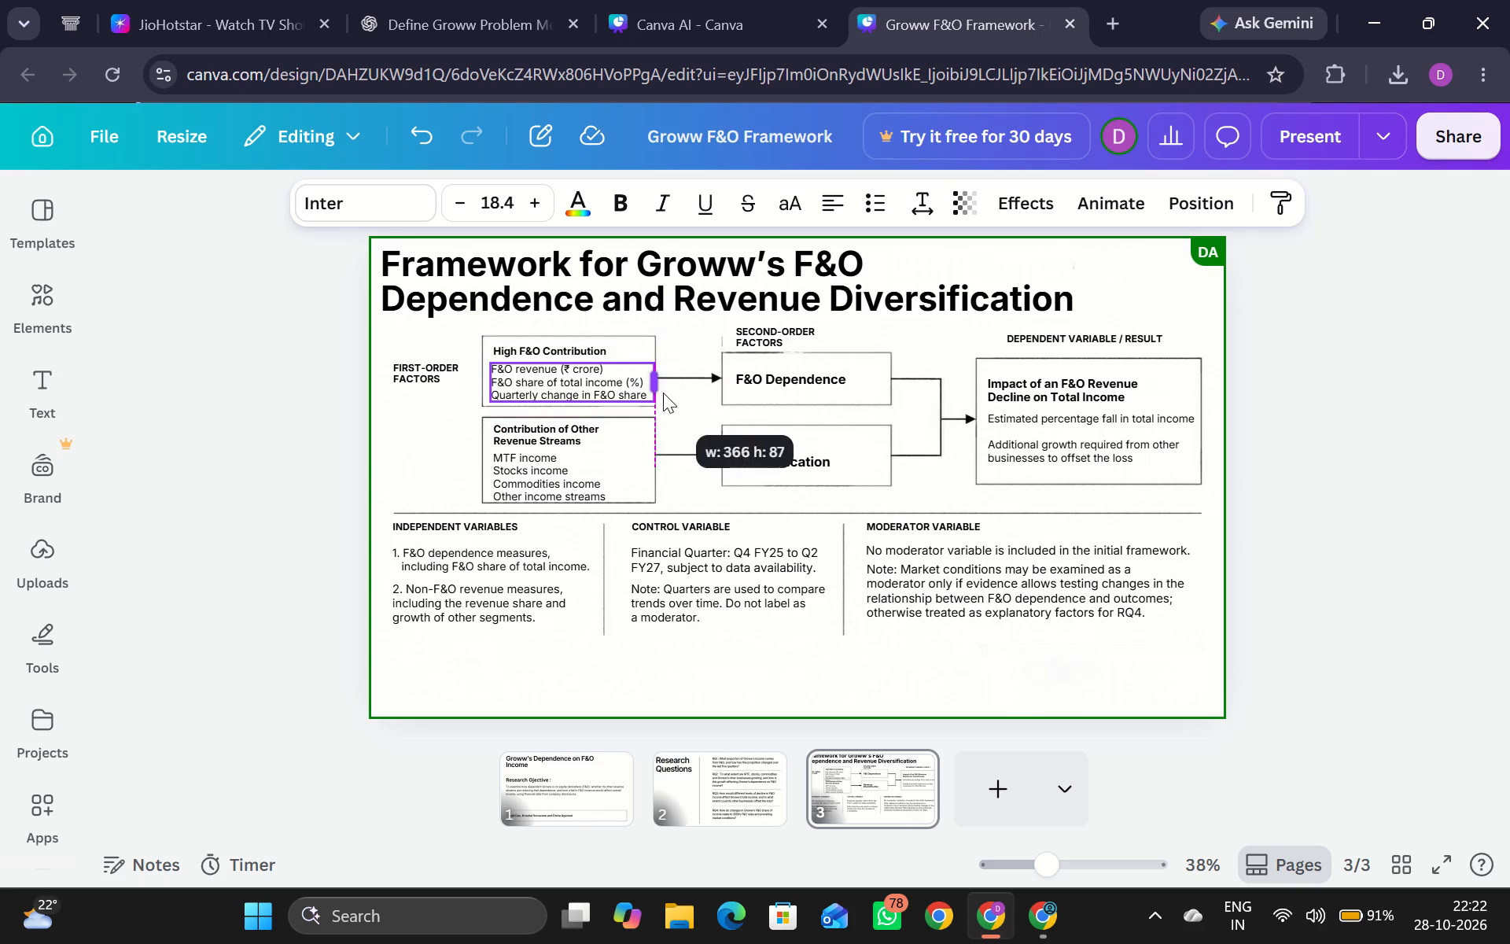
left_click_drag(663, 393, 671, 393)
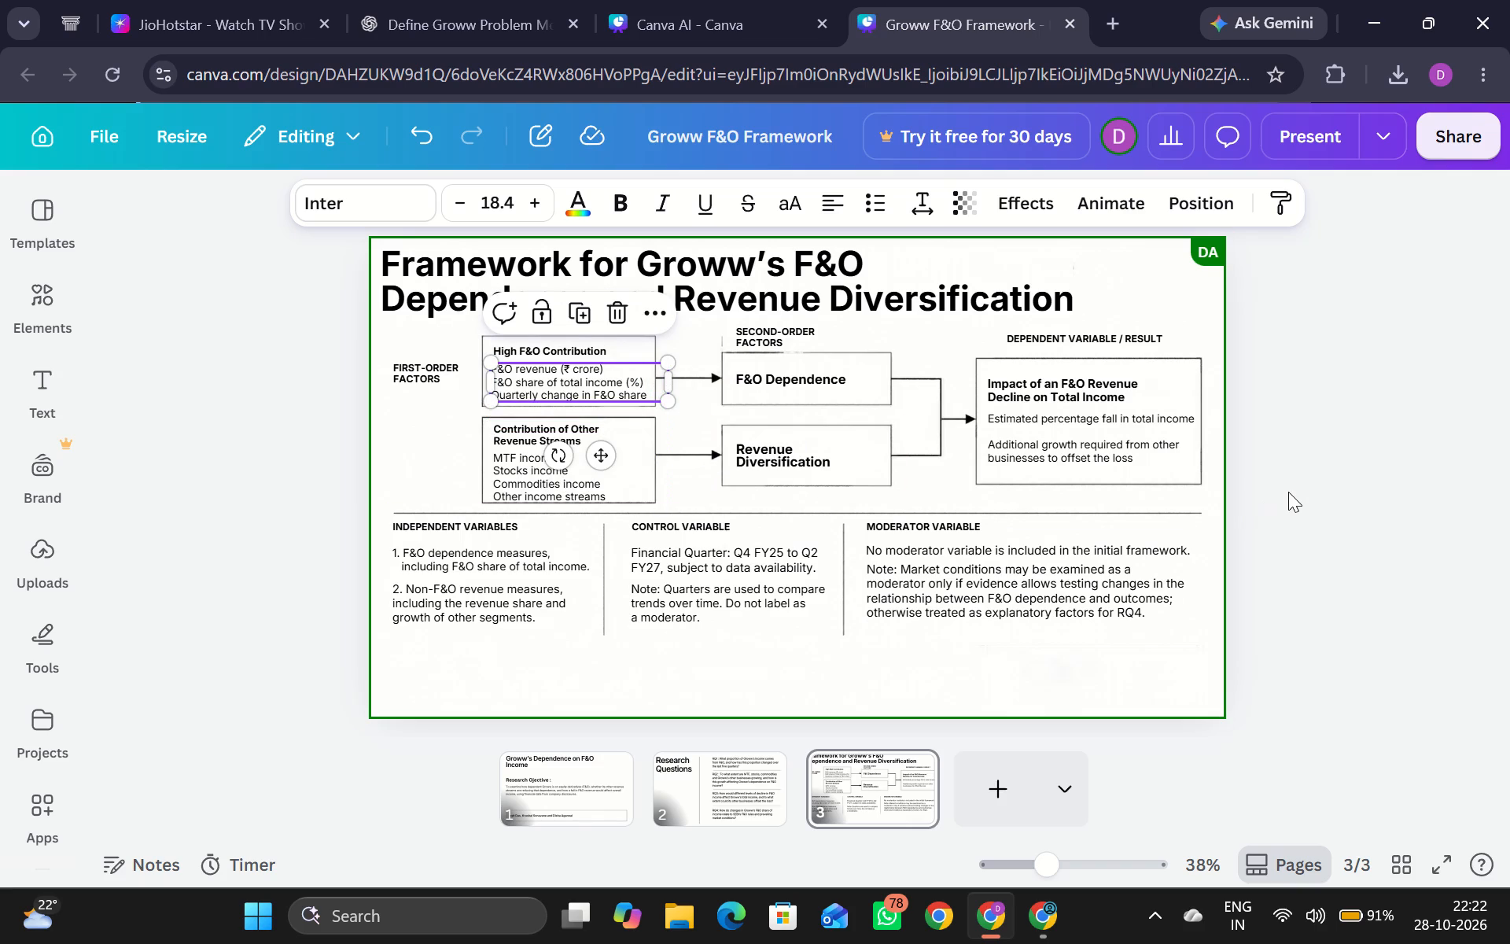
left_click(1288, 492)
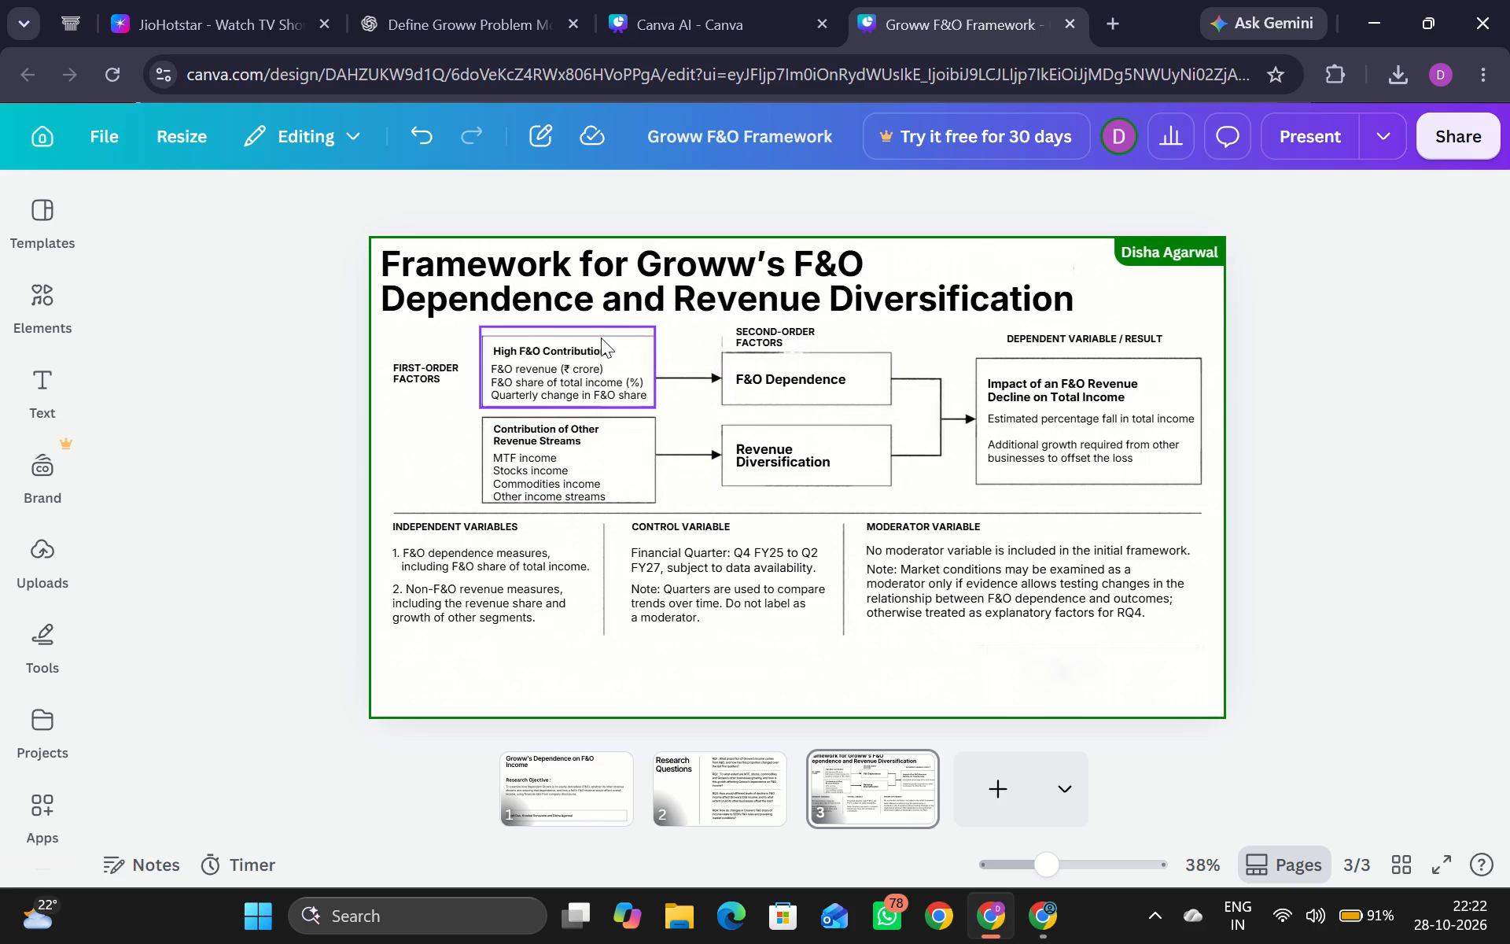
Enlarge the "High F&O Contribution" heading to 18.5 and widen it to about 287 so it stays on one line.
left_click(579, 348)
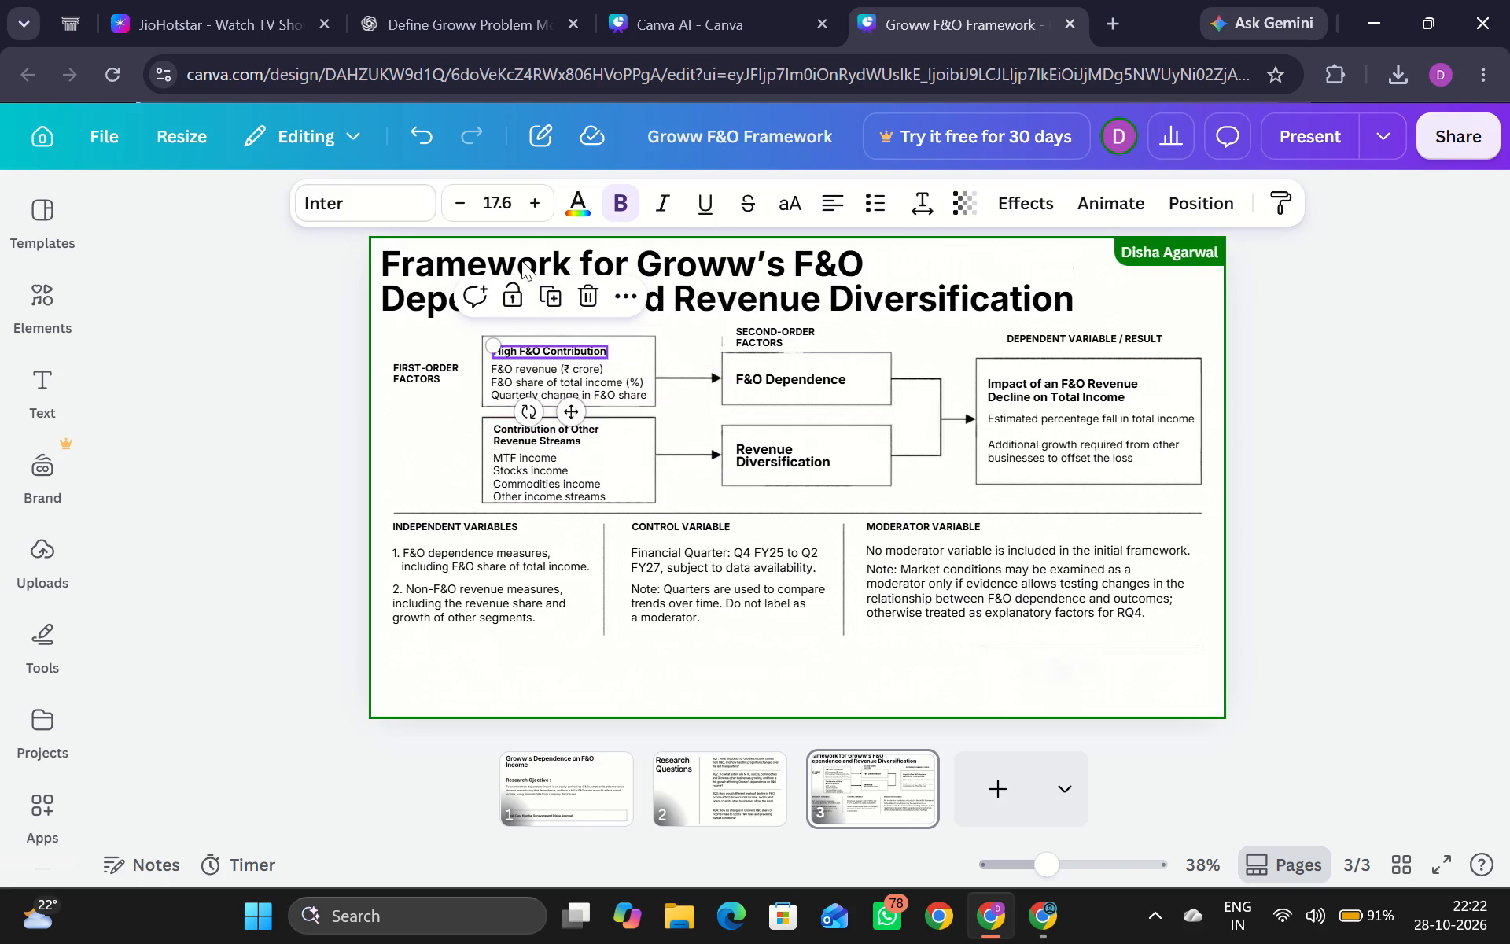
left_click(526, 186)
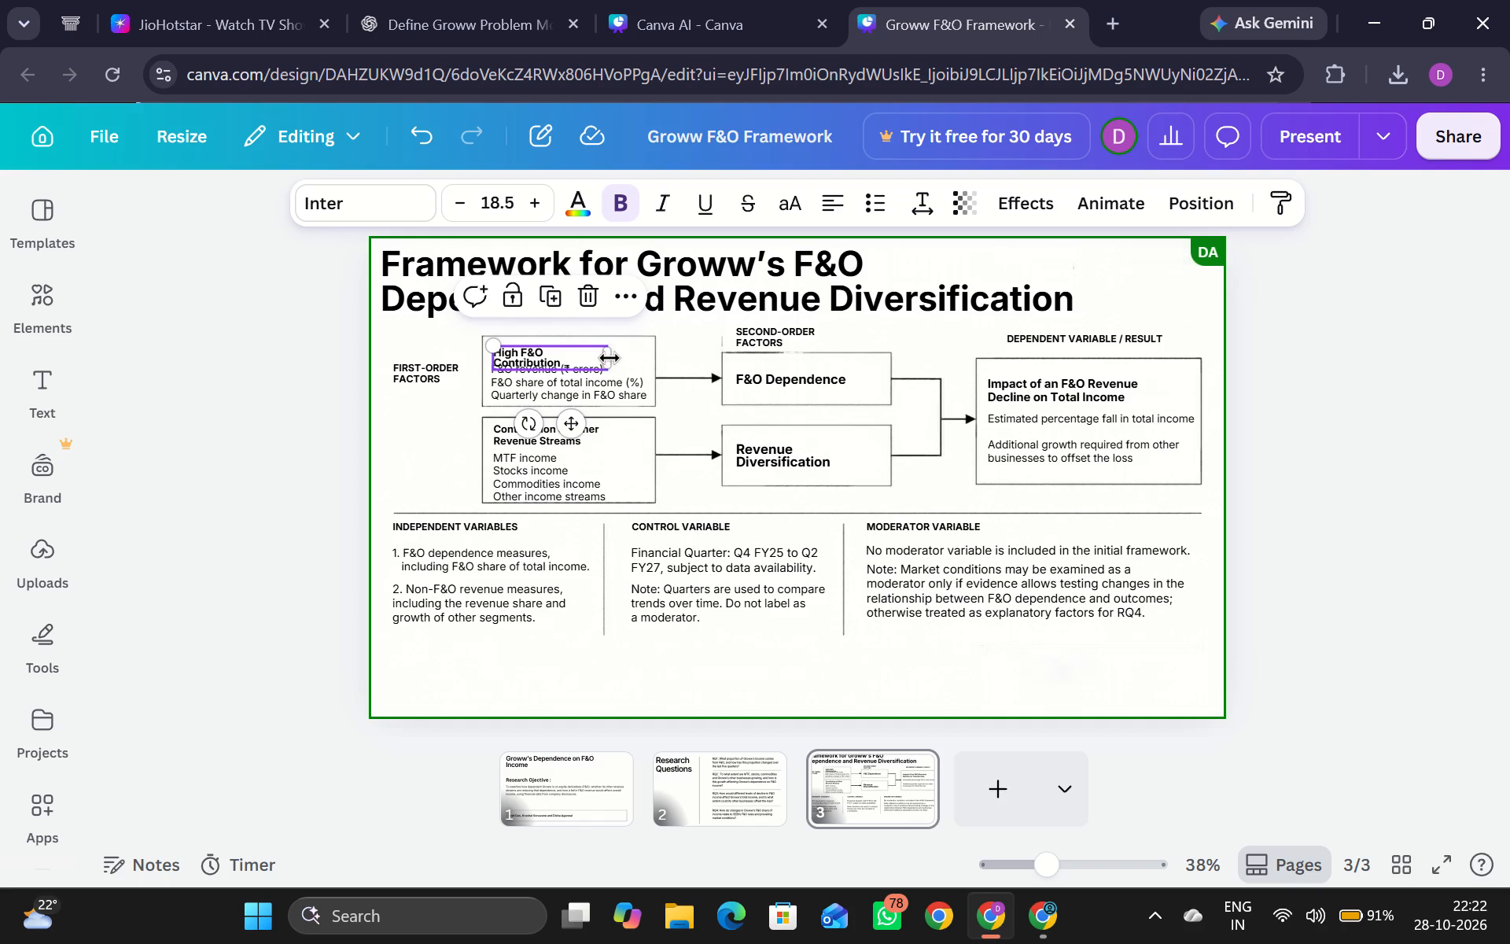
left_click_drag(617, 359, 631, 358)
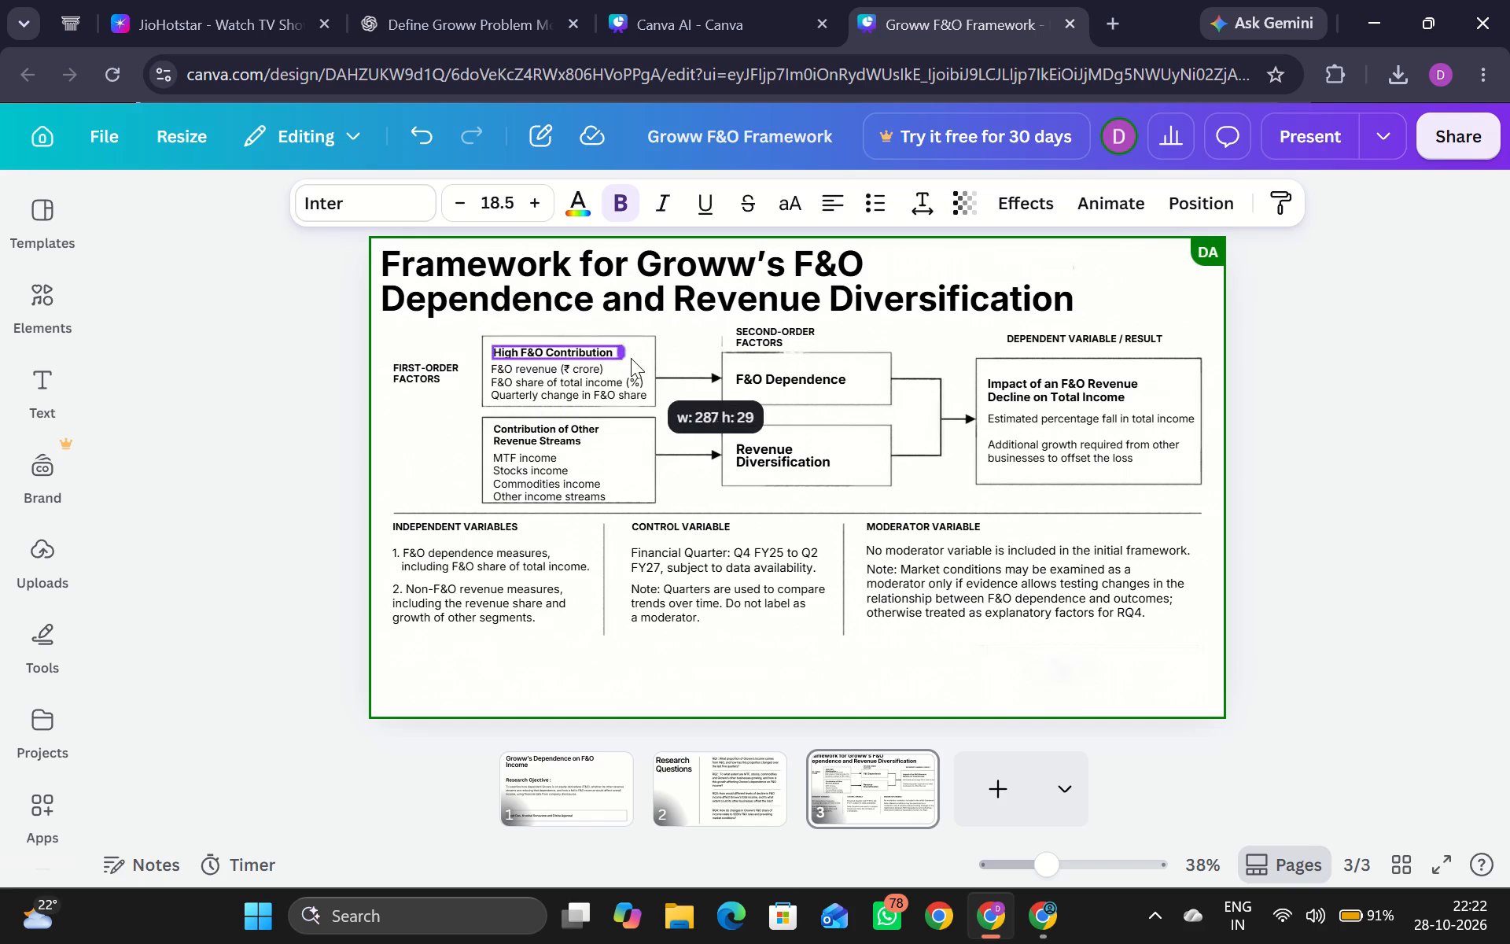
left_click_drag(631, 358, 632, 358)
Enlarge the "Contribution of Other Revenue Streams" heading to 18.2 and widen its text box so it fits on two lines.
left_click(581, 434)
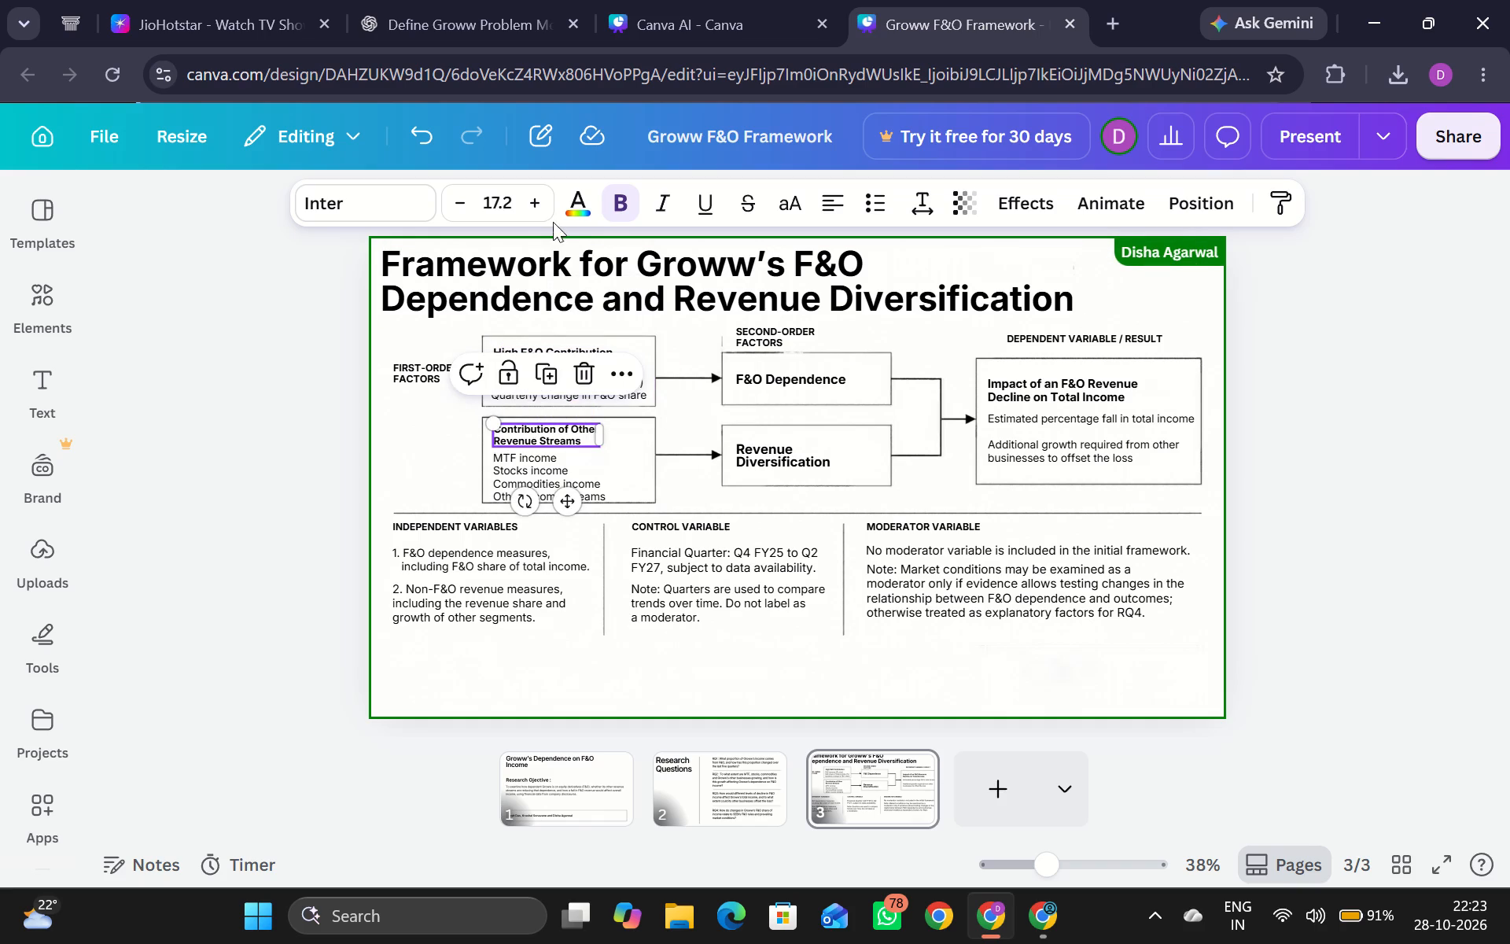
left_click(544, 204)
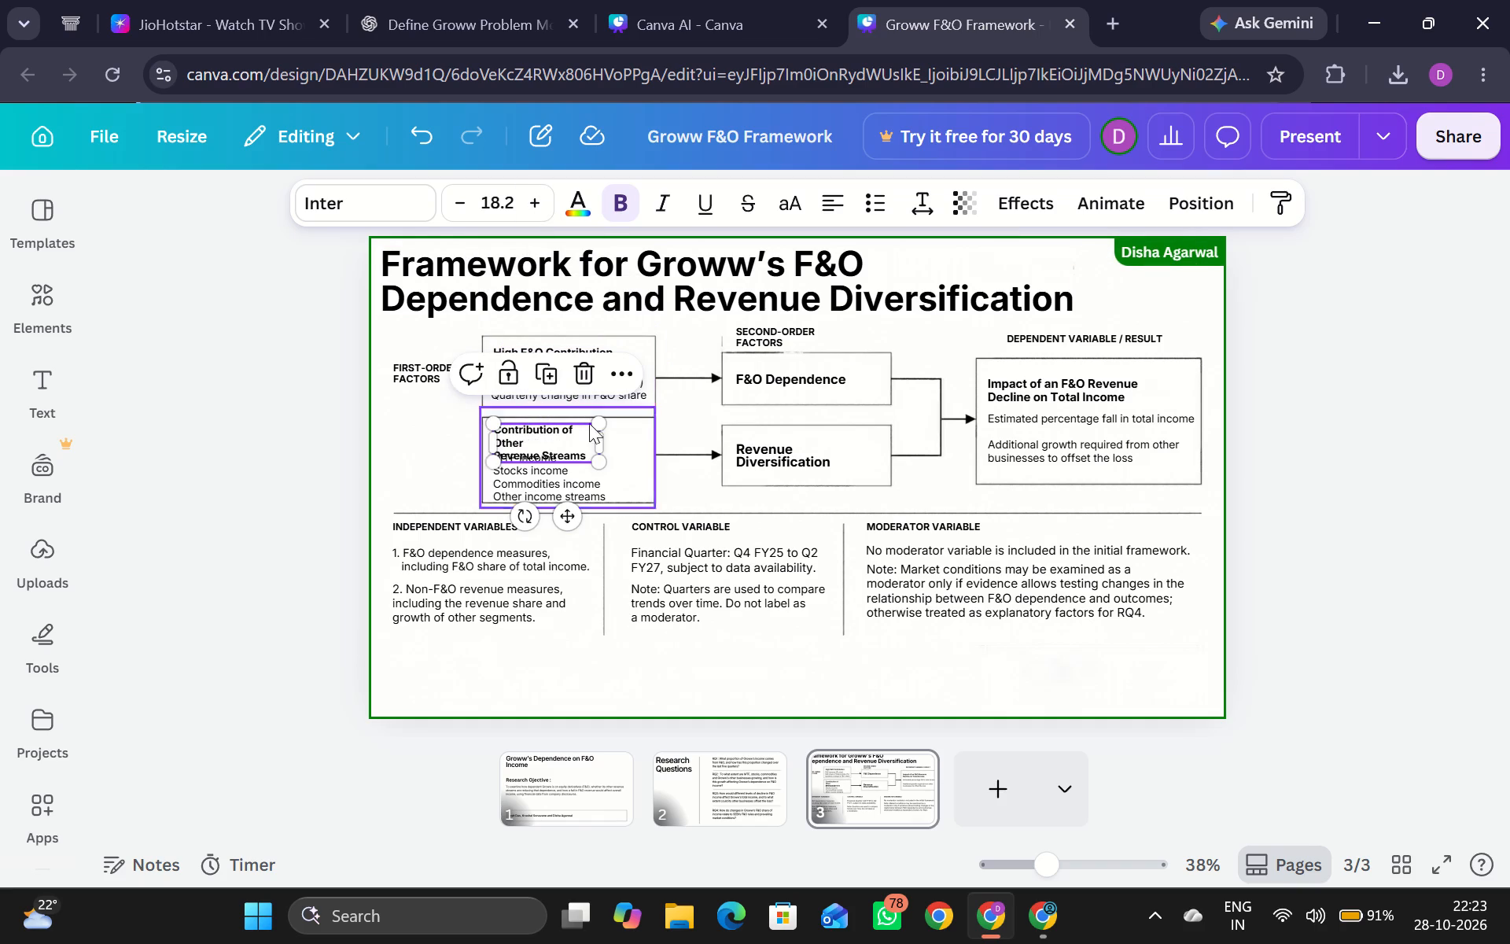
left_click_drag(602, 439, 636, 437)
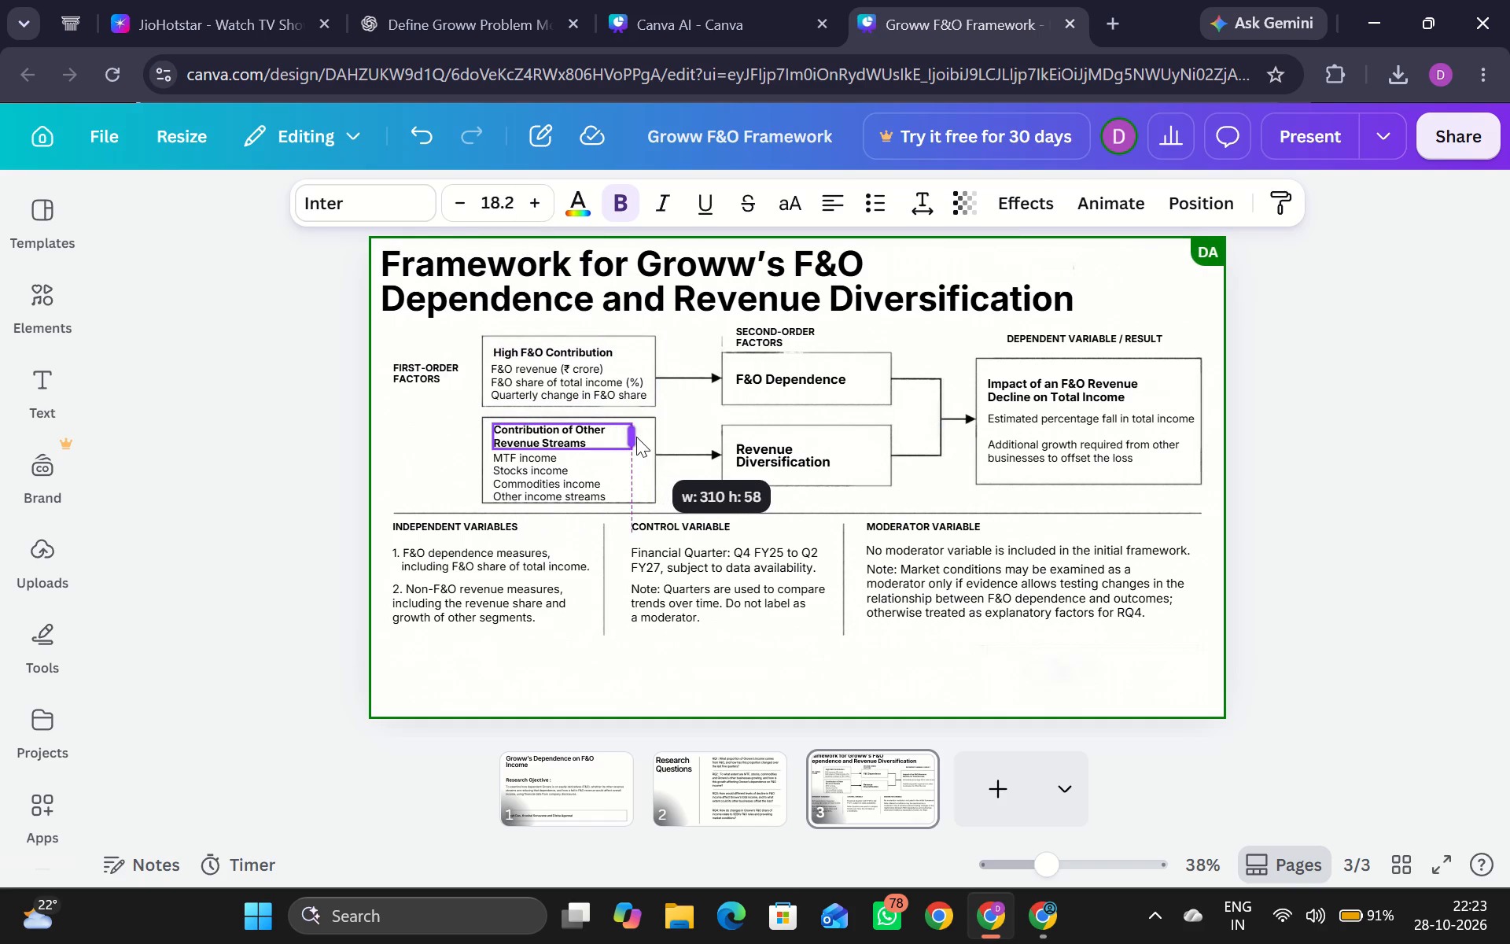
left_click_drag(636, 437, 679, 433)
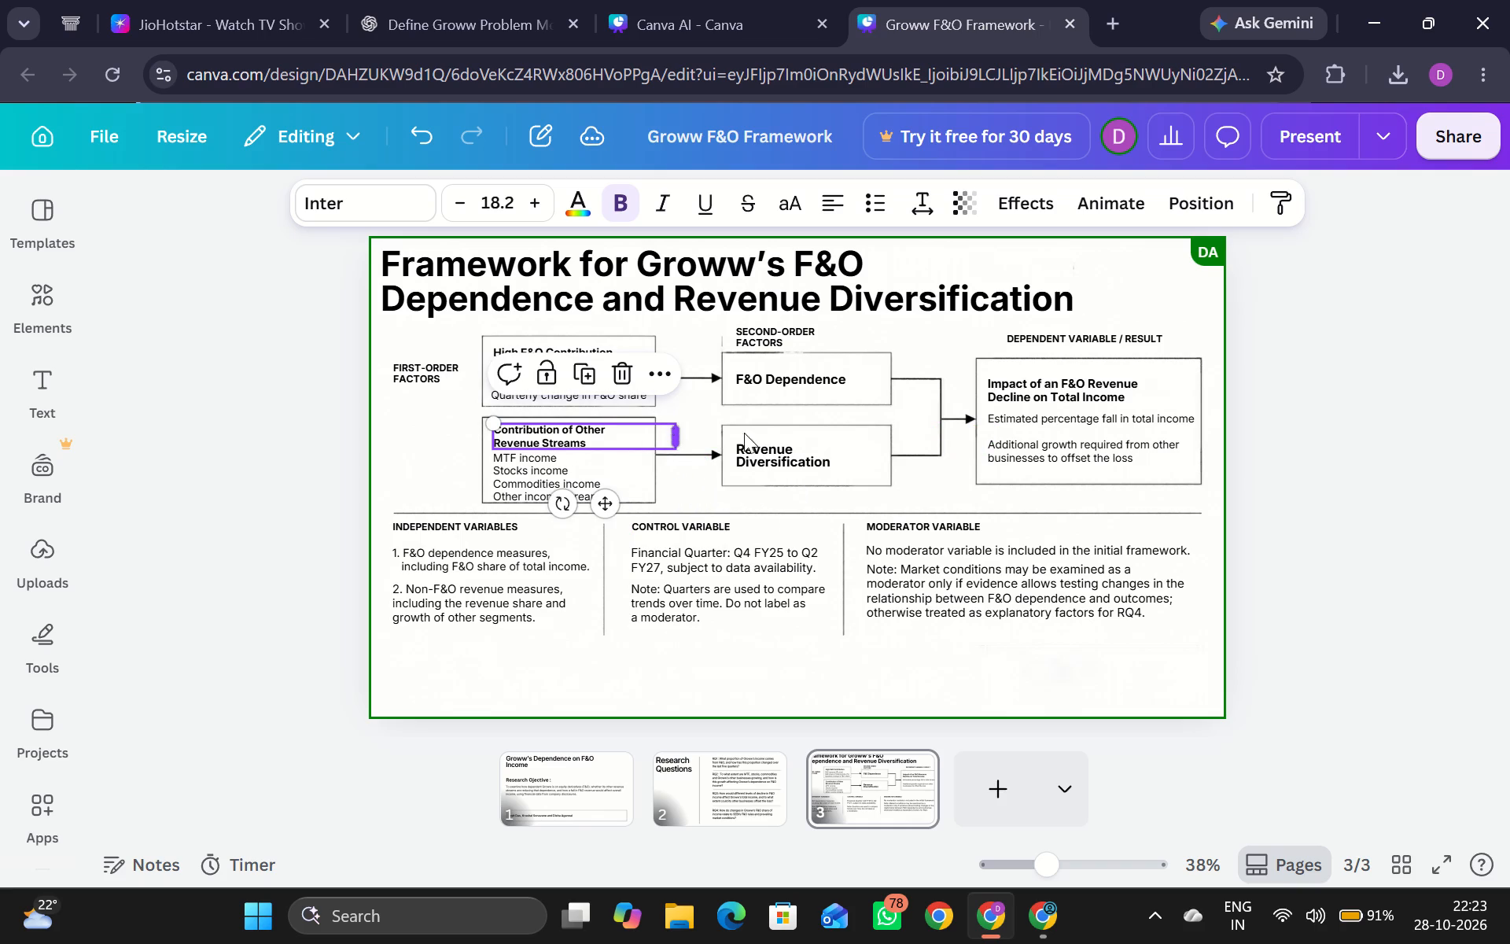
left_click(1255, 420)
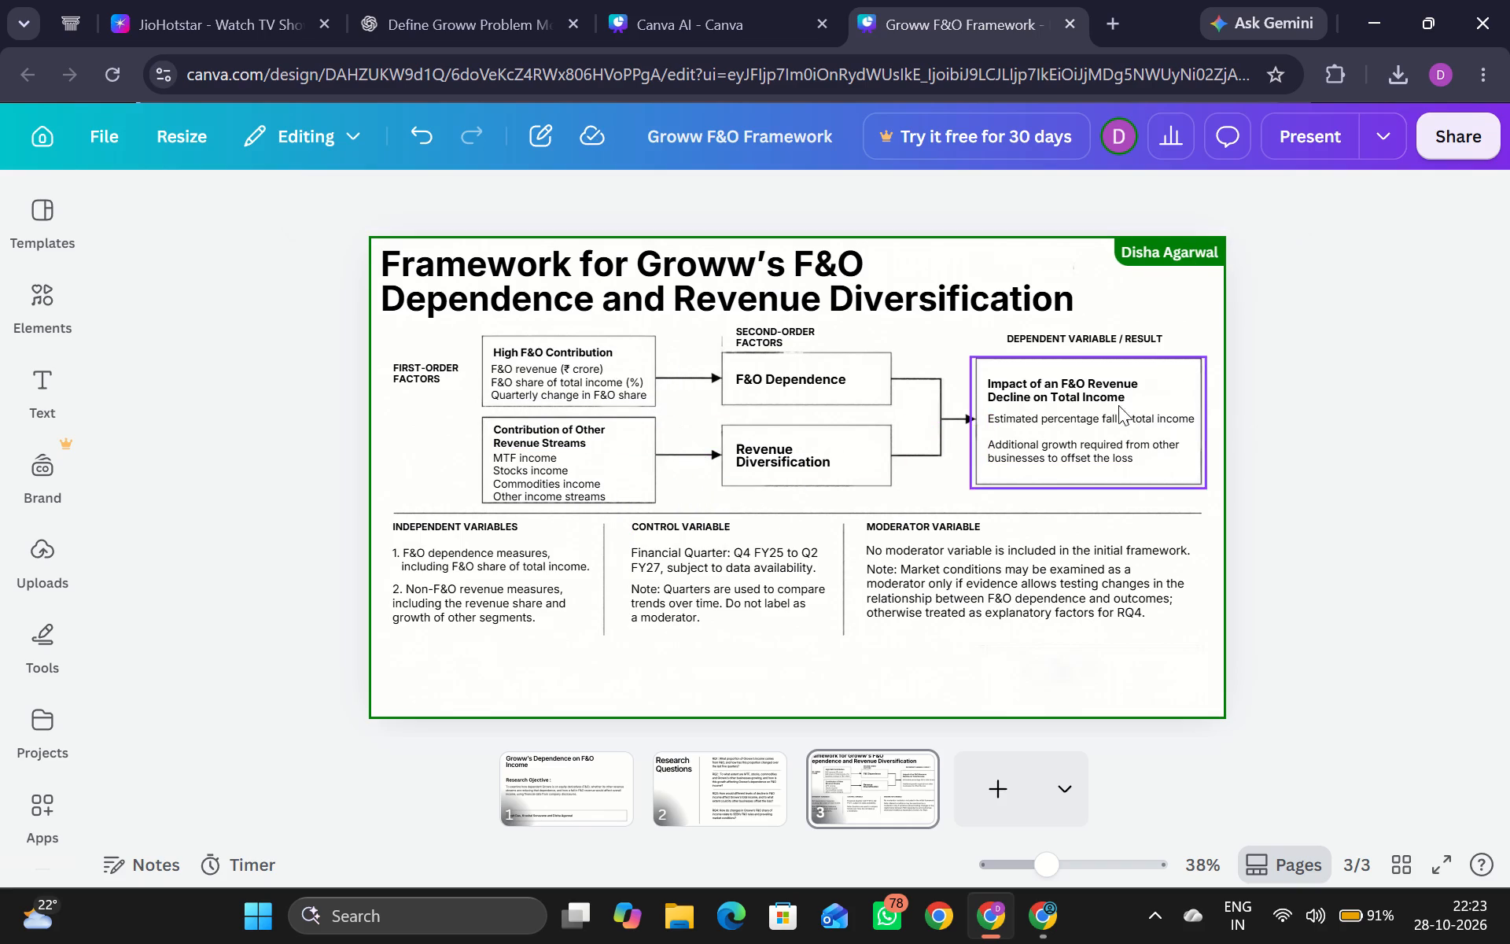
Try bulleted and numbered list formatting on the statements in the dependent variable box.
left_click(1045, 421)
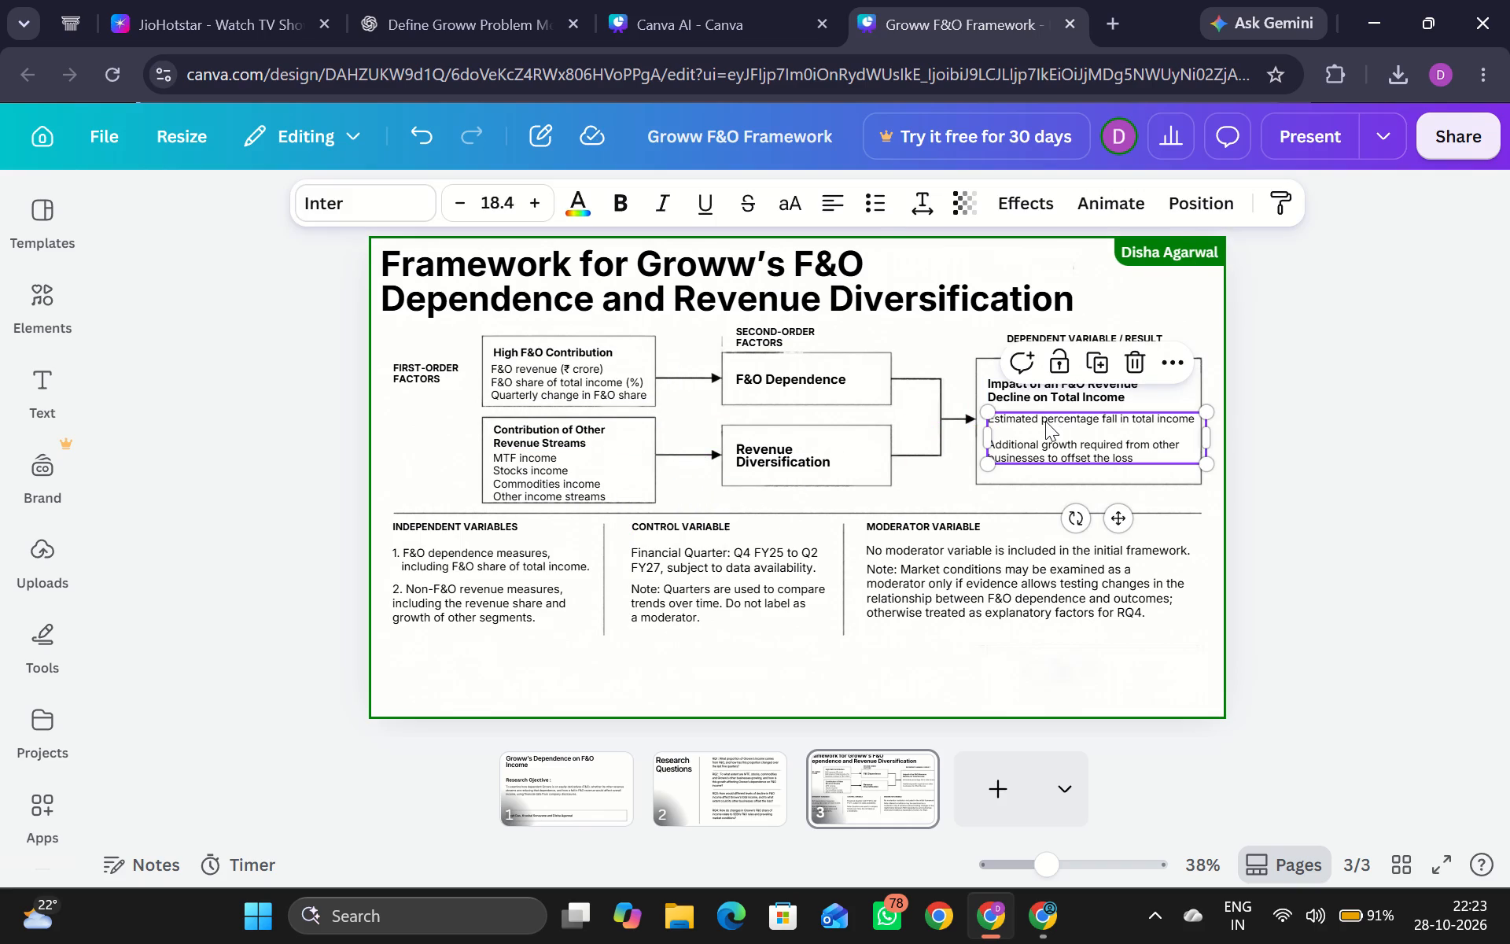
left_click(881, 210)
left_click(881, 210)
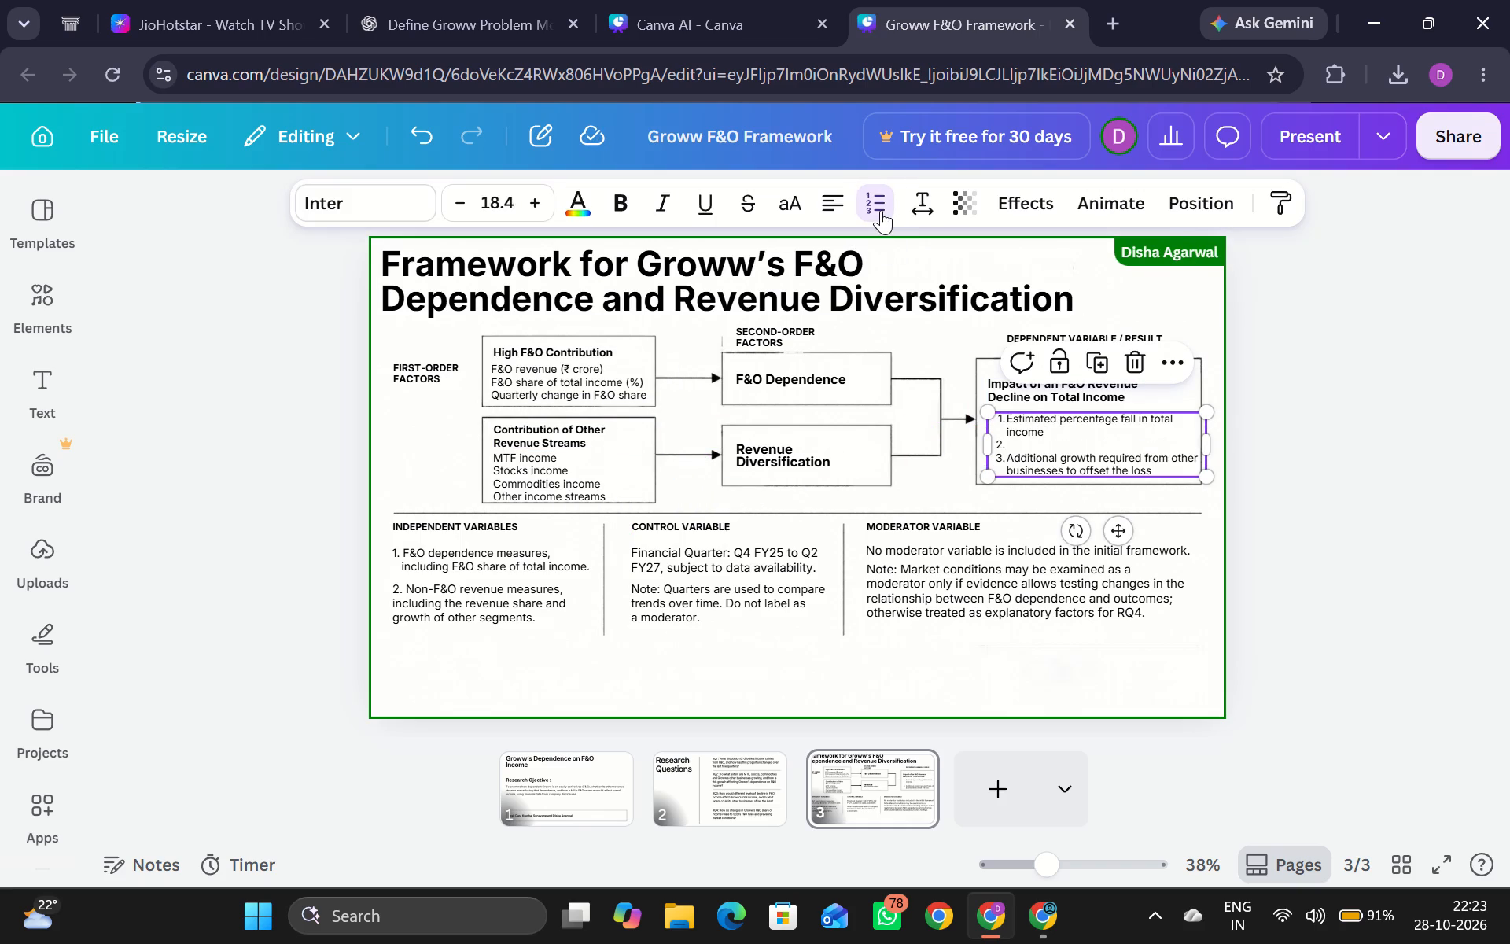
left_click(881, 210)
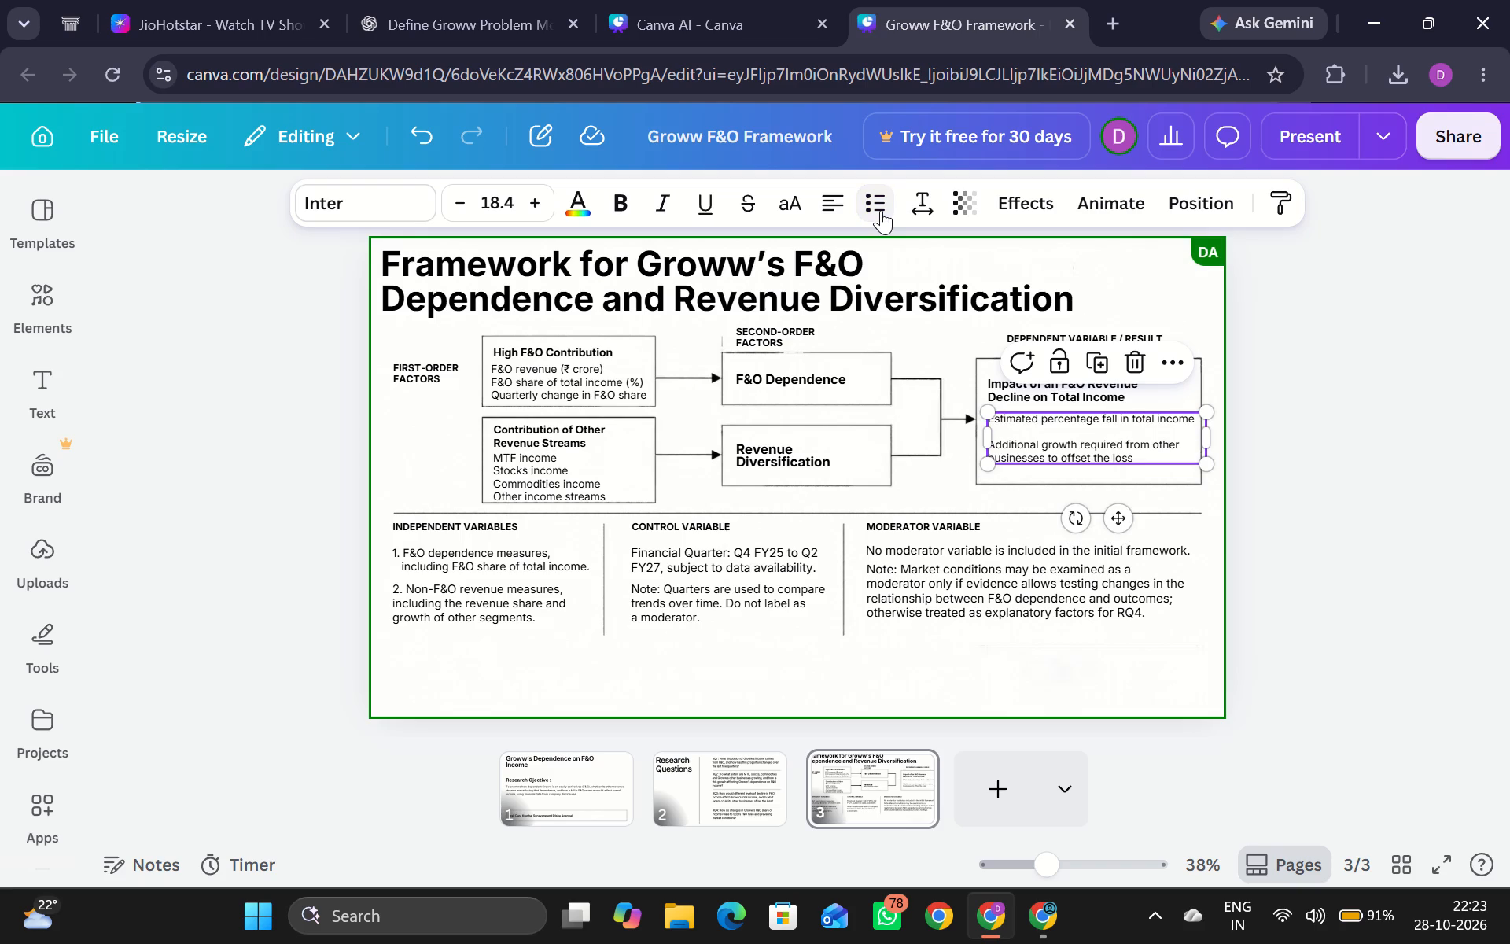
Remove the blank line between the two statements in the dependent variable box.
left_click(1028, 425)
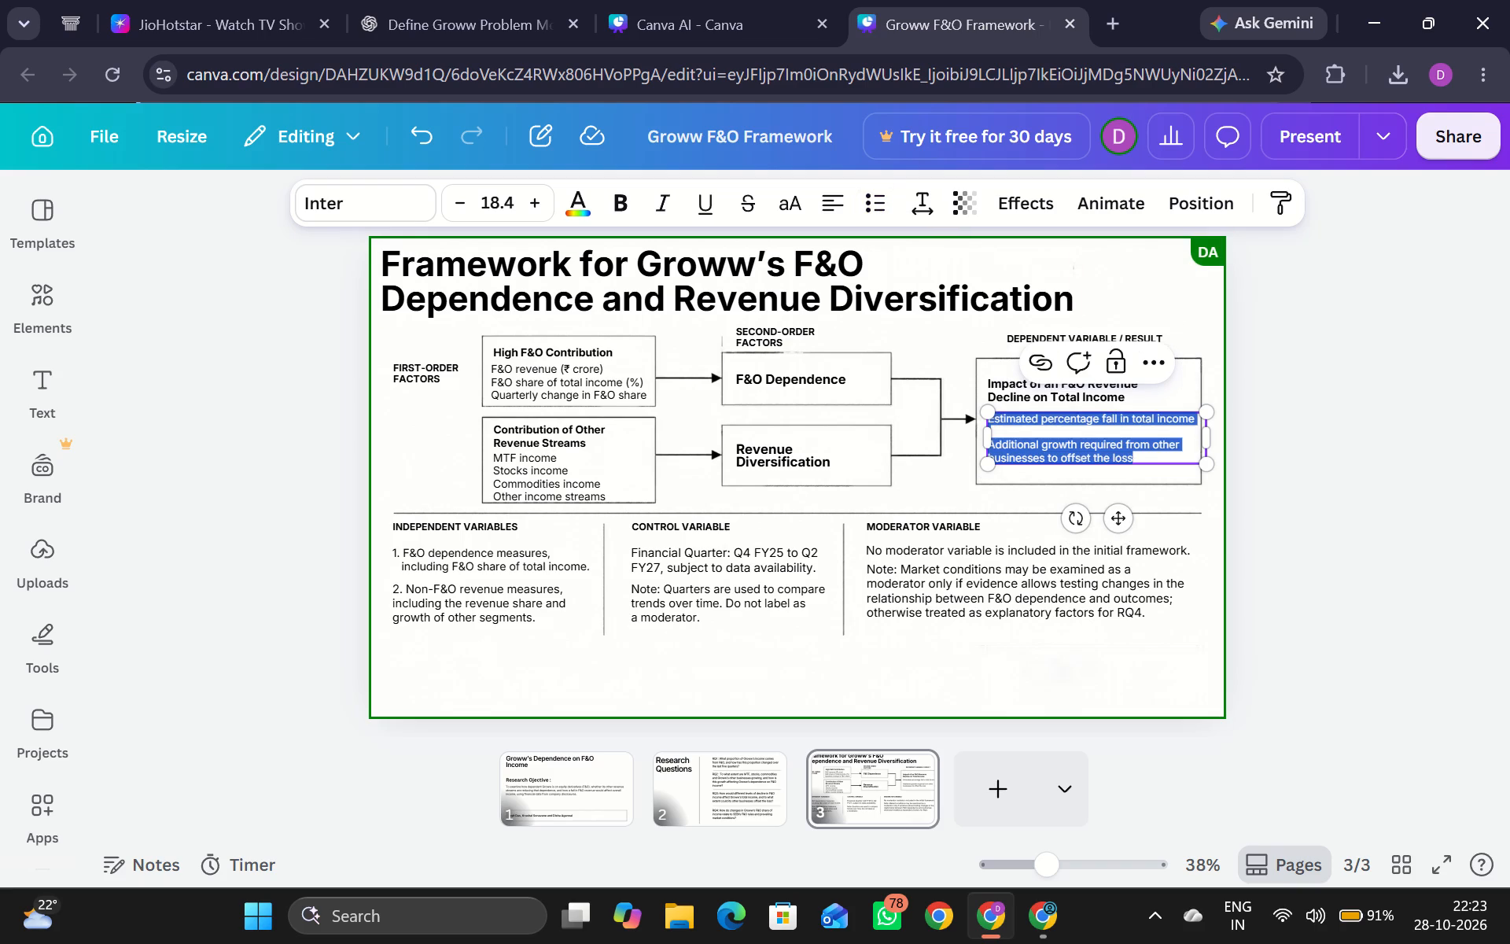
left_click(1027, 427)
key("BackSpace")
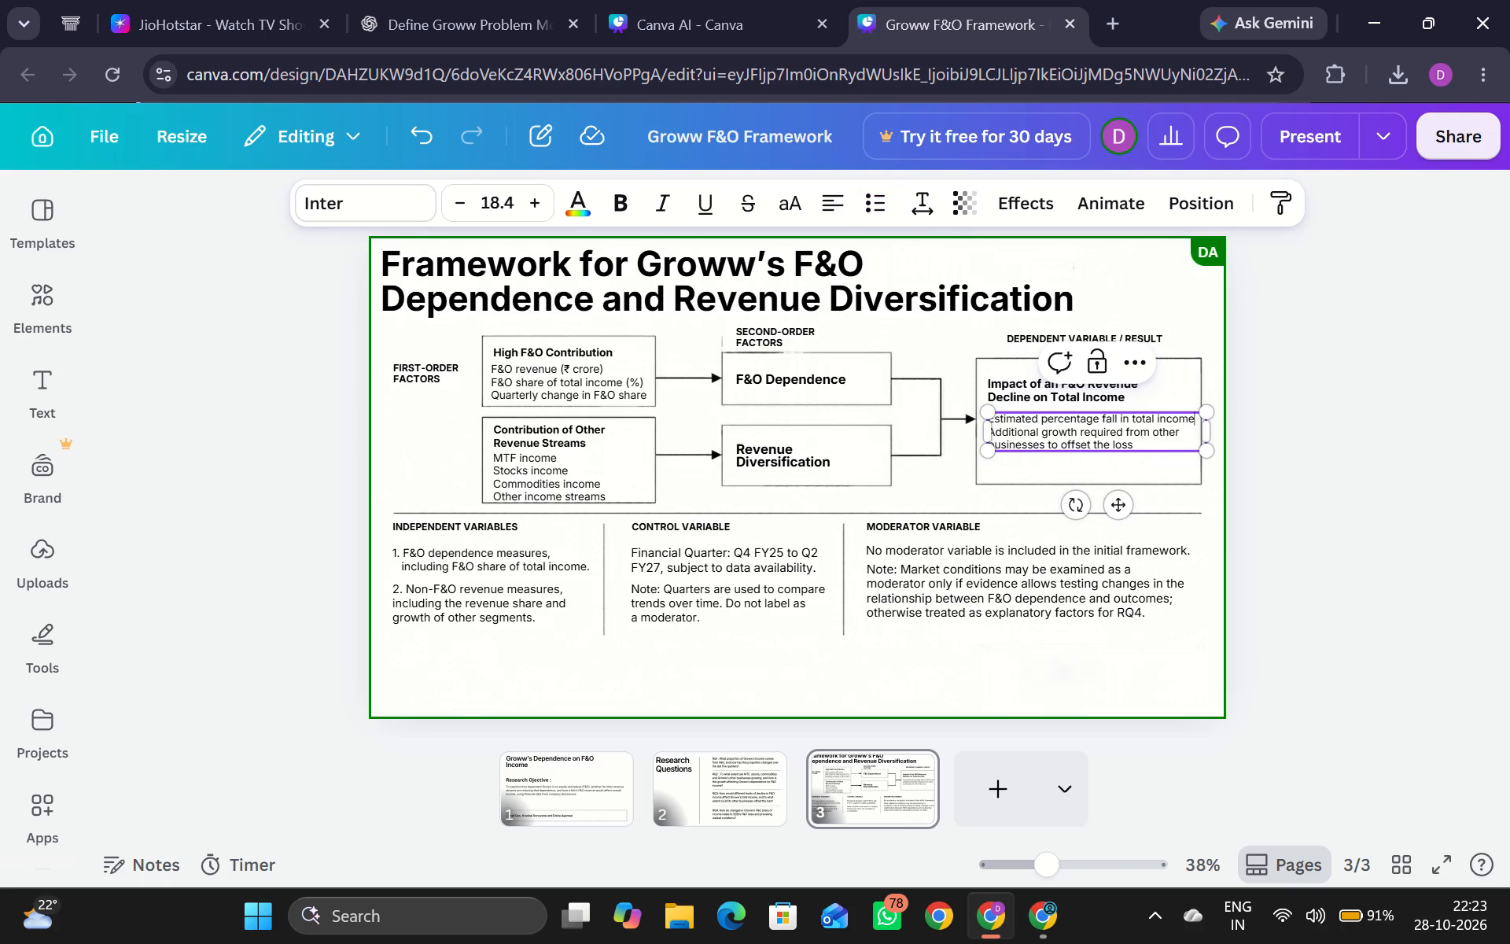
Format both statements in the dependent variable box as a numbered list.
left_click(858, 208)
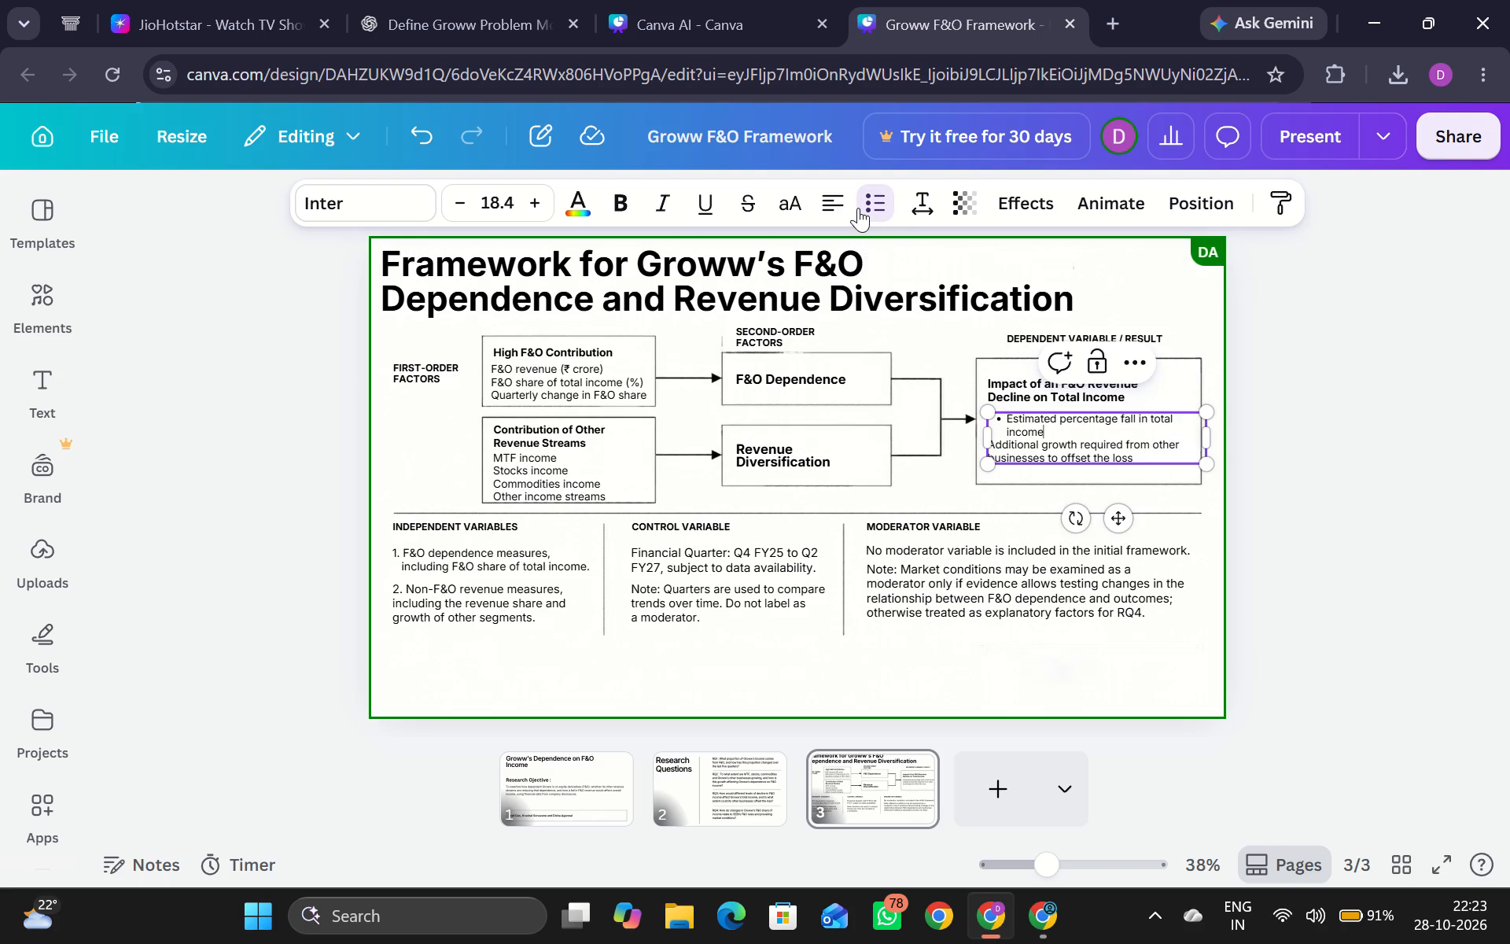
left_click(858, 208)
left_click(858, 208)
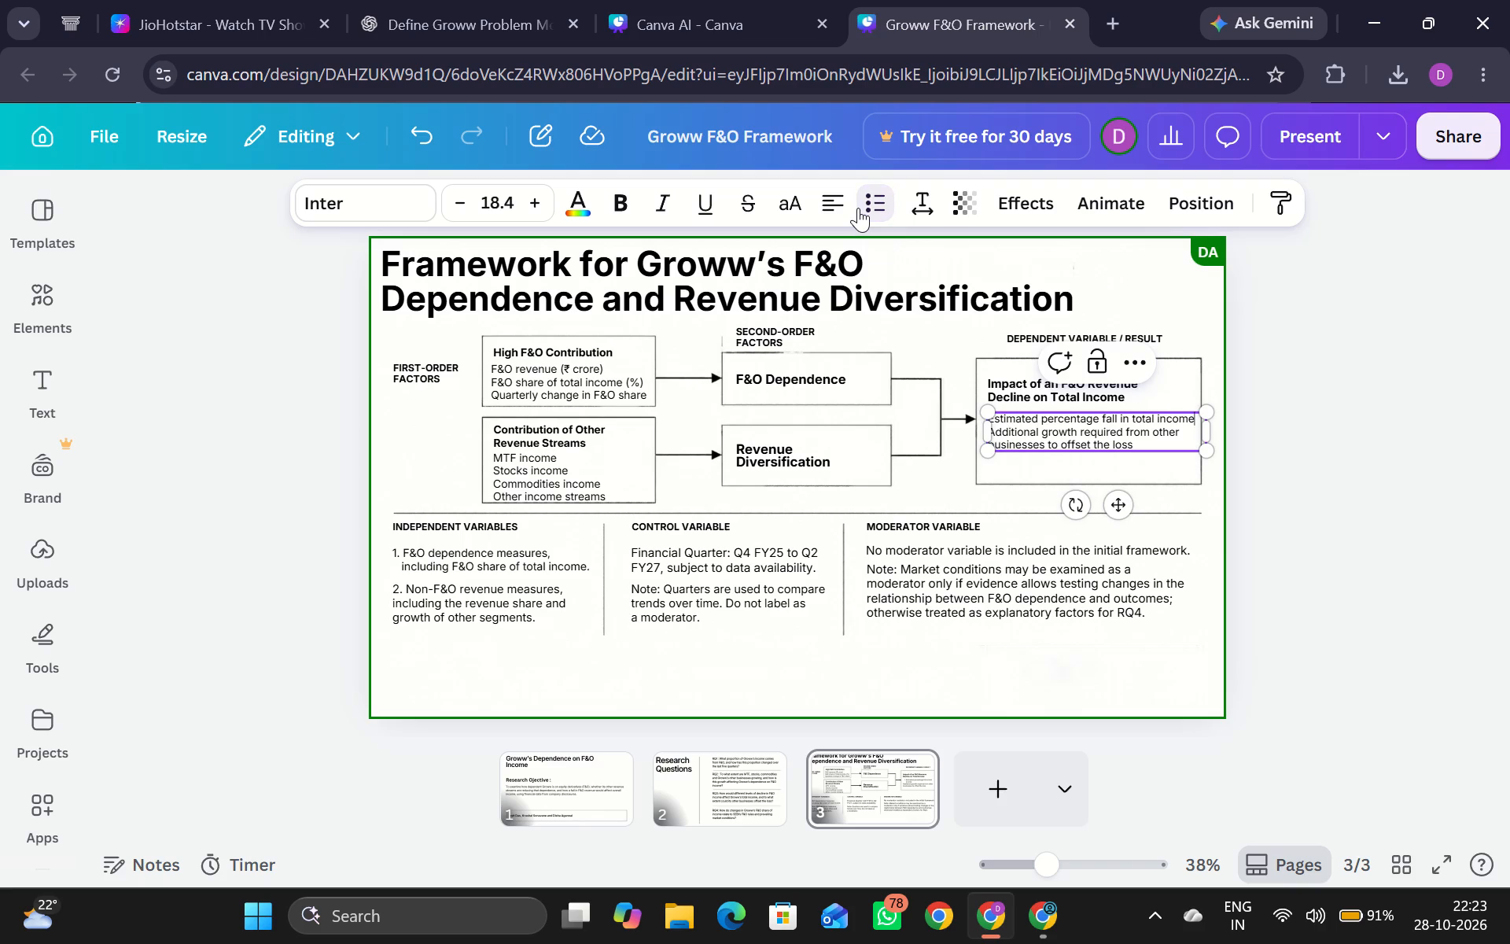
key("ctrl+a")
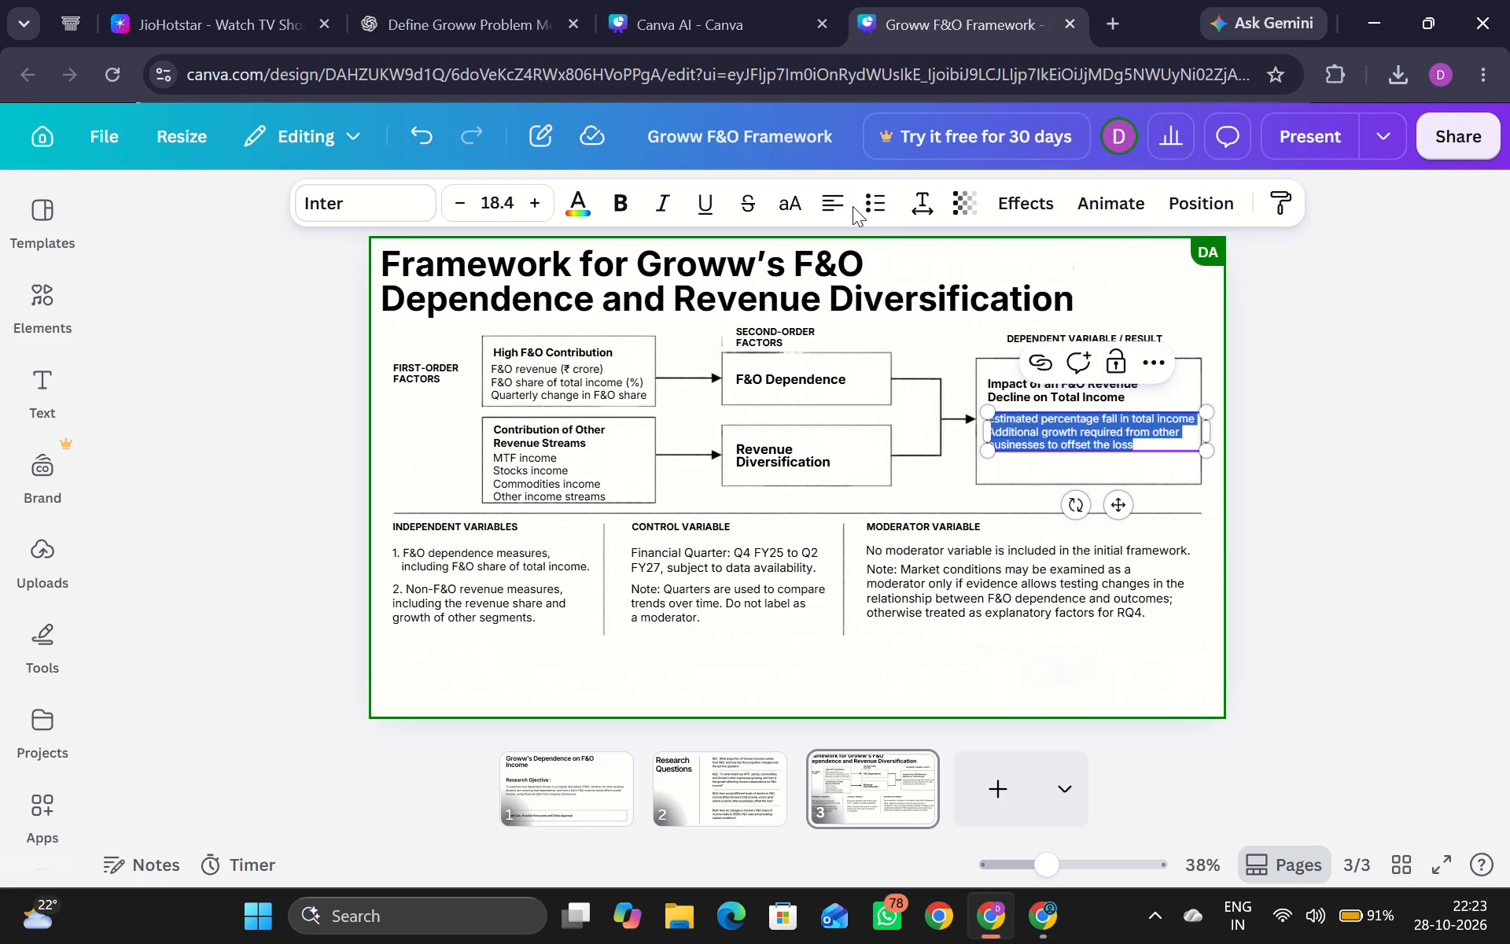
left_click(853, 206)
left_click(865, 209)
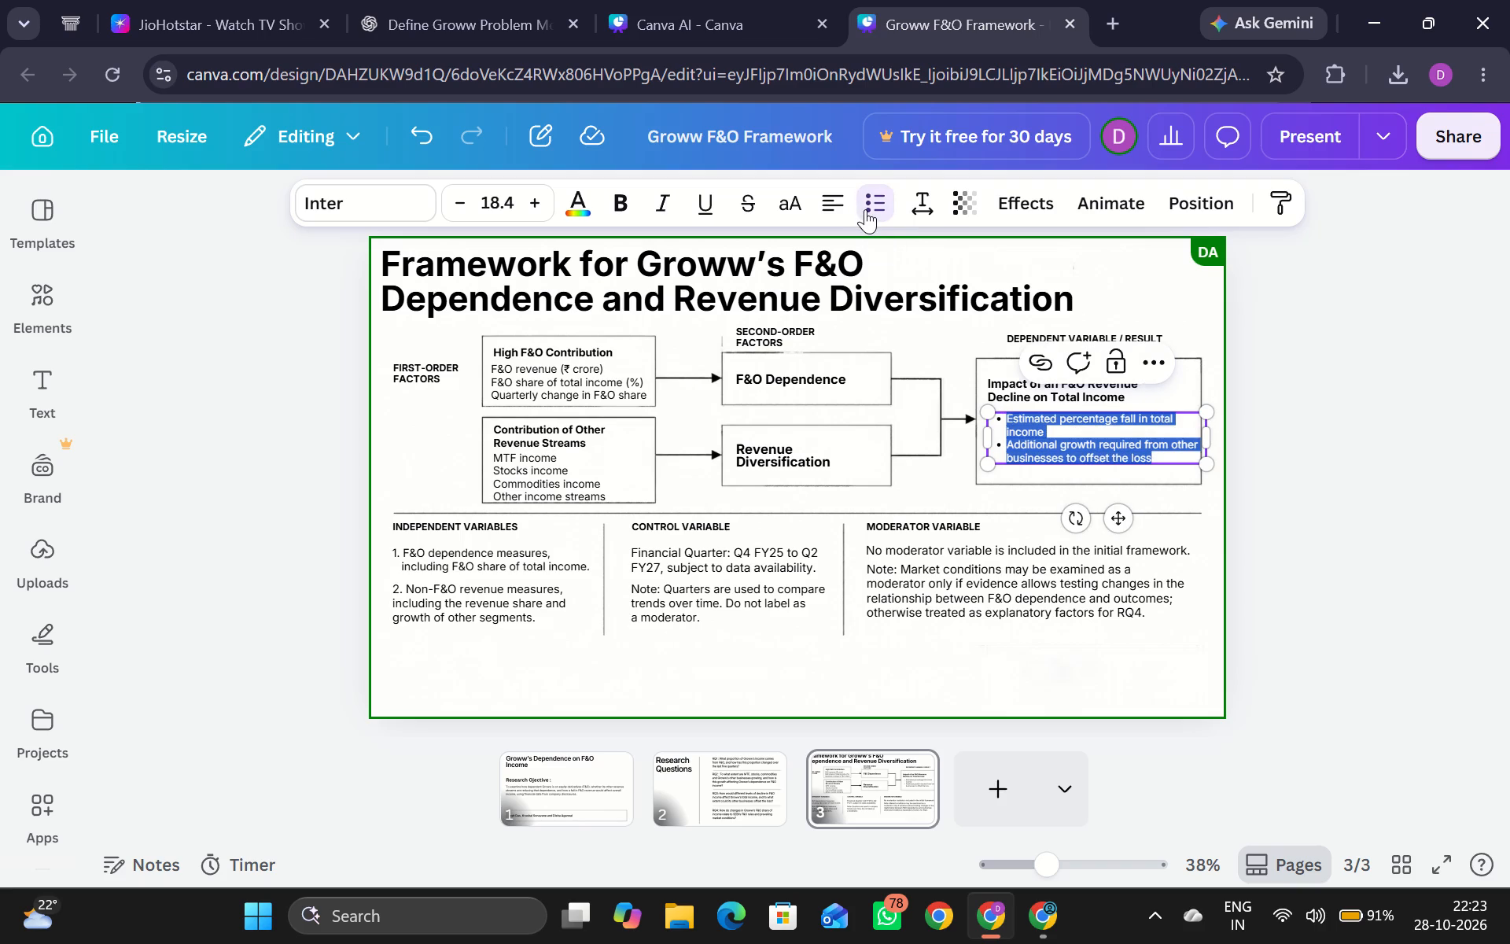
left_click(865, 209)
Narrow the numbered list's text box so it sits inside the dependent variable box's border.
left_click_drag(1207, 440, 1217, 448)
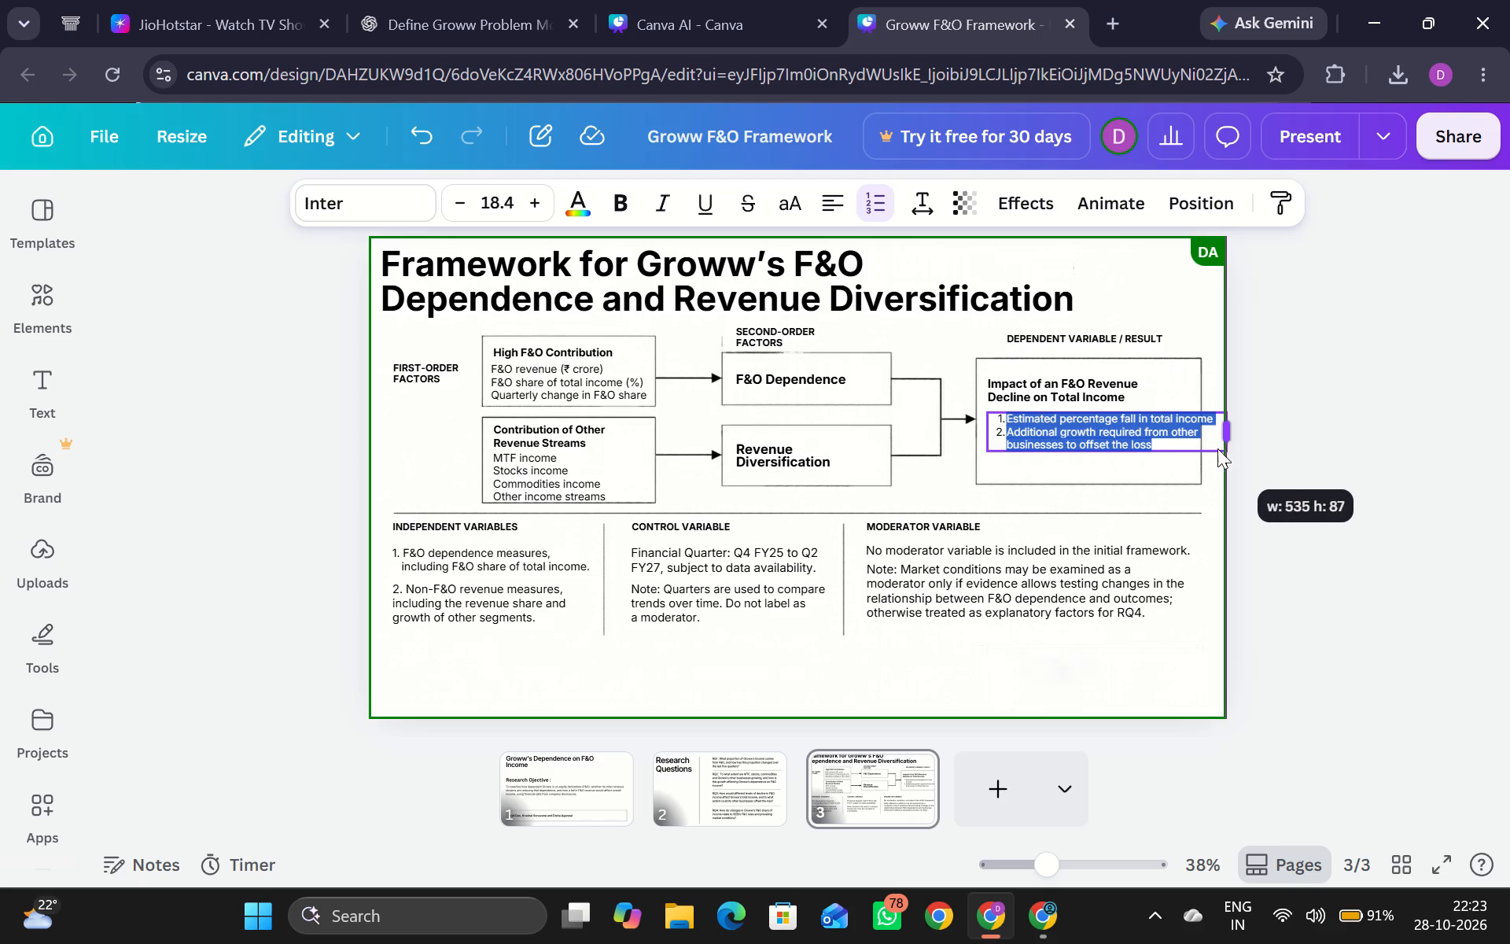
left_click_drag(1217, 448, 1187, 457)
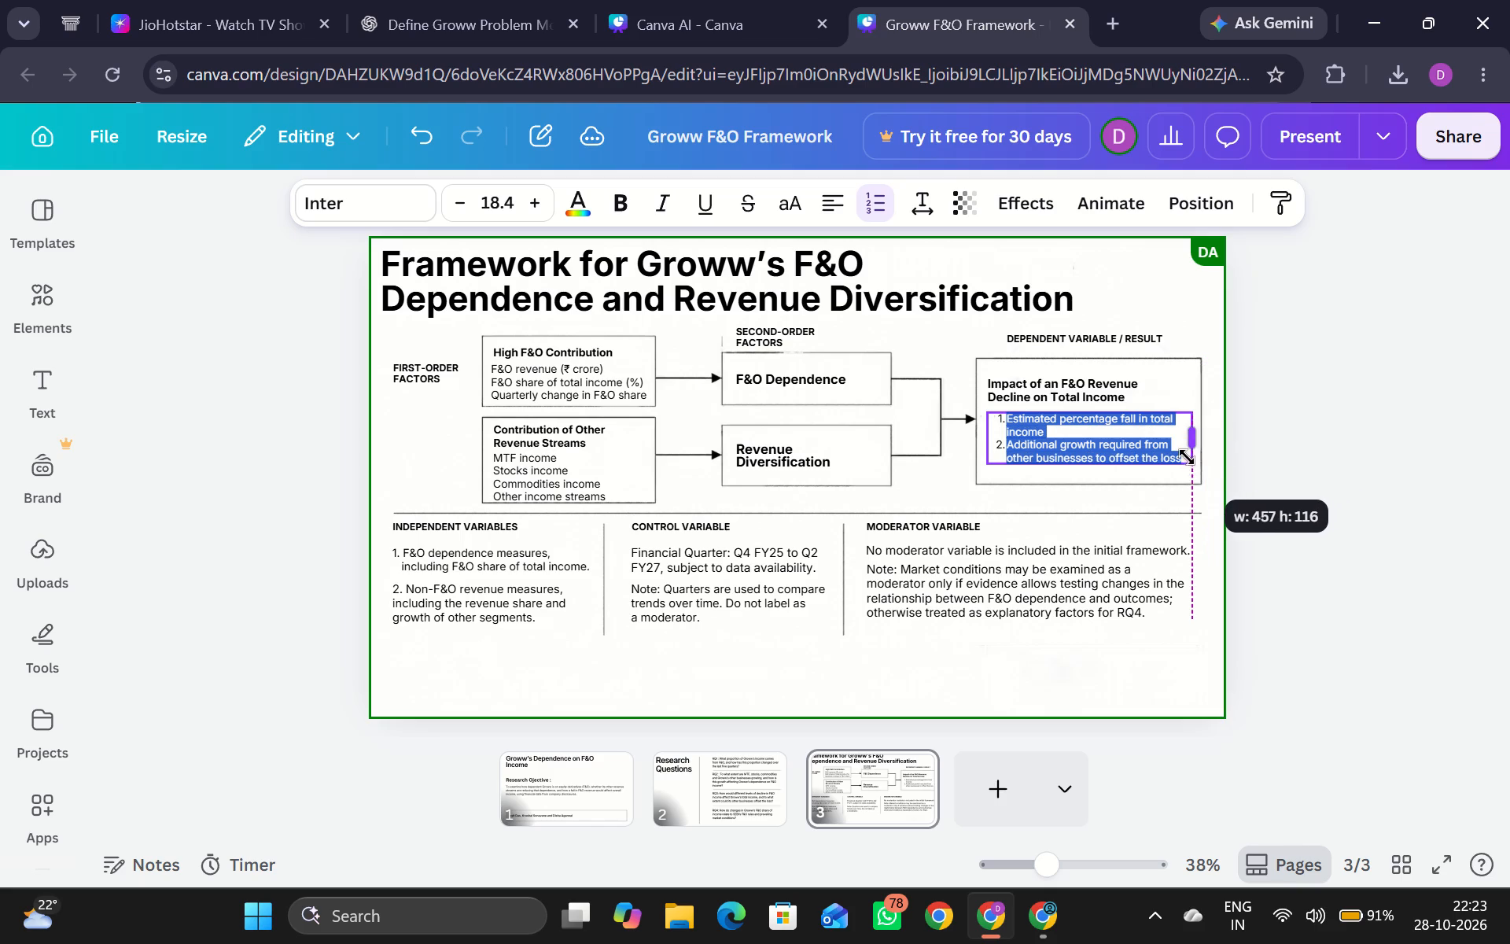
left_click_drag(1195, 444, 1183, 449)
left_click(1275, 448)
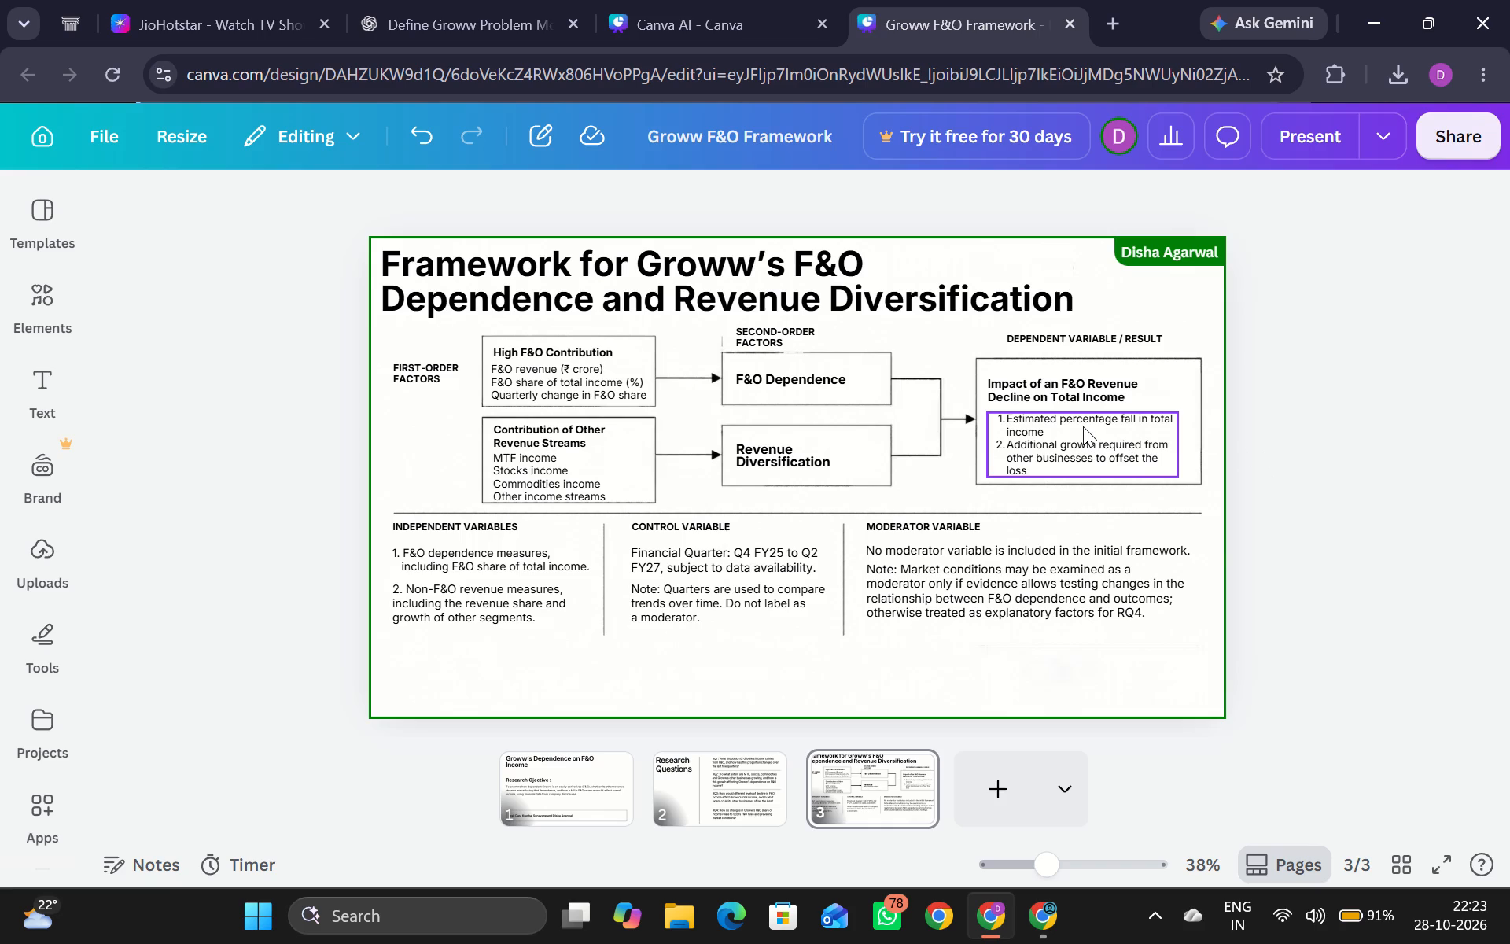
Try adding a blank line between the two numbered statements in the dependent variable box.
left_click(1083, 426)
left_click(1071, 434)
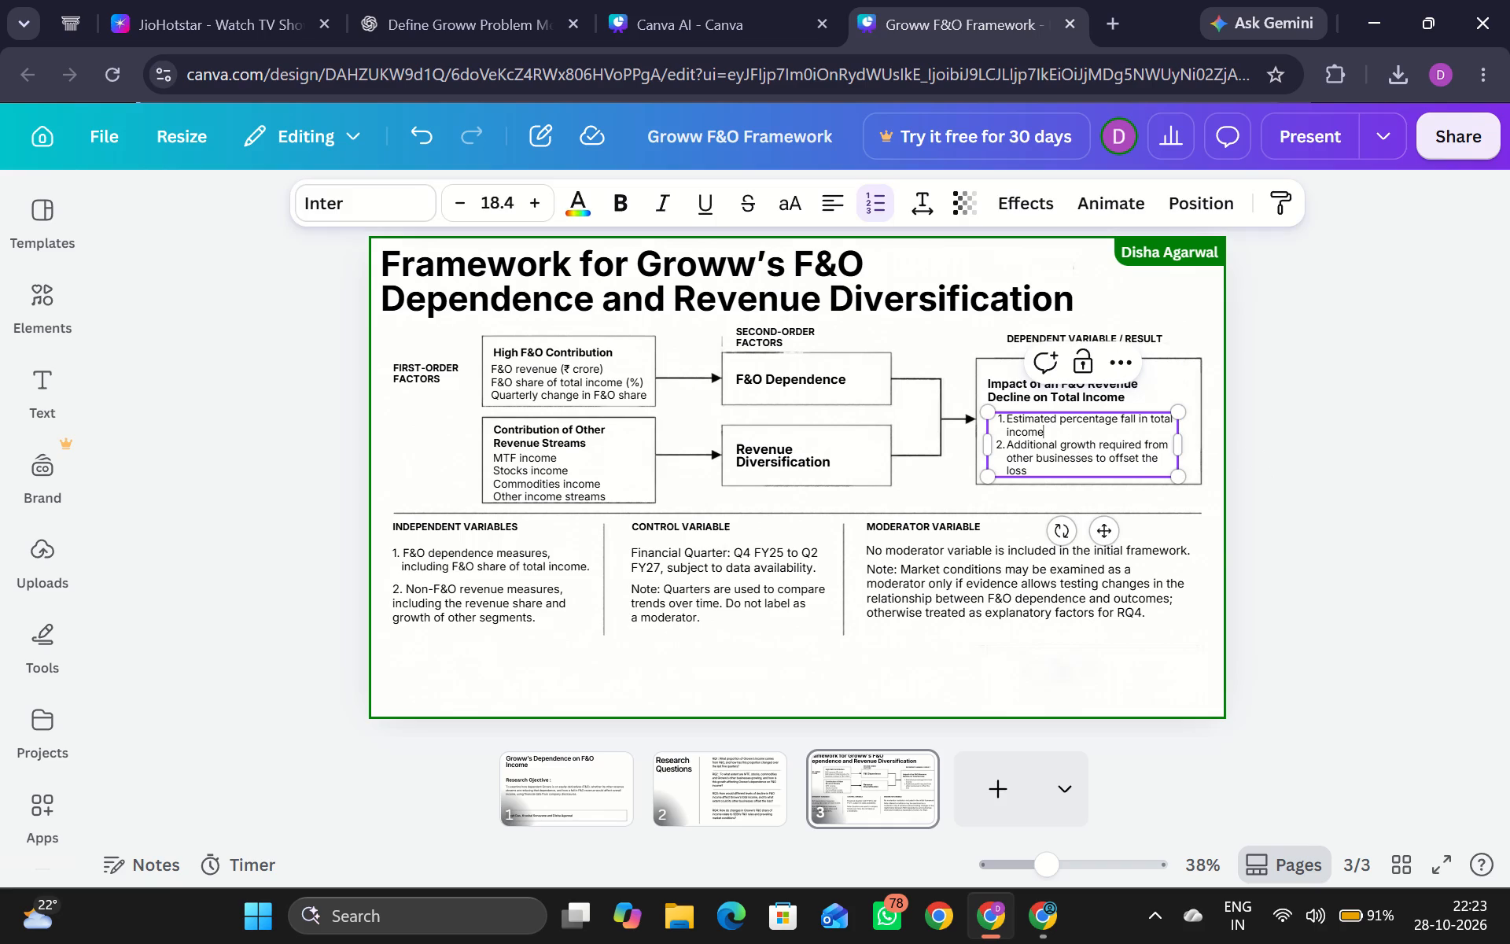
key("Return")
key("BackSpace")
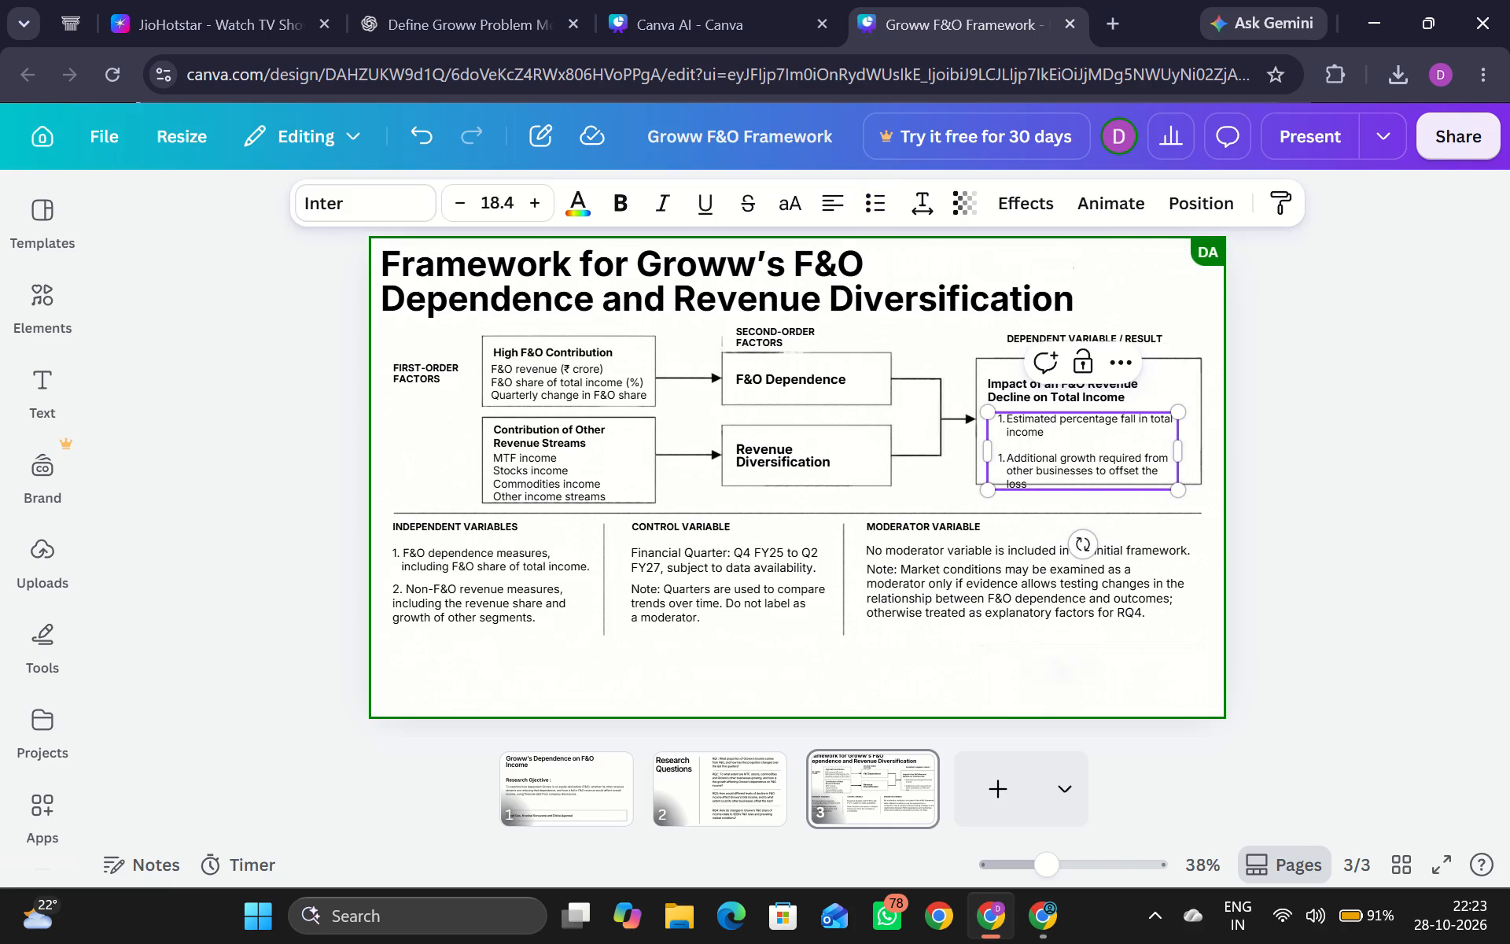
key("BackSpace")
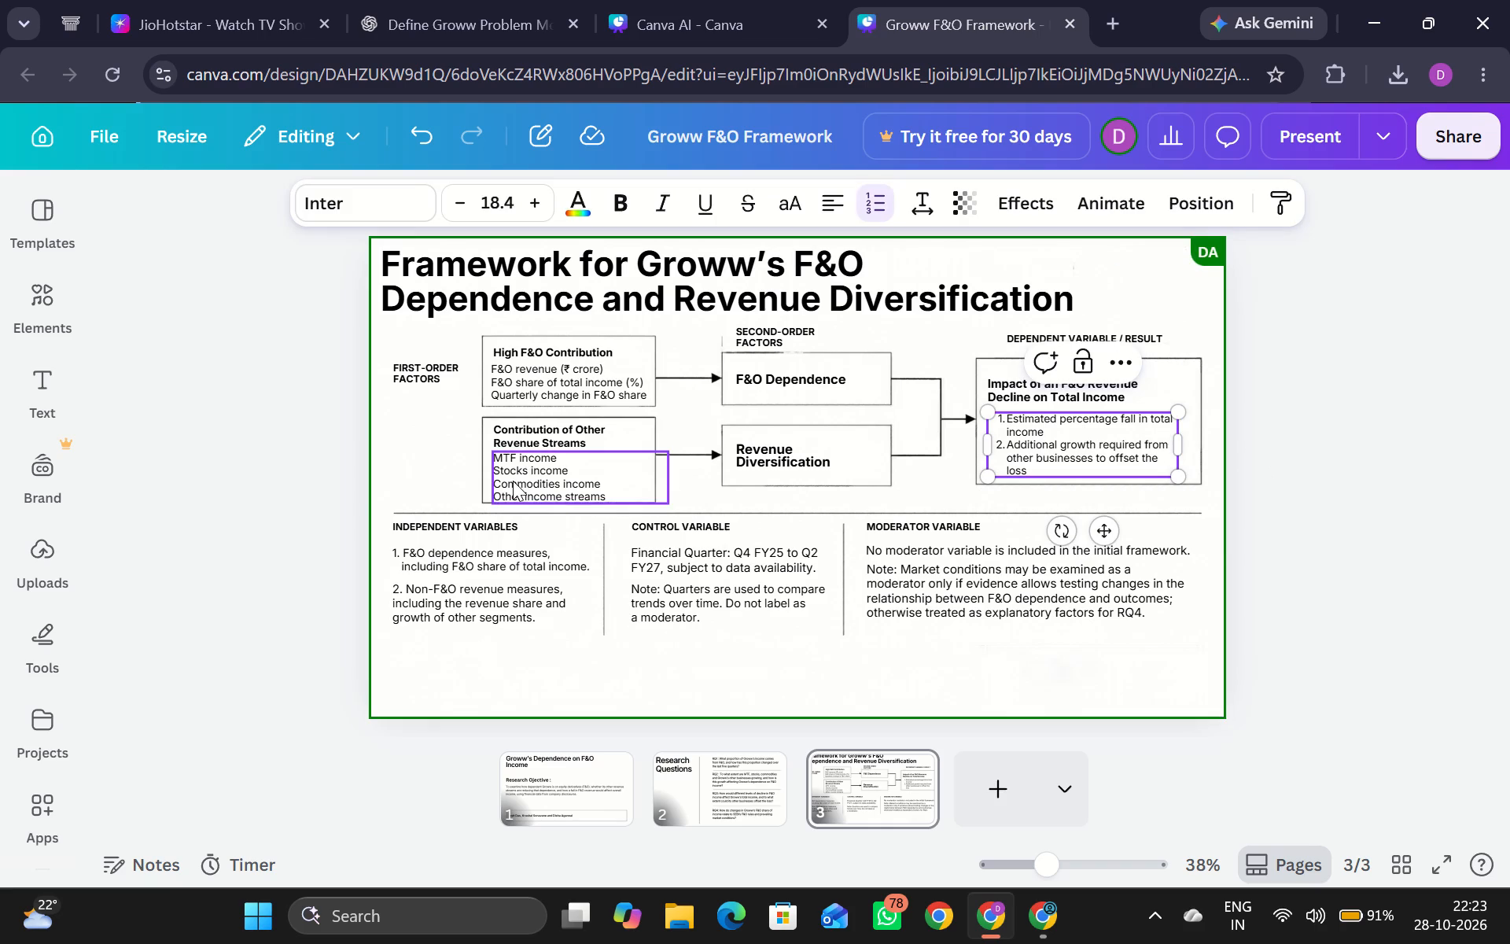
Format the four income items under "Contribution of Other Revenue Streams" as a bulleted list.
left_click(513, 481)
left_click(867, 197)
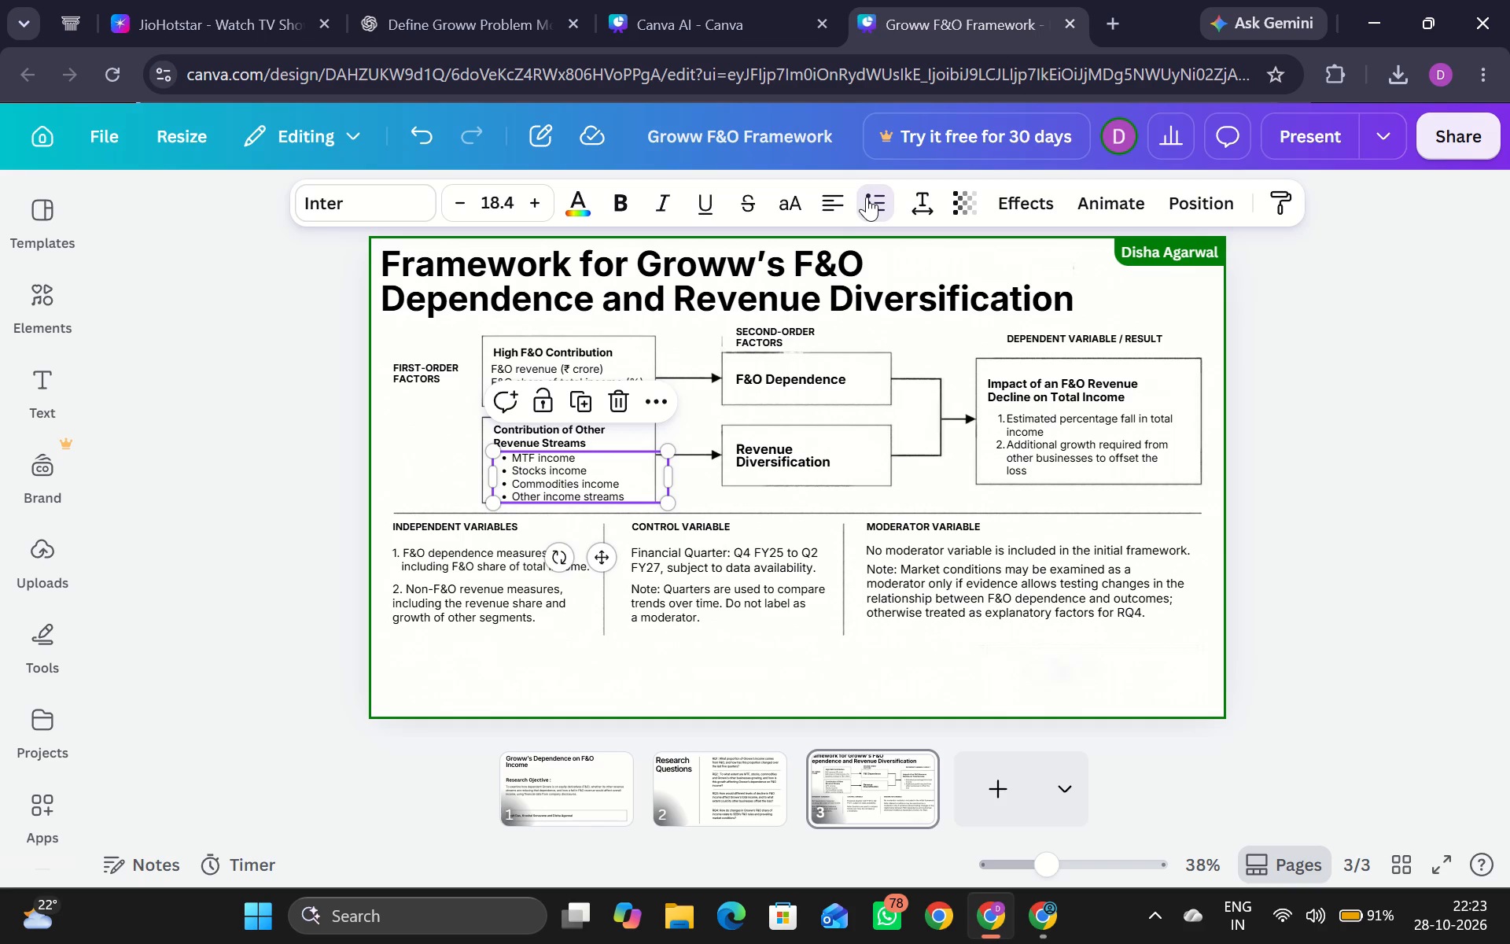
left_click(867, 197)
left_click(867, 197)
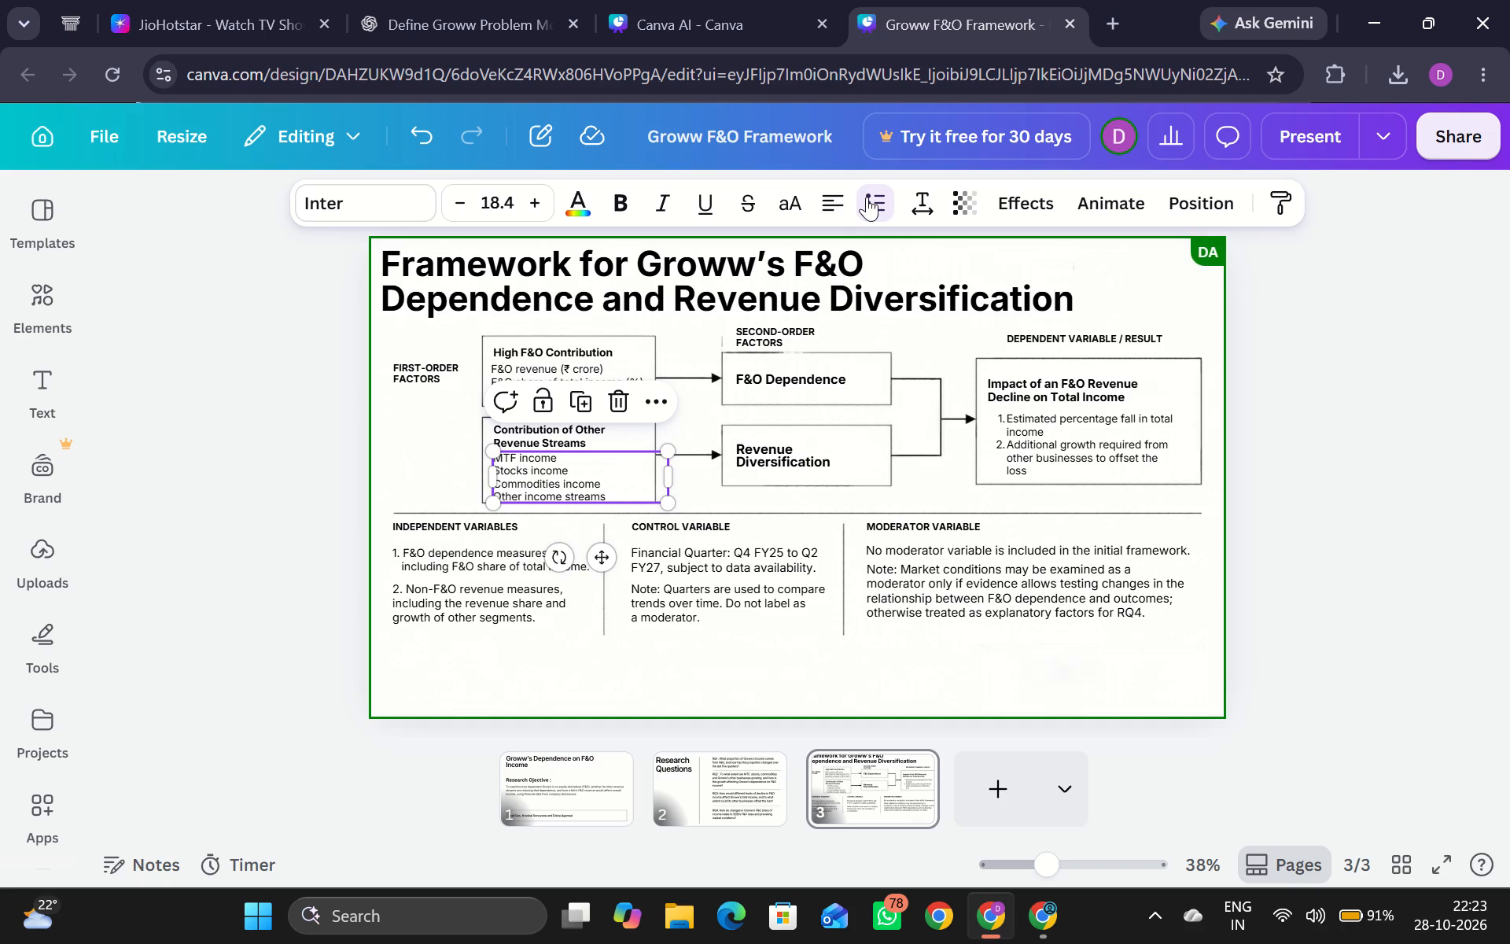
left_click(867, 197)
Format the three items under "High F&O Contribution" as a bulleted list and shift it left to fit within its box.
left_click(635, 331)
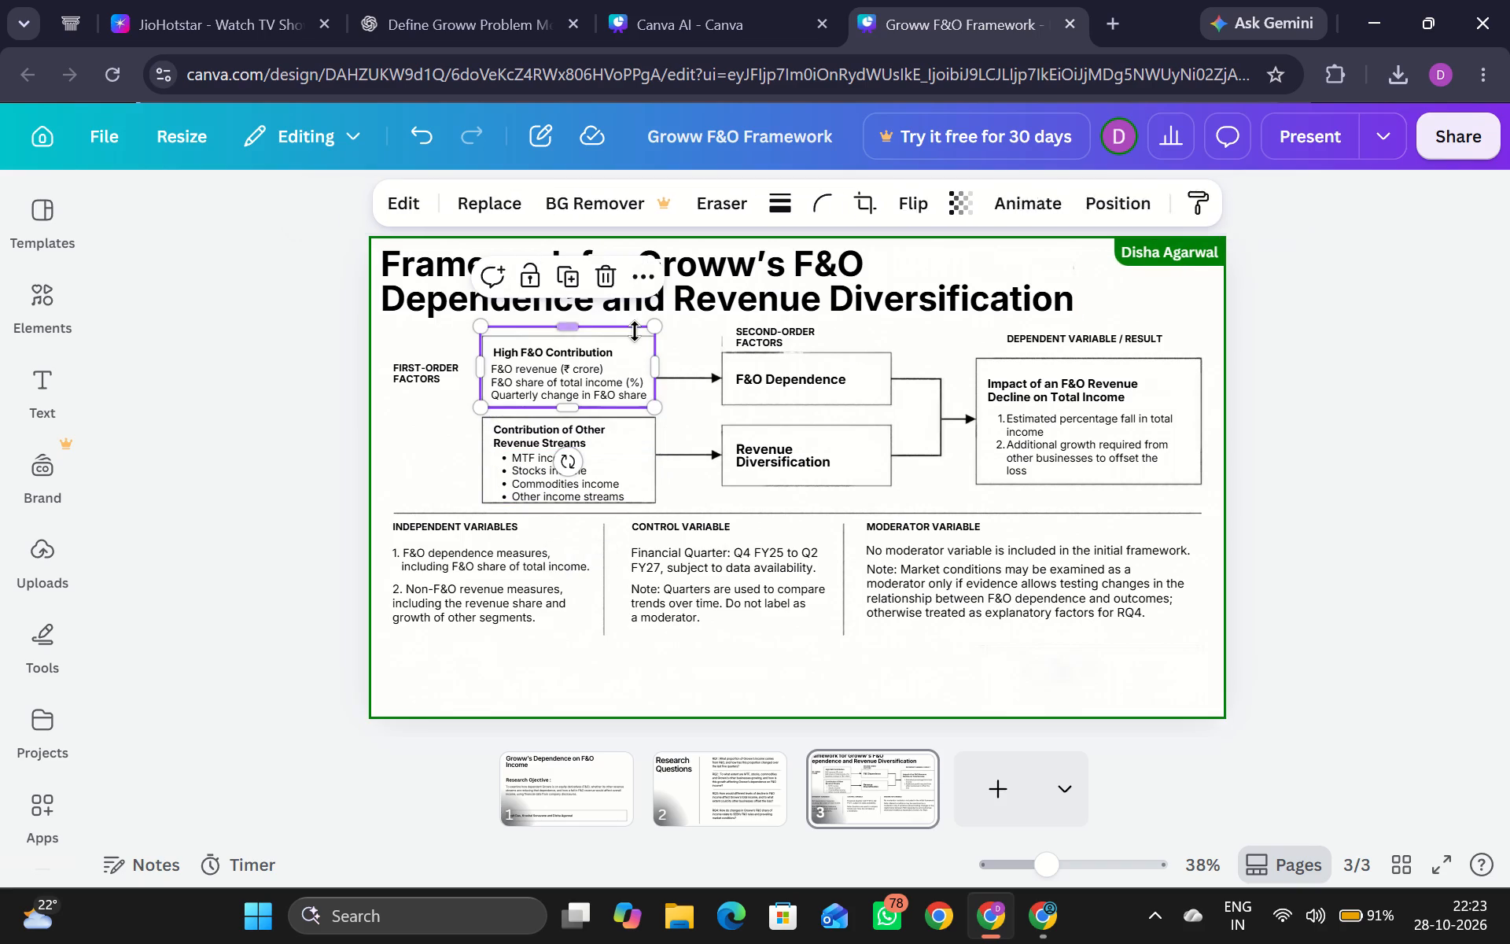
left_click(591, 371)
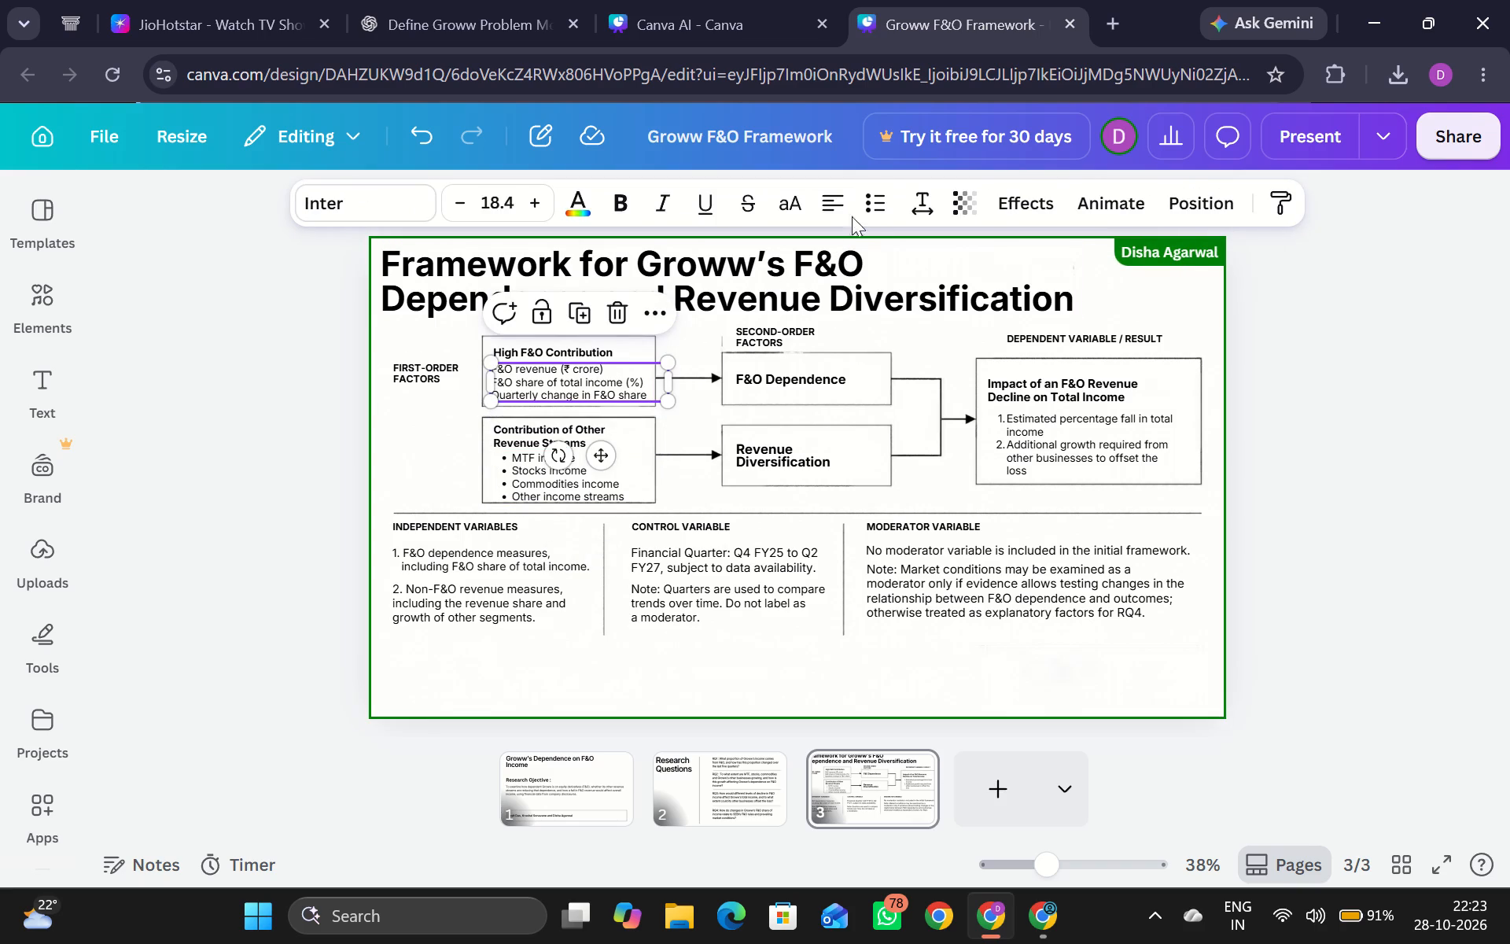
left_click(862, 203)
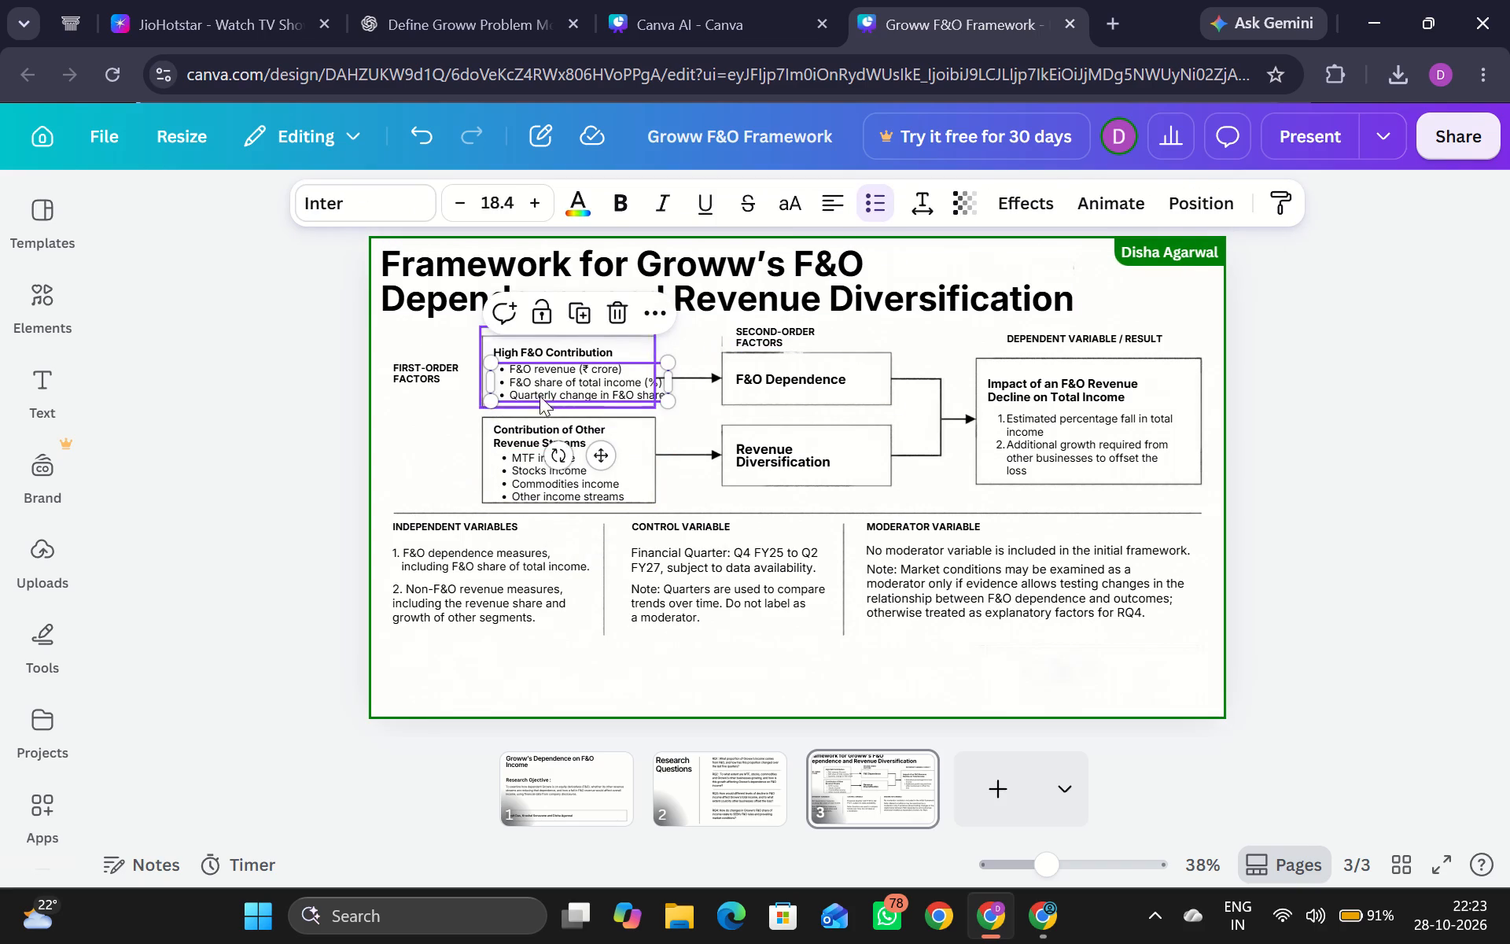
left_click_drag(569, 365, 559, 367)
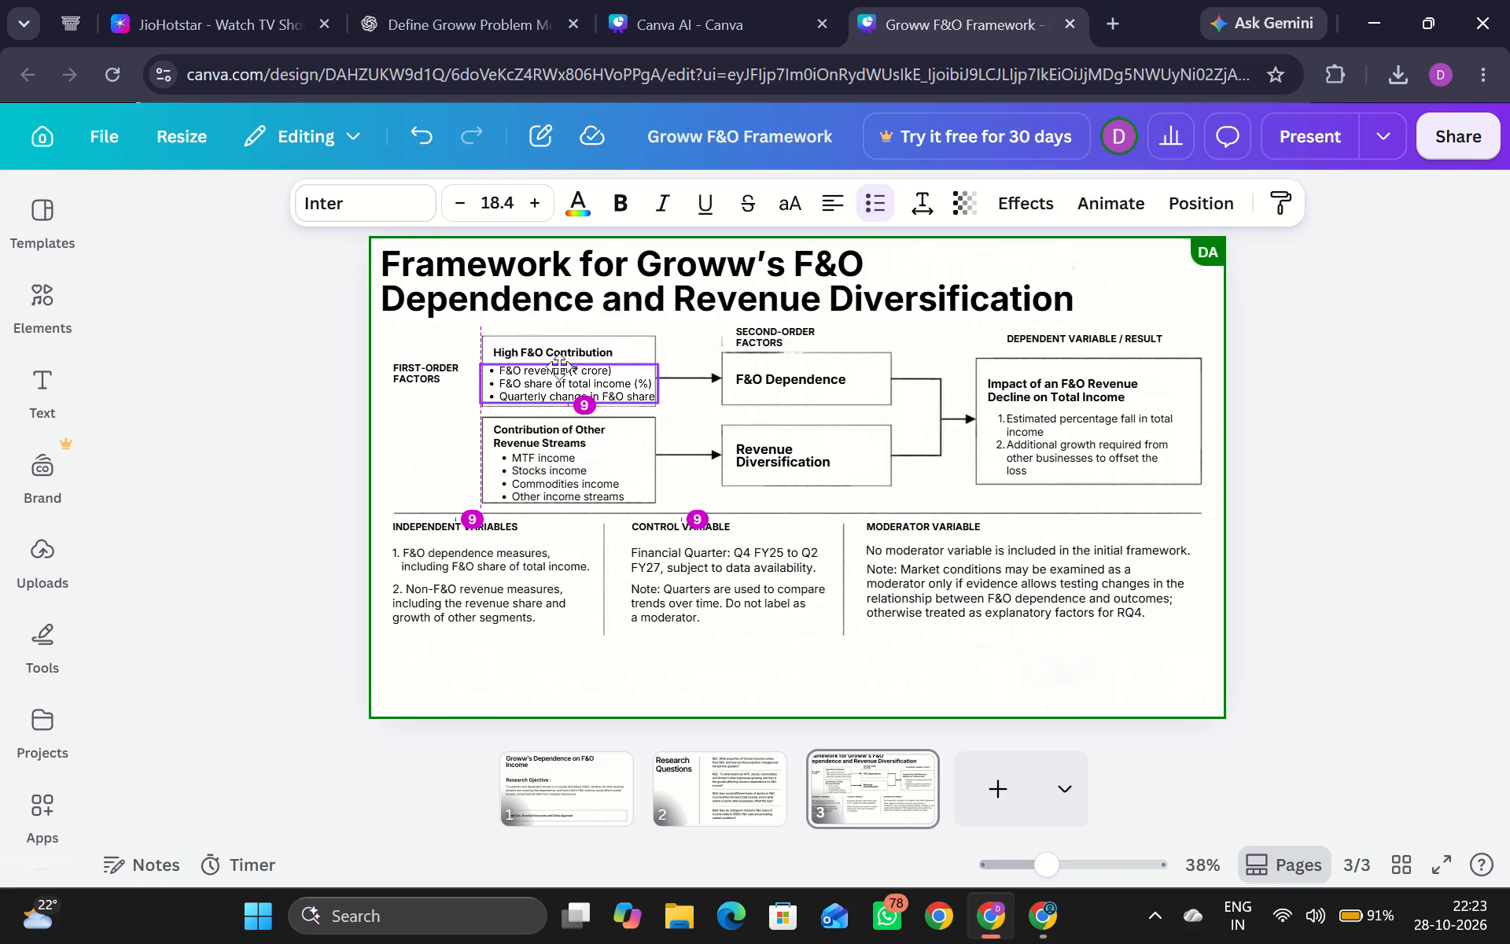
left_click_drag(559, 367, 558, 369)
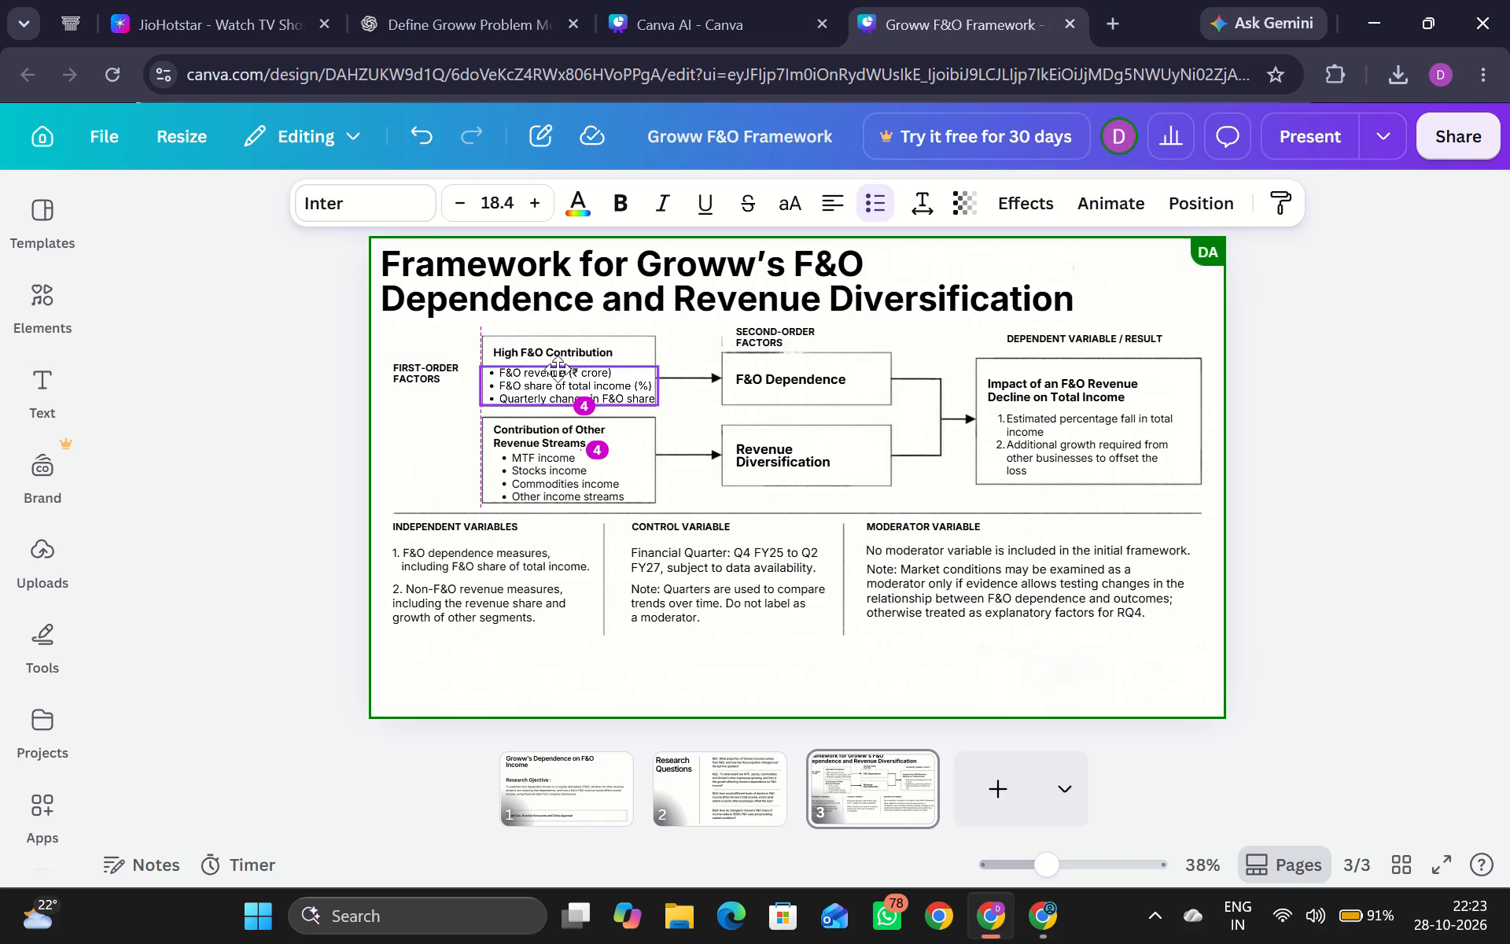
left_click_drag(558, 369, 557, 367)
Shift the bulleted income list under "Contribution of Other Revenue Streams" slightly left and up to align within its box.
left_click_drag(579, 478, 578, 478)
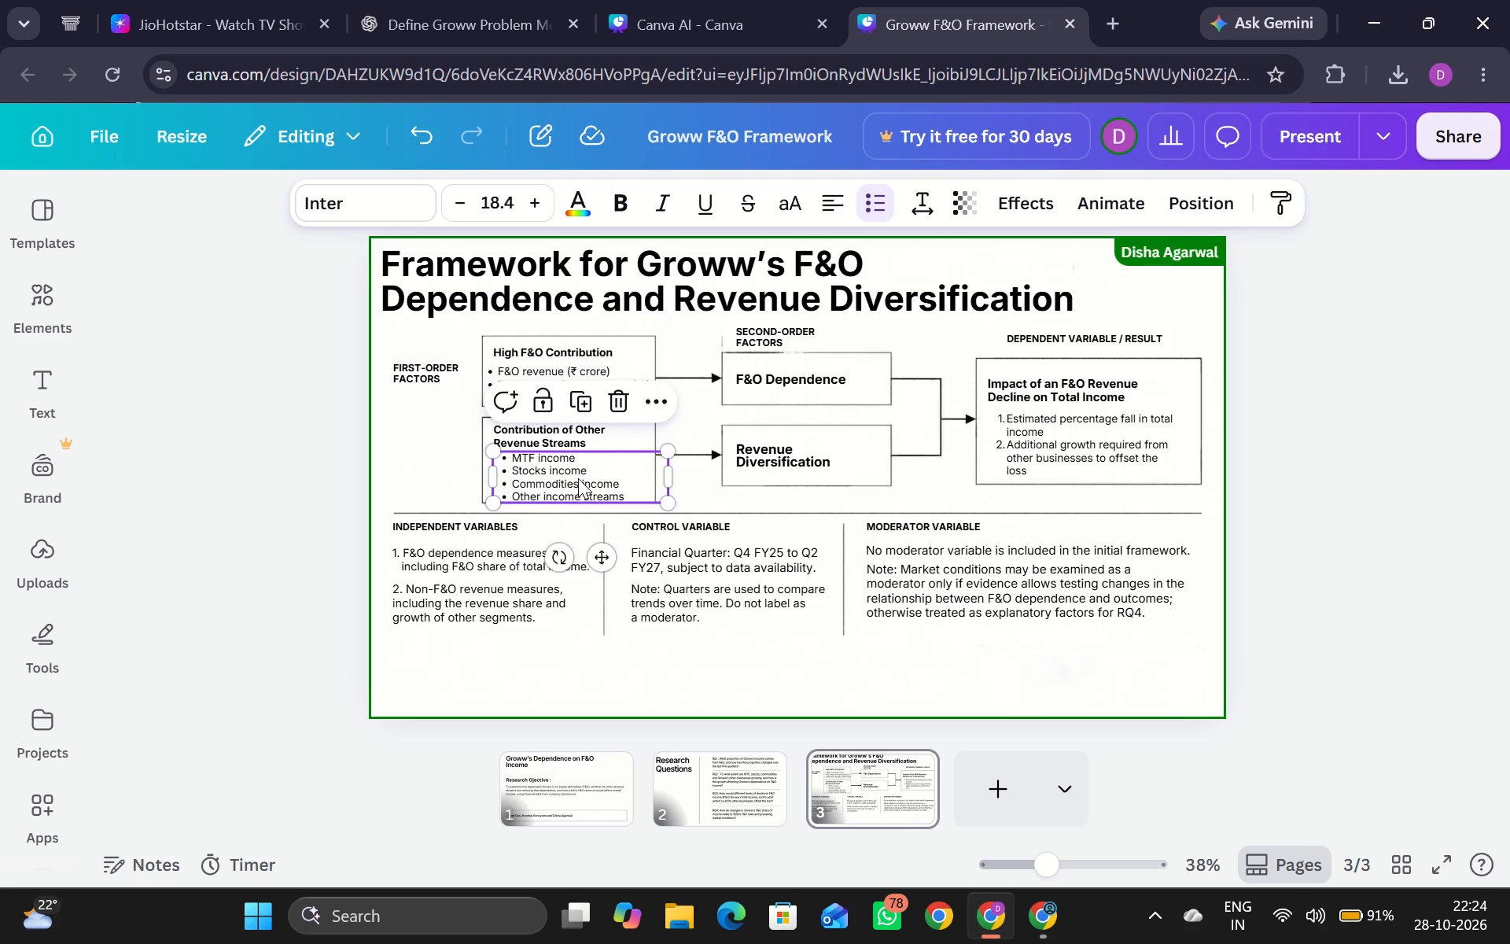
left_click_drag(578, 478, 570, 475)
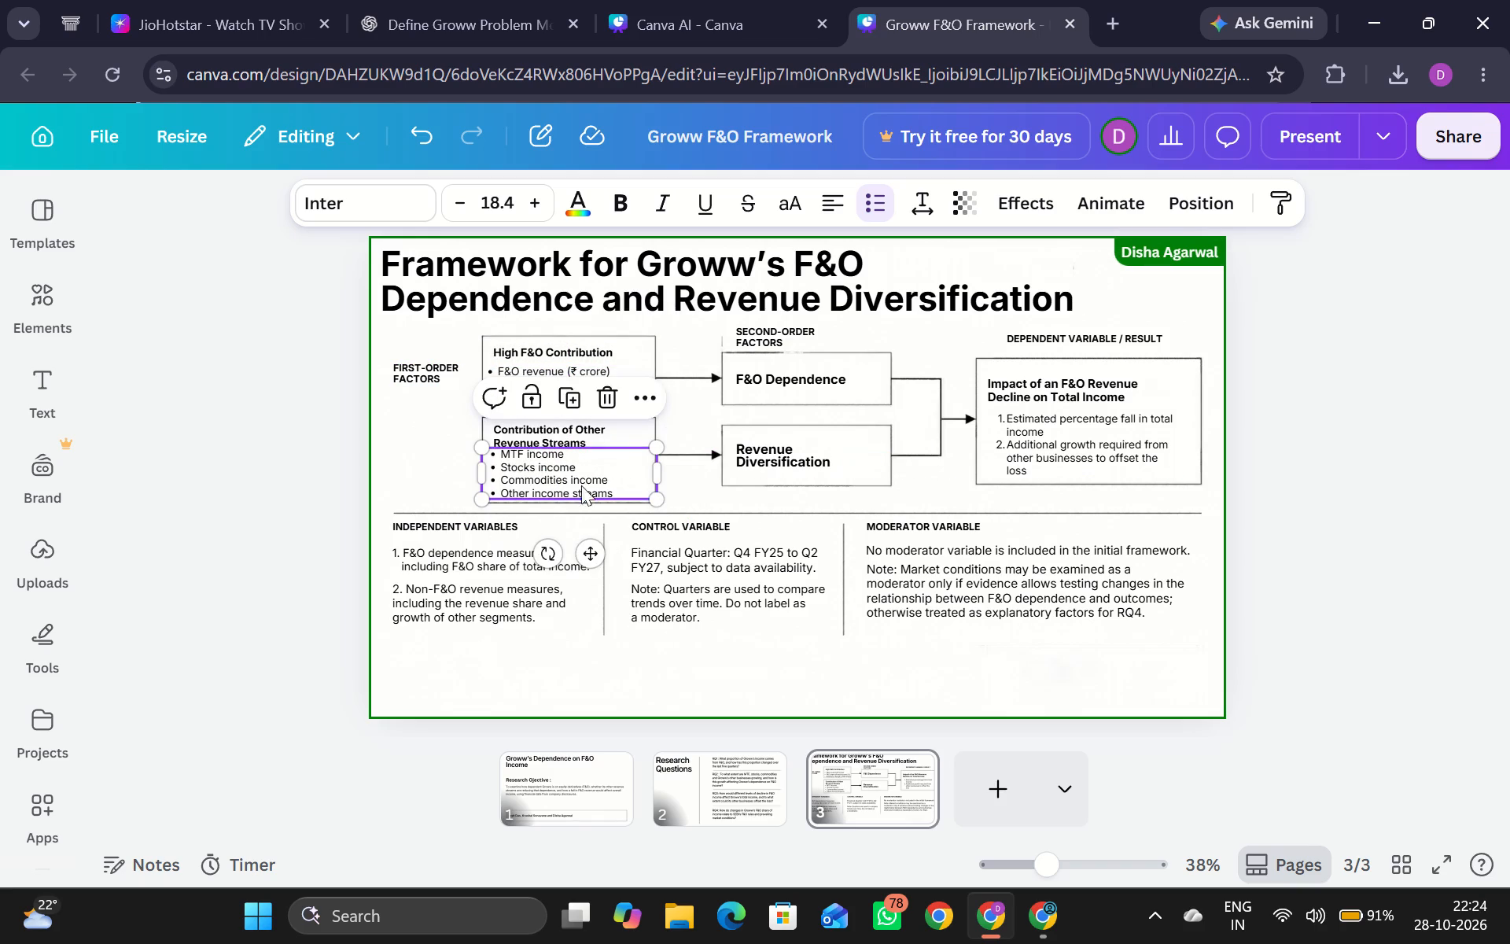
left_click(624, 543)
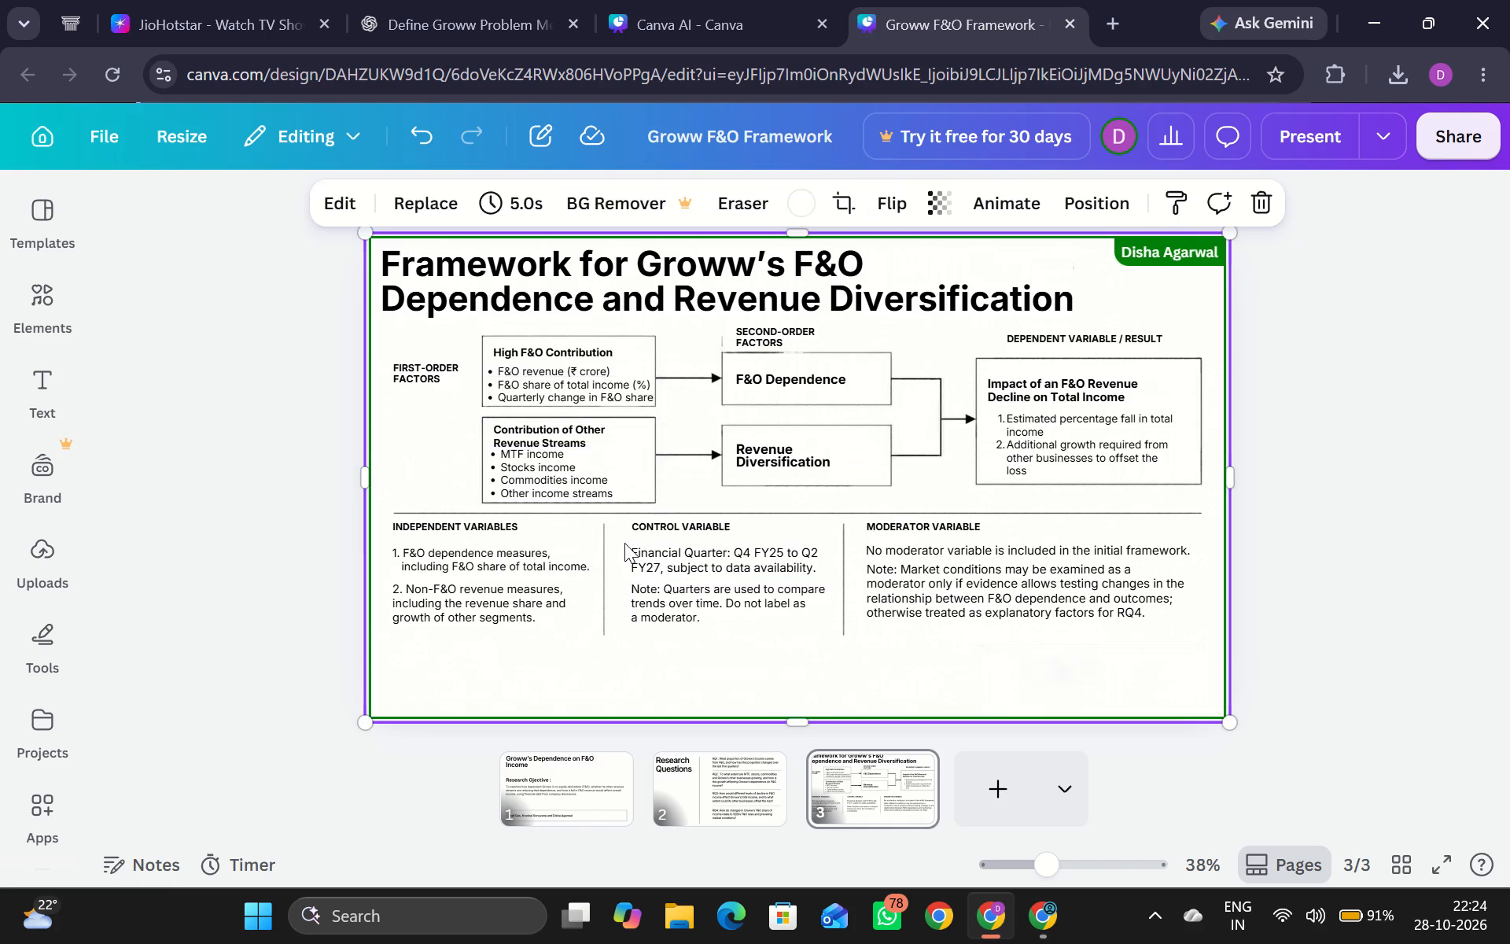
Delete the note about quarters and trends over time from the Control Variable section.
left_click_drag(624, 543, 705, 618)
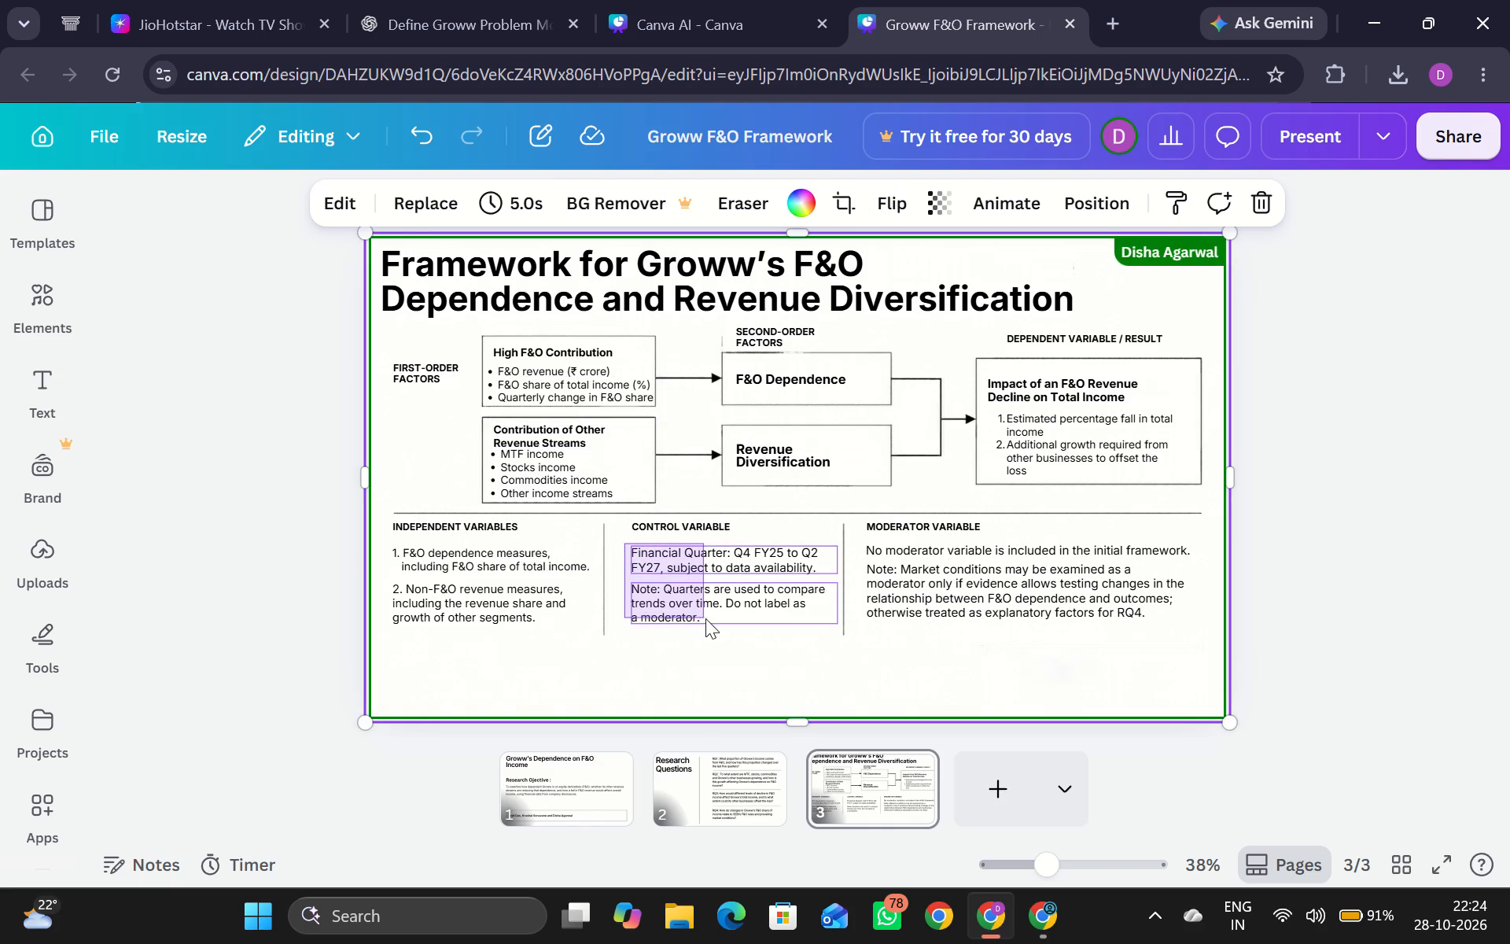
left_click_drag(705, 618, 720, 621)
left_click(961, 540)
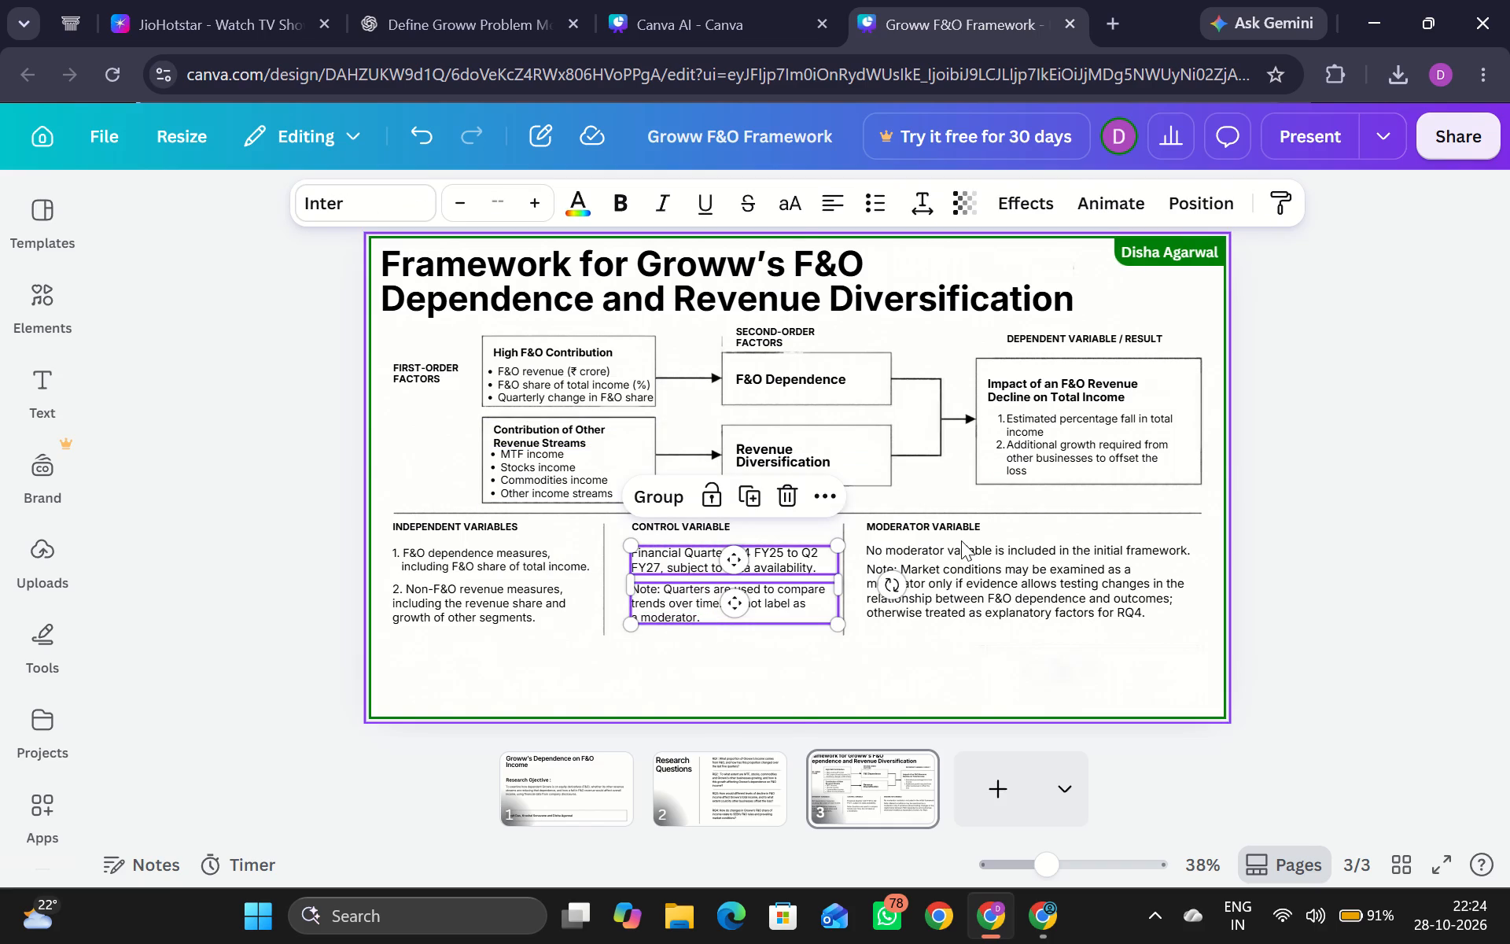
left_click(783, 620)
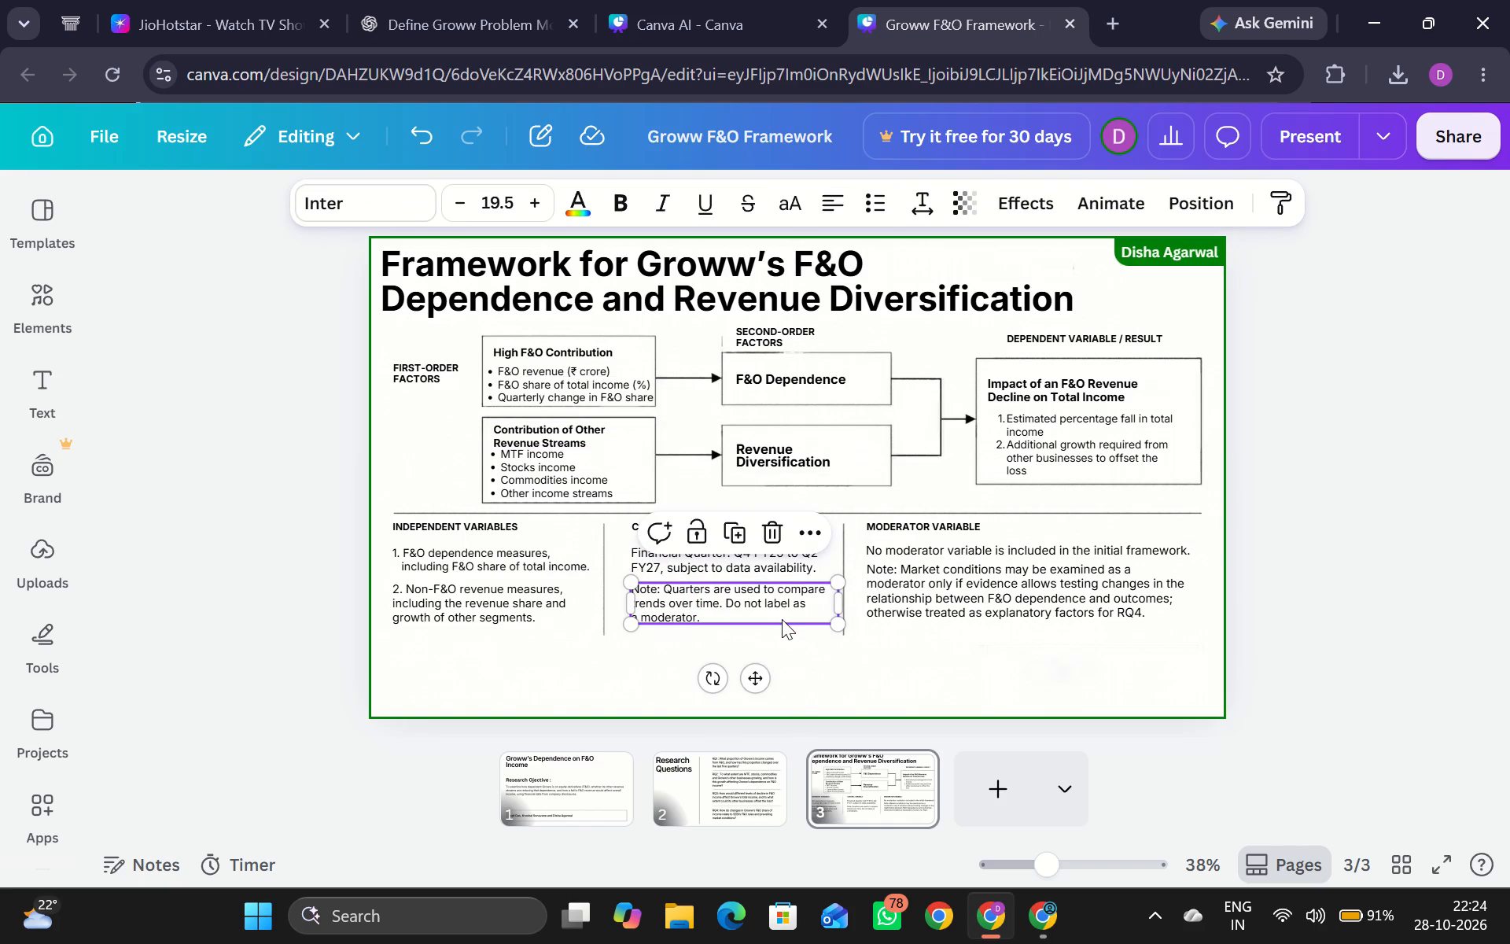
left_click(779, 618)
left_click(779, 618)
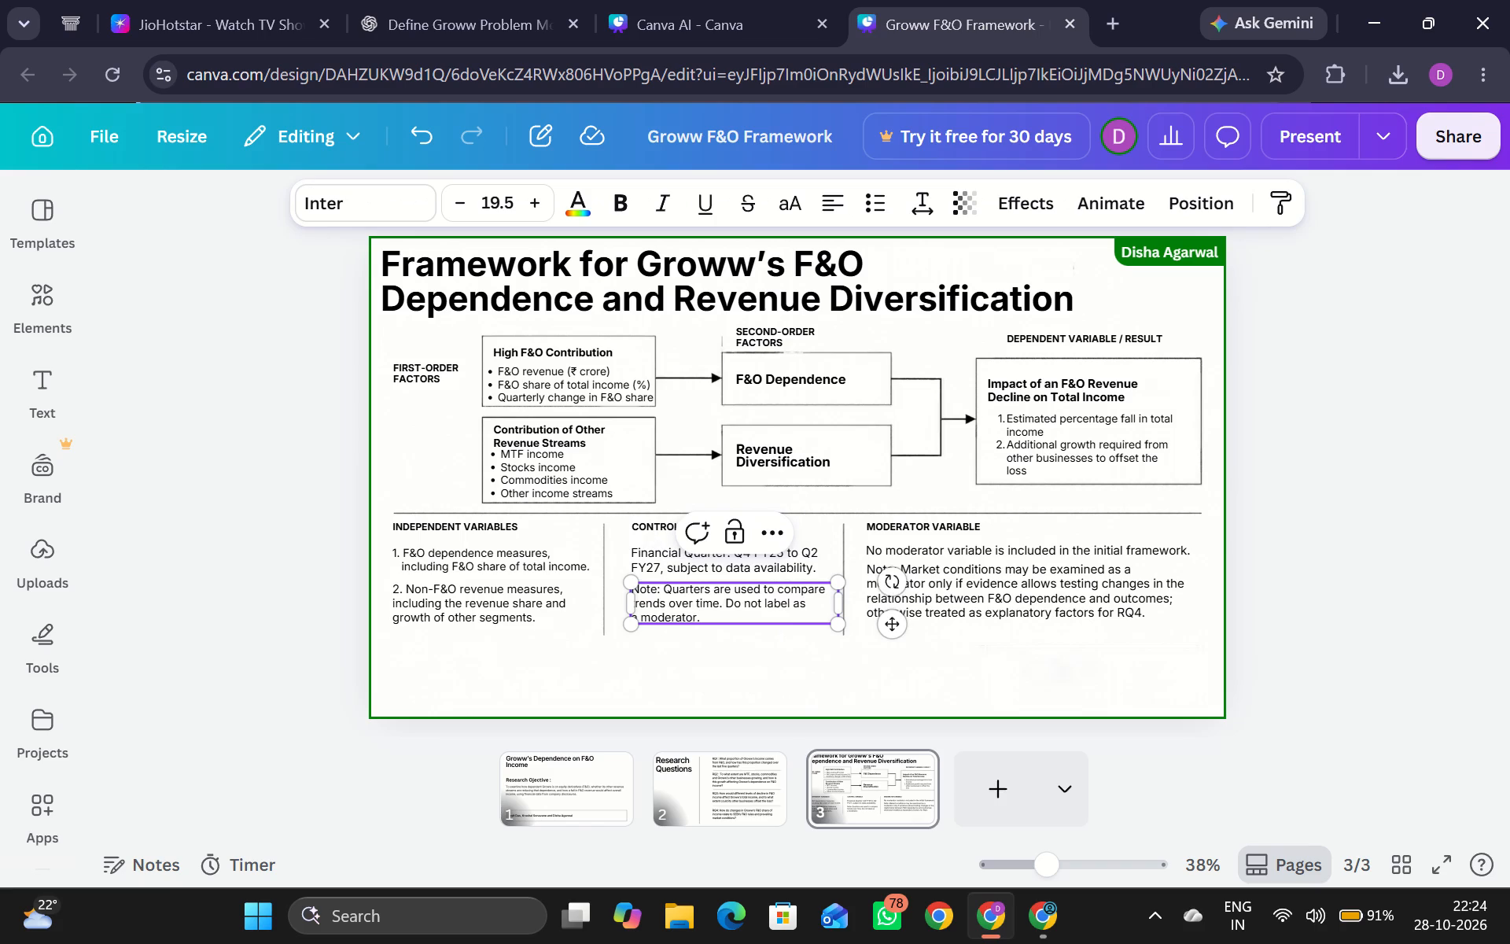
key("BackSpace")
key("BackSpace")
key("BackSpace")
key("BackSpace")
key("BackSpace")
key("BackSpace")
key("BackSpace")
key("BackSpace")
key("BackSpace")
key("BackSpace")
key("BackSpace")
key("BackSpace")
key("BackSpace")
key("BackSpace")
key("BackSpace")
key("BackSpace")
key("BackSpace")
key("BackSpace")
key("BackSpace")
key("BackSpace")
key("BackSpace")
key("BackSpace")
key("BackSpace")
key("BackSpace")
key("BackSpace")
key("BackSpace")
key("BackSpace")
key("BackSpace")
key("BackSpace")
key("BackSpace")
key("BackSpace")
key("BackSpace")
key("BackSpace")
key("BackSpace")
key("BackSpace")
key("BackSpace")
key("BackSpace")
key("BackSpace")
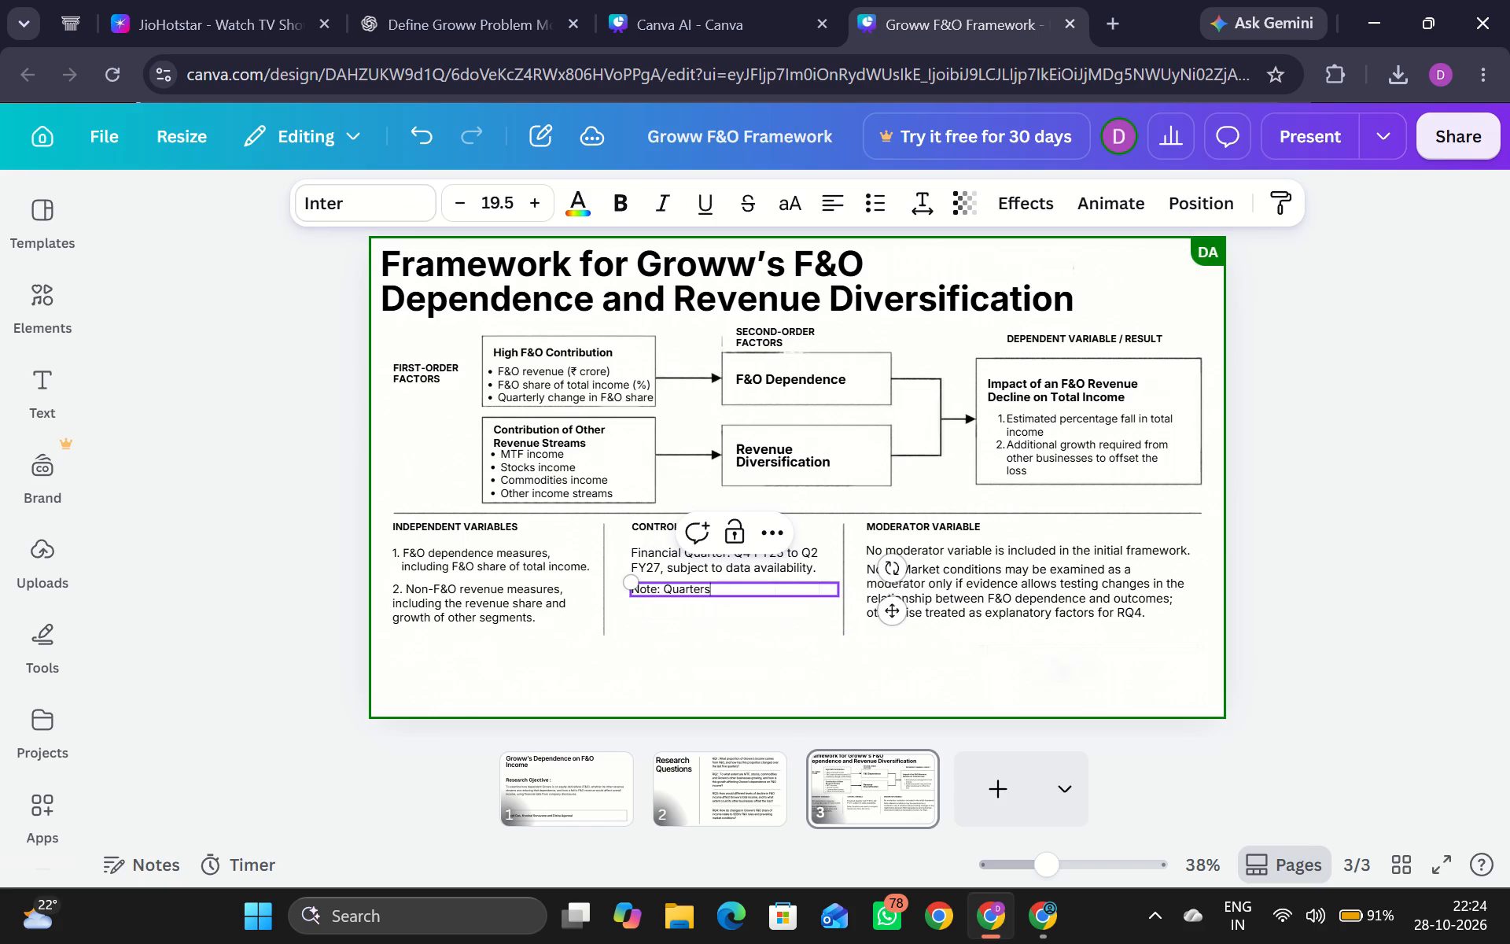
key("BackSpace")
key("BackSpace")
key("BackSpace")
key("Delete")
left_click(707, 584)
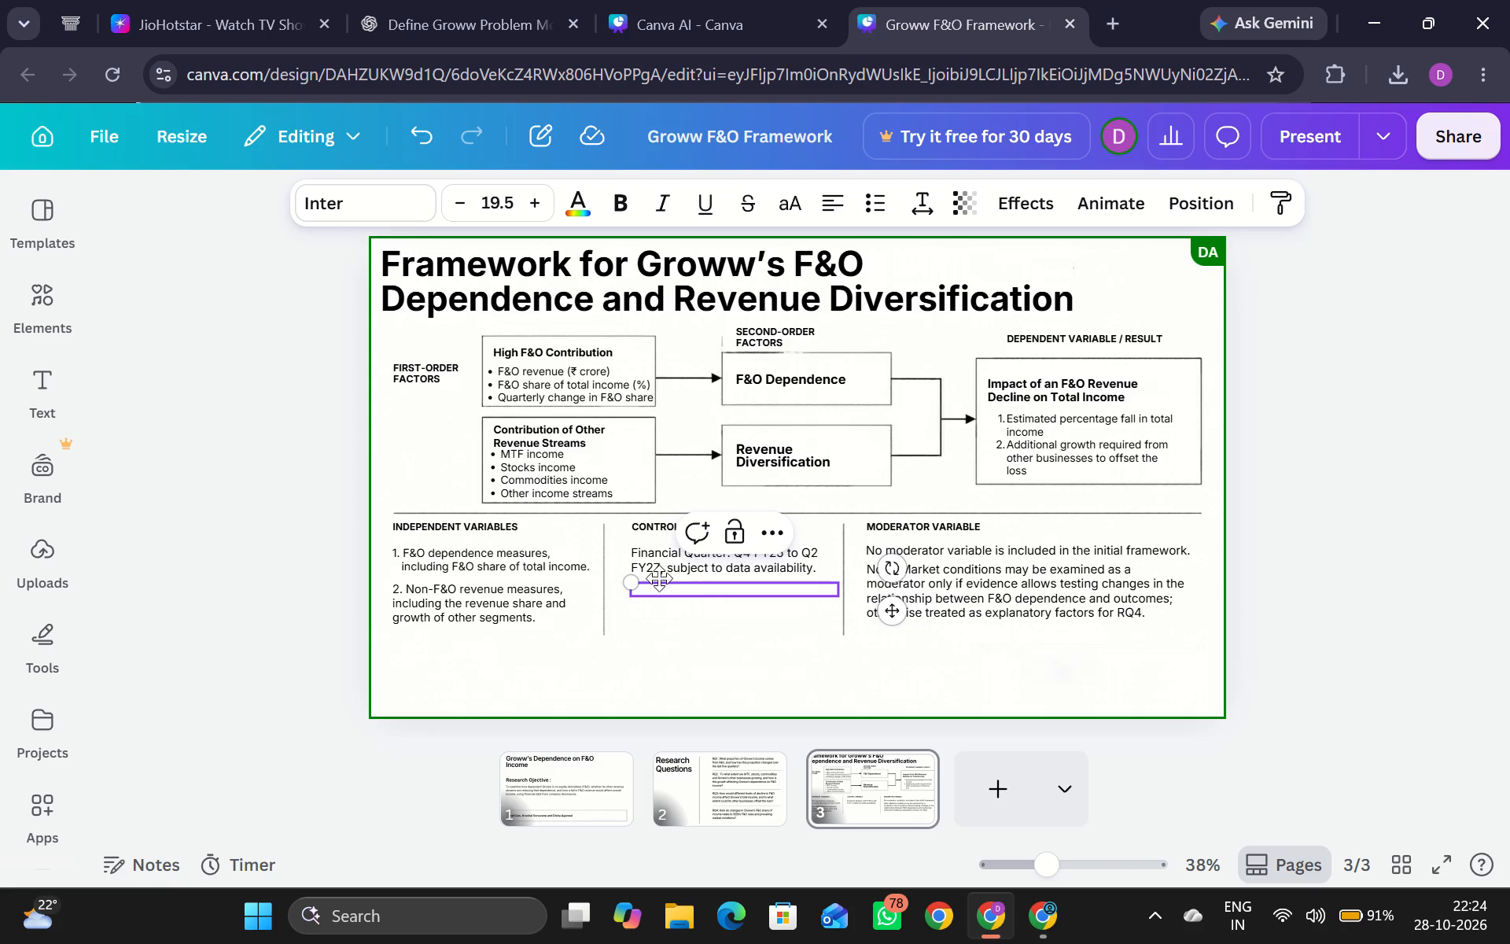
left_click(628, 584)
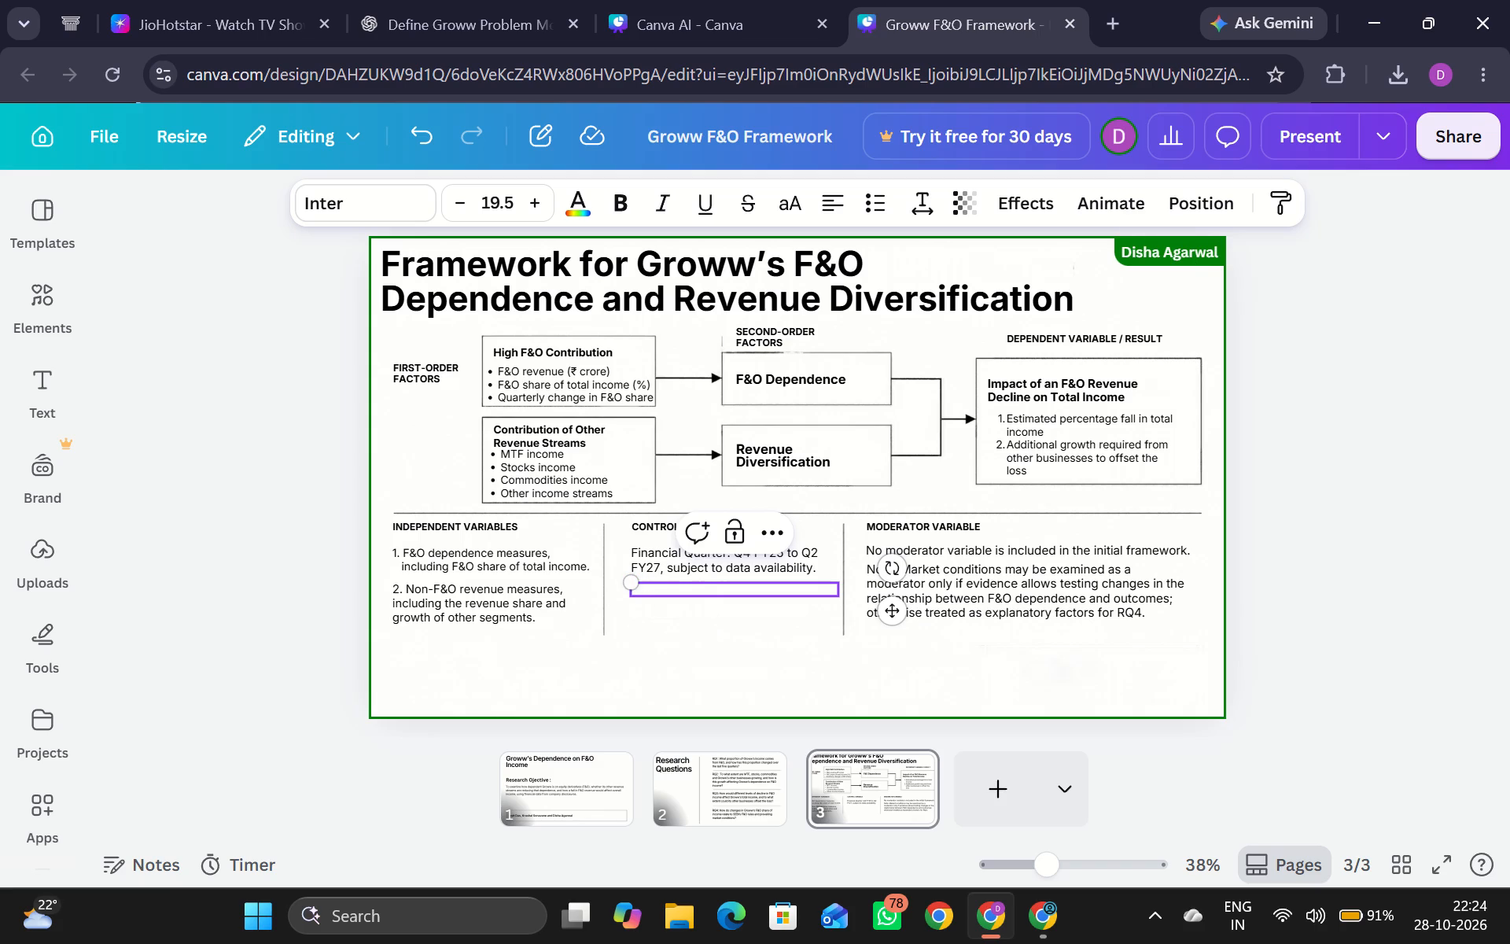
left_click(823, 580)
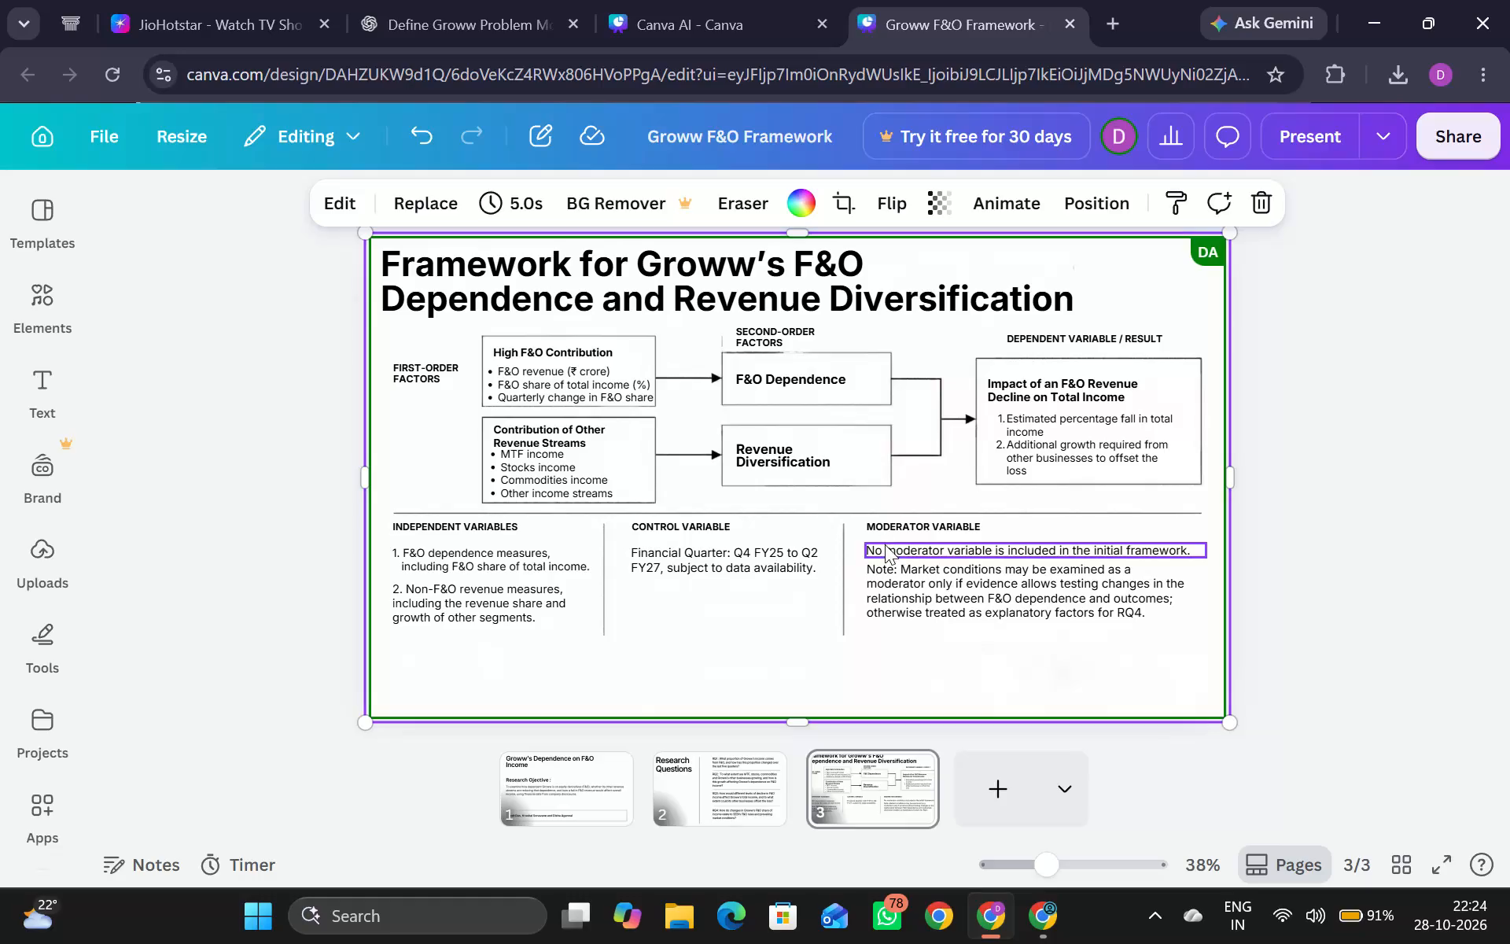
Delete the note about market conditions from the Moderator Variable section.
left_click(903, 588)
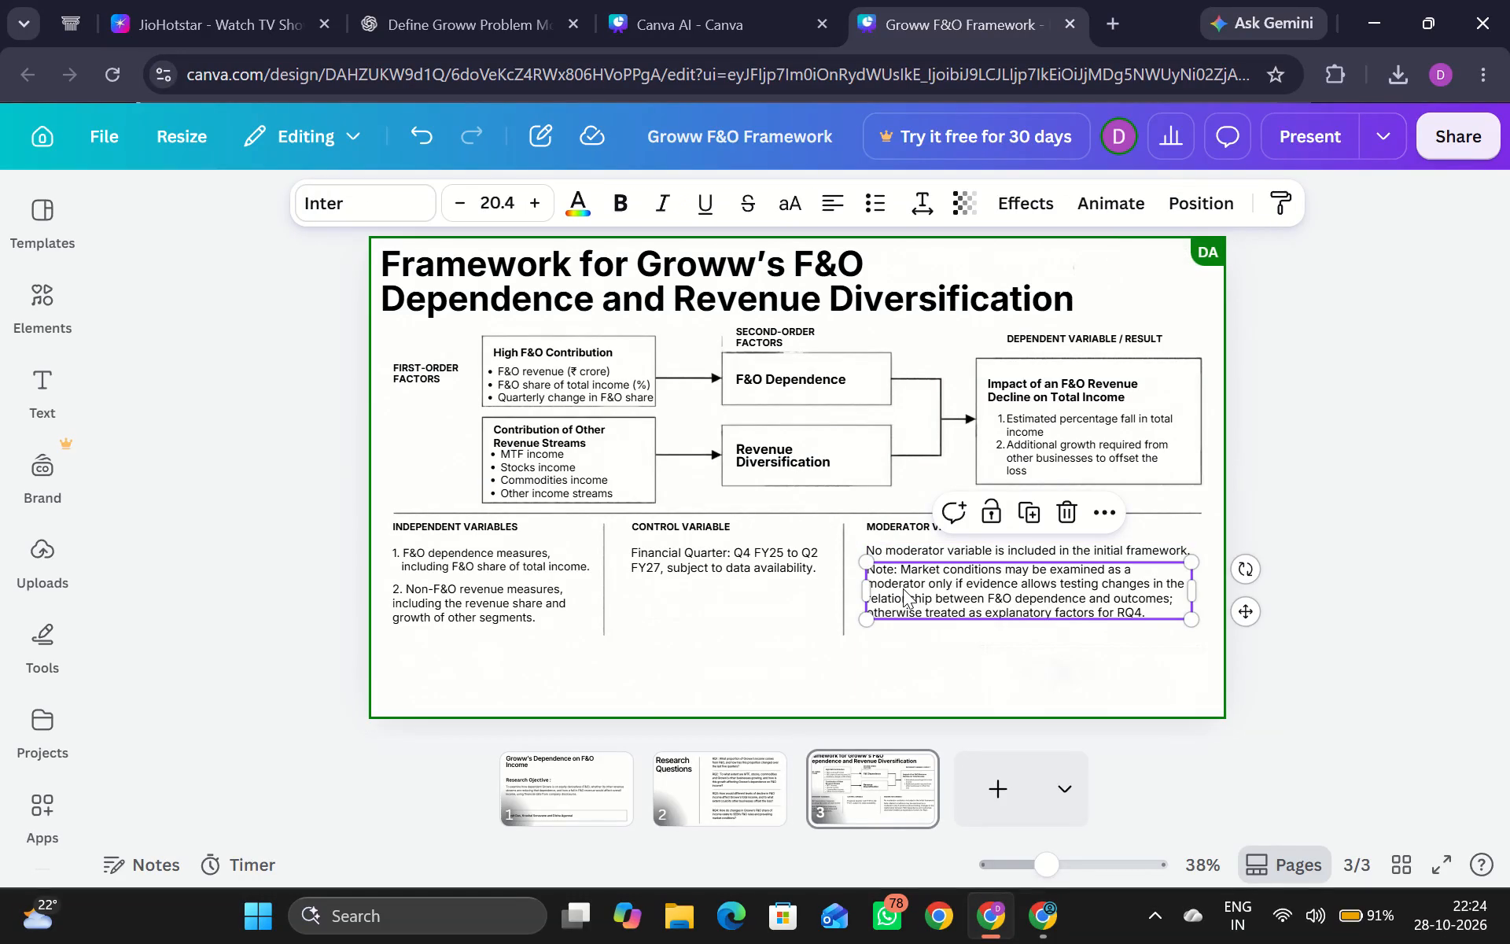
key("Delete")
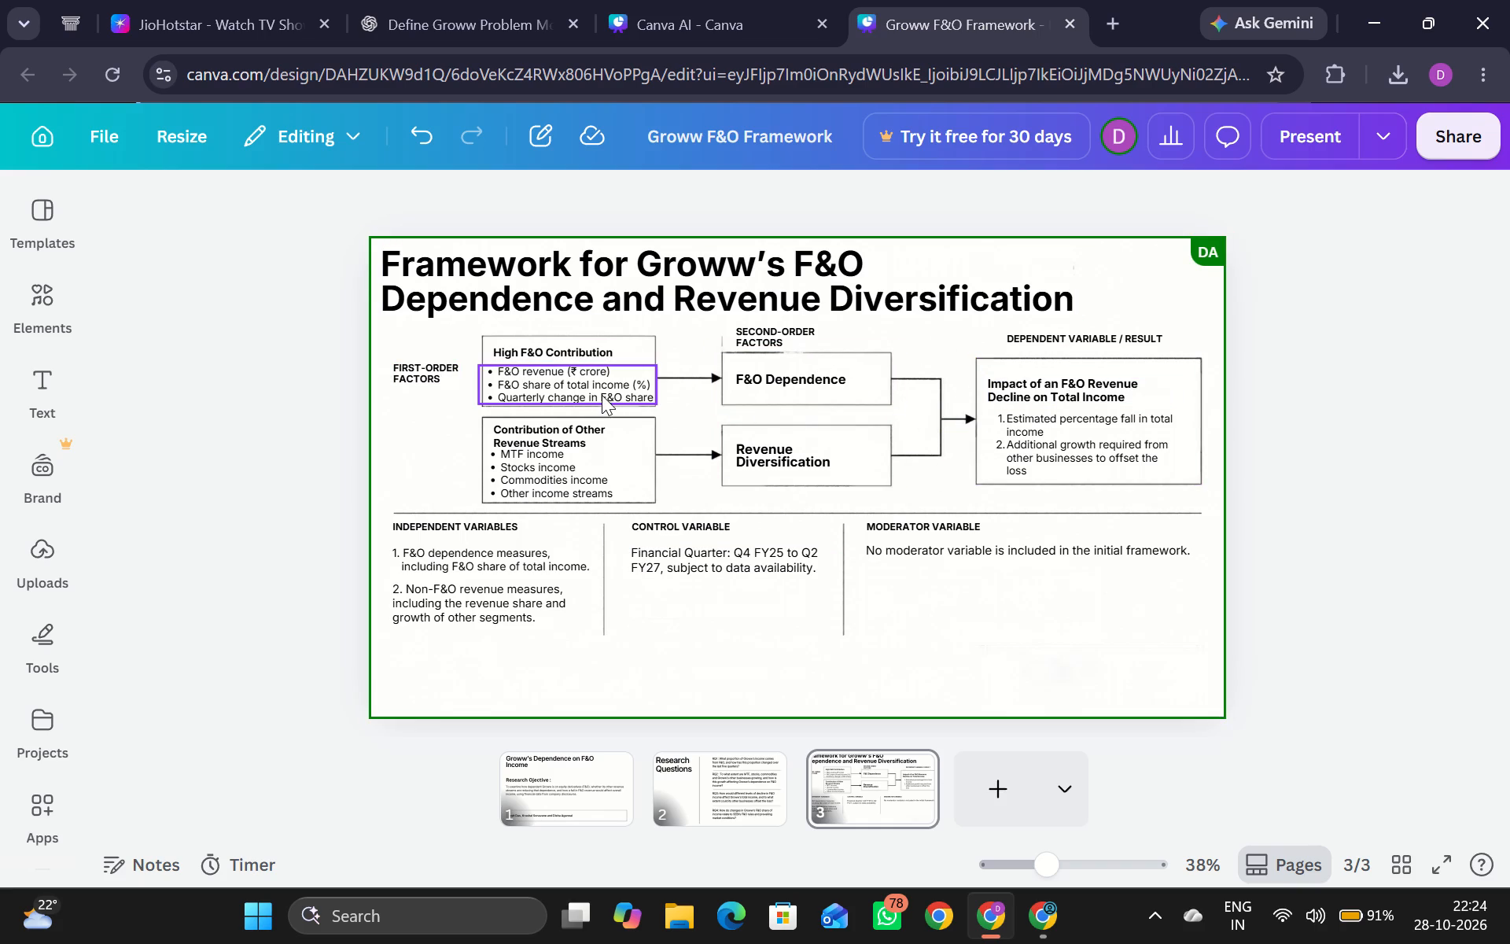
Add the bold label "INDEPENDENT VARIABLES" below "FIRST-ORDER FACTORS" in the same text box, spaced down beside the Contribution of Other Revenue Streams box.
left_click(416, 380)
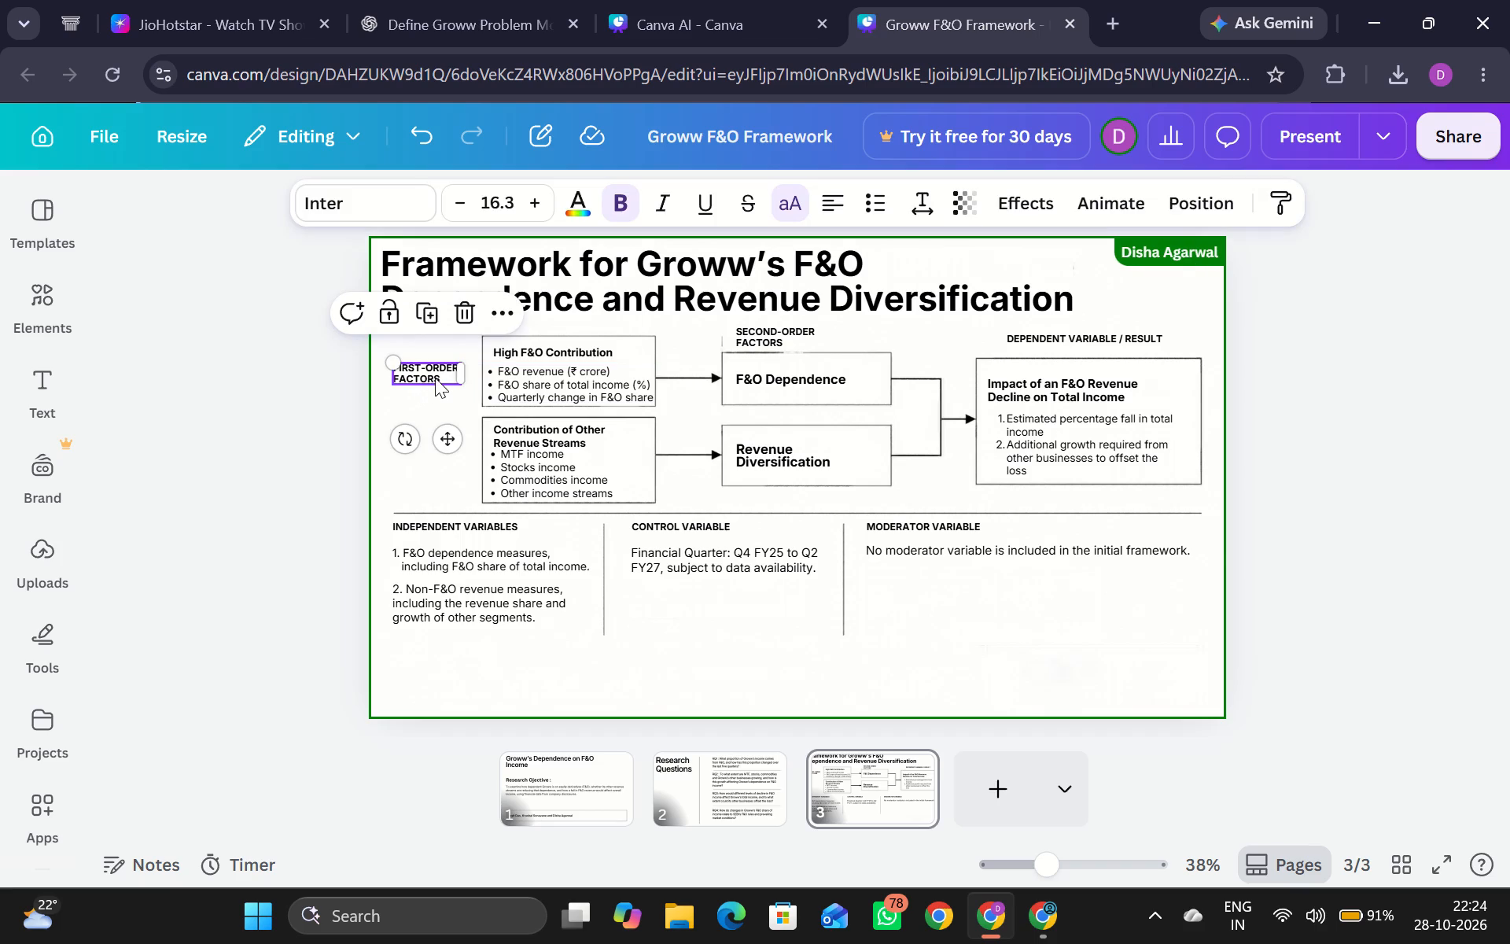
left_click(440, 375)
left_click(440, 375)
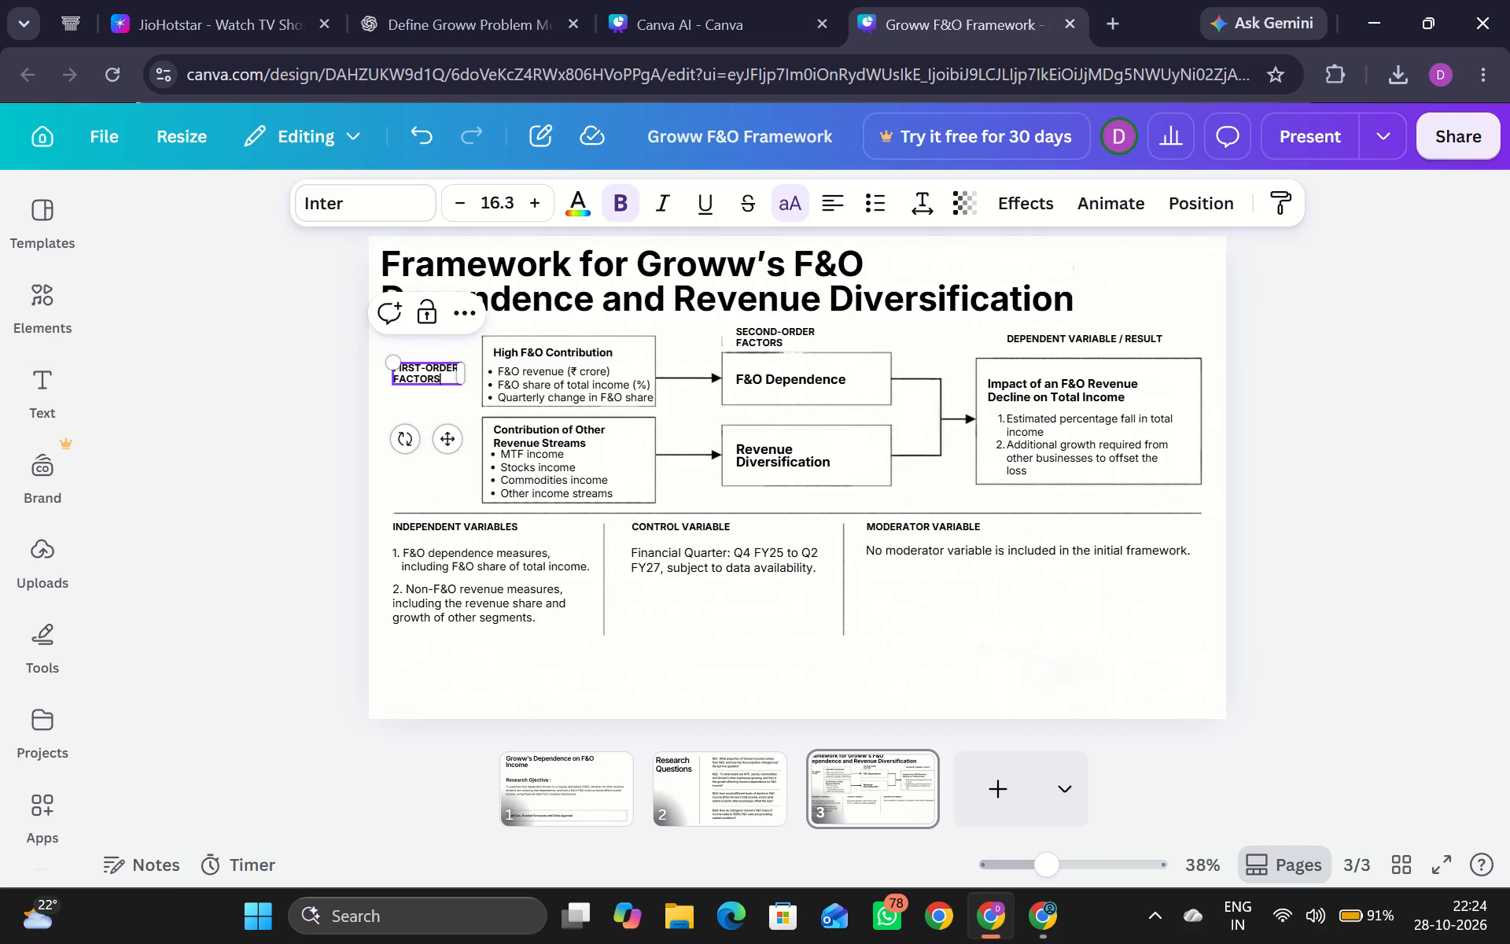
key("shift+Return")
key("shift+Return")
key("shift+Return")
key("shift+Return")
key("shift+Return")
key("shift+Return")
key("shift+Return")
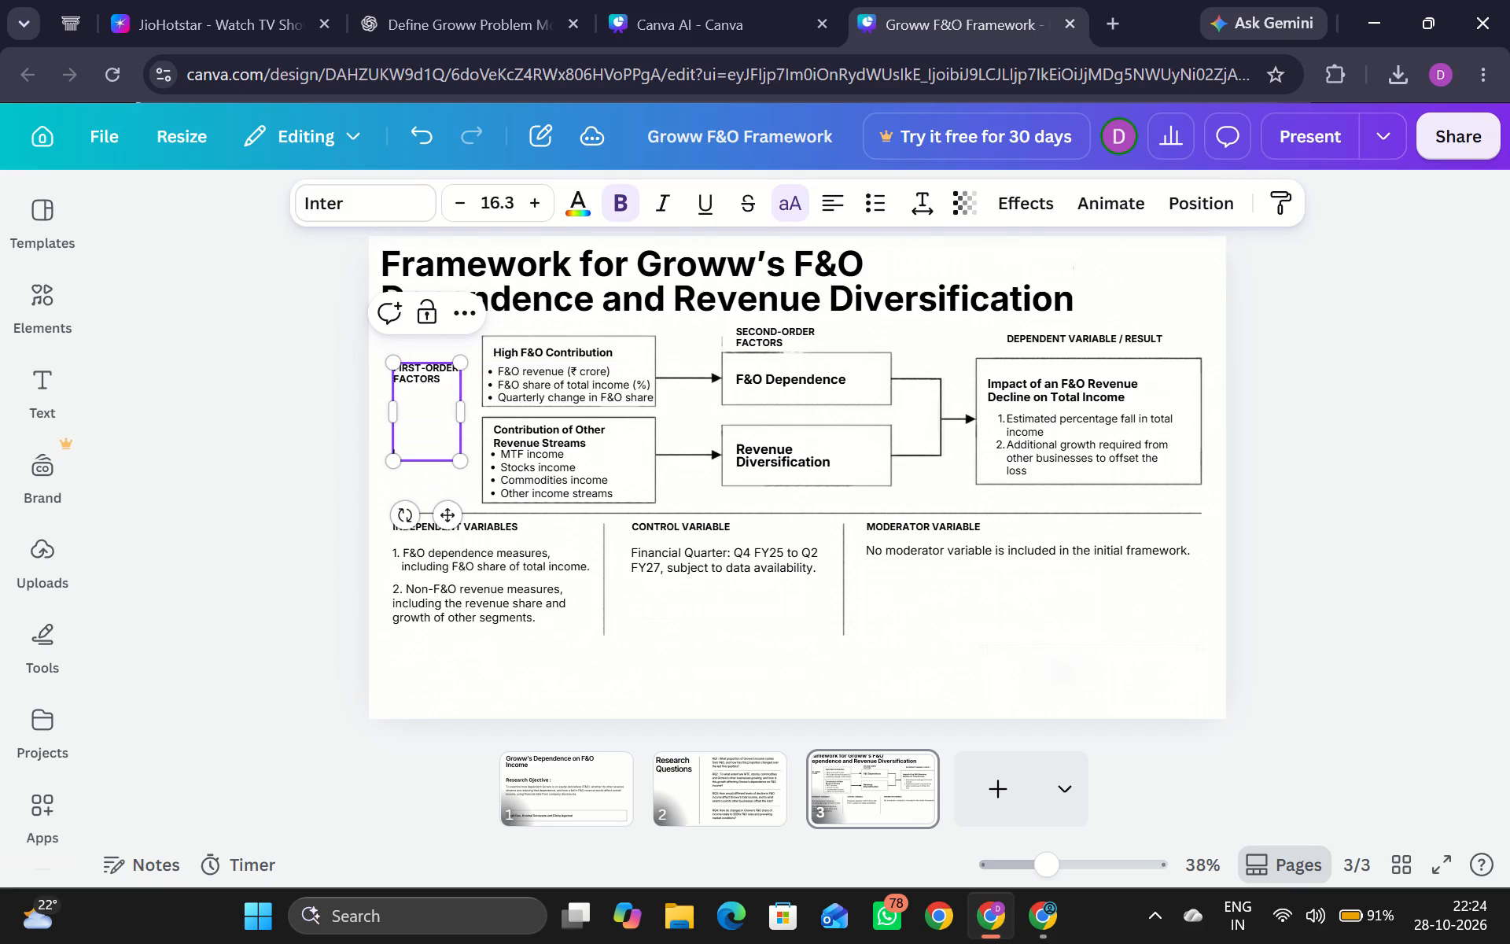
key("shift+Return")
key("shift+Return")
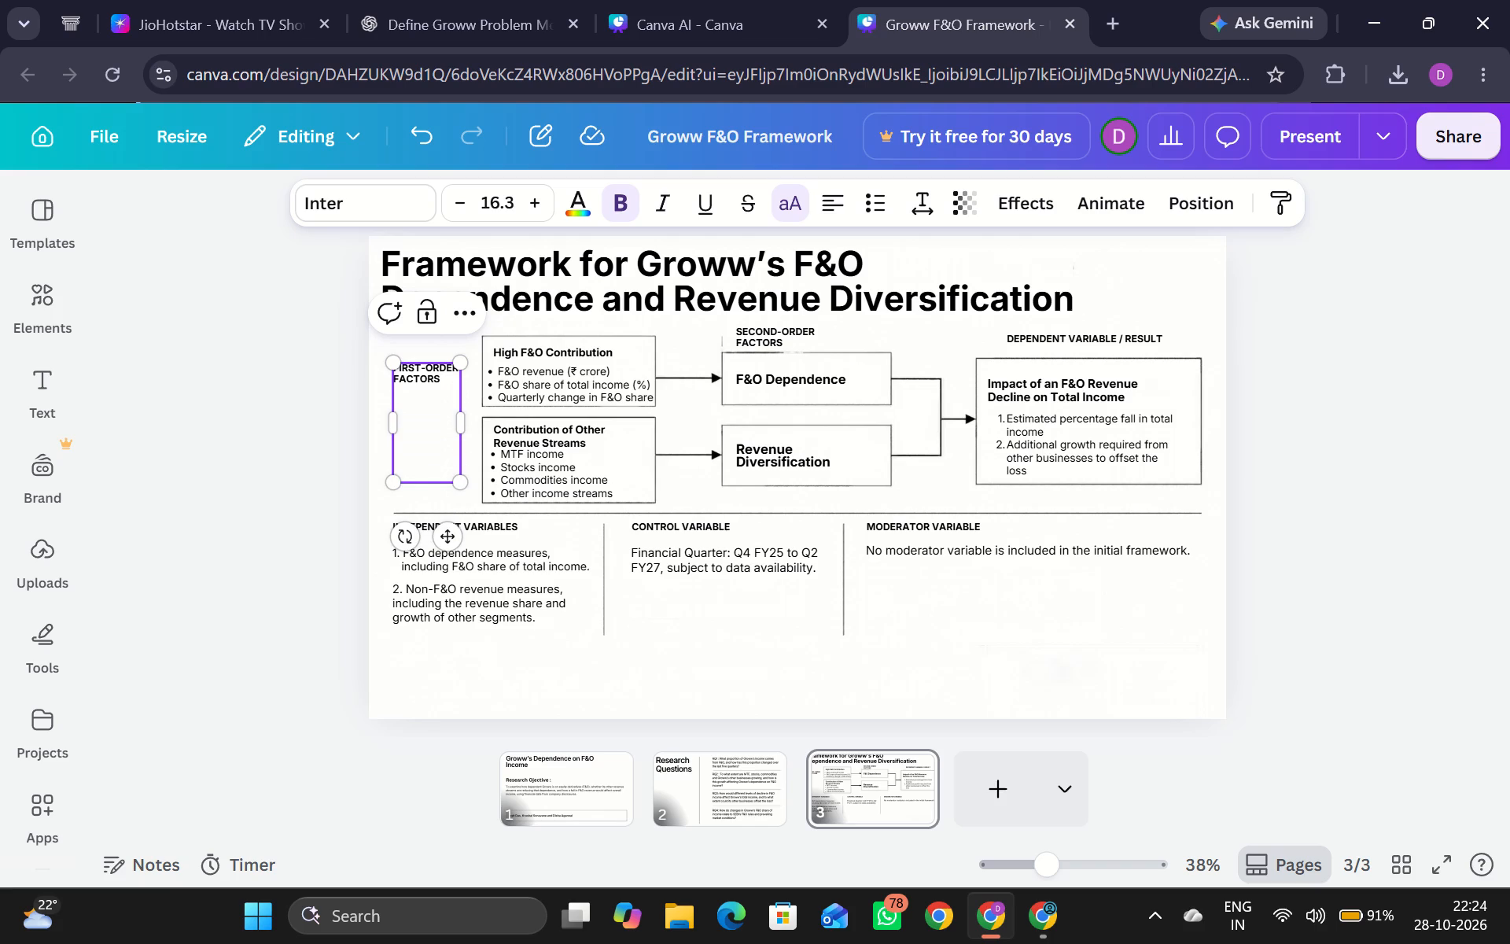
key("BackSpace")
key("BackSpace")
key("BackSpace")
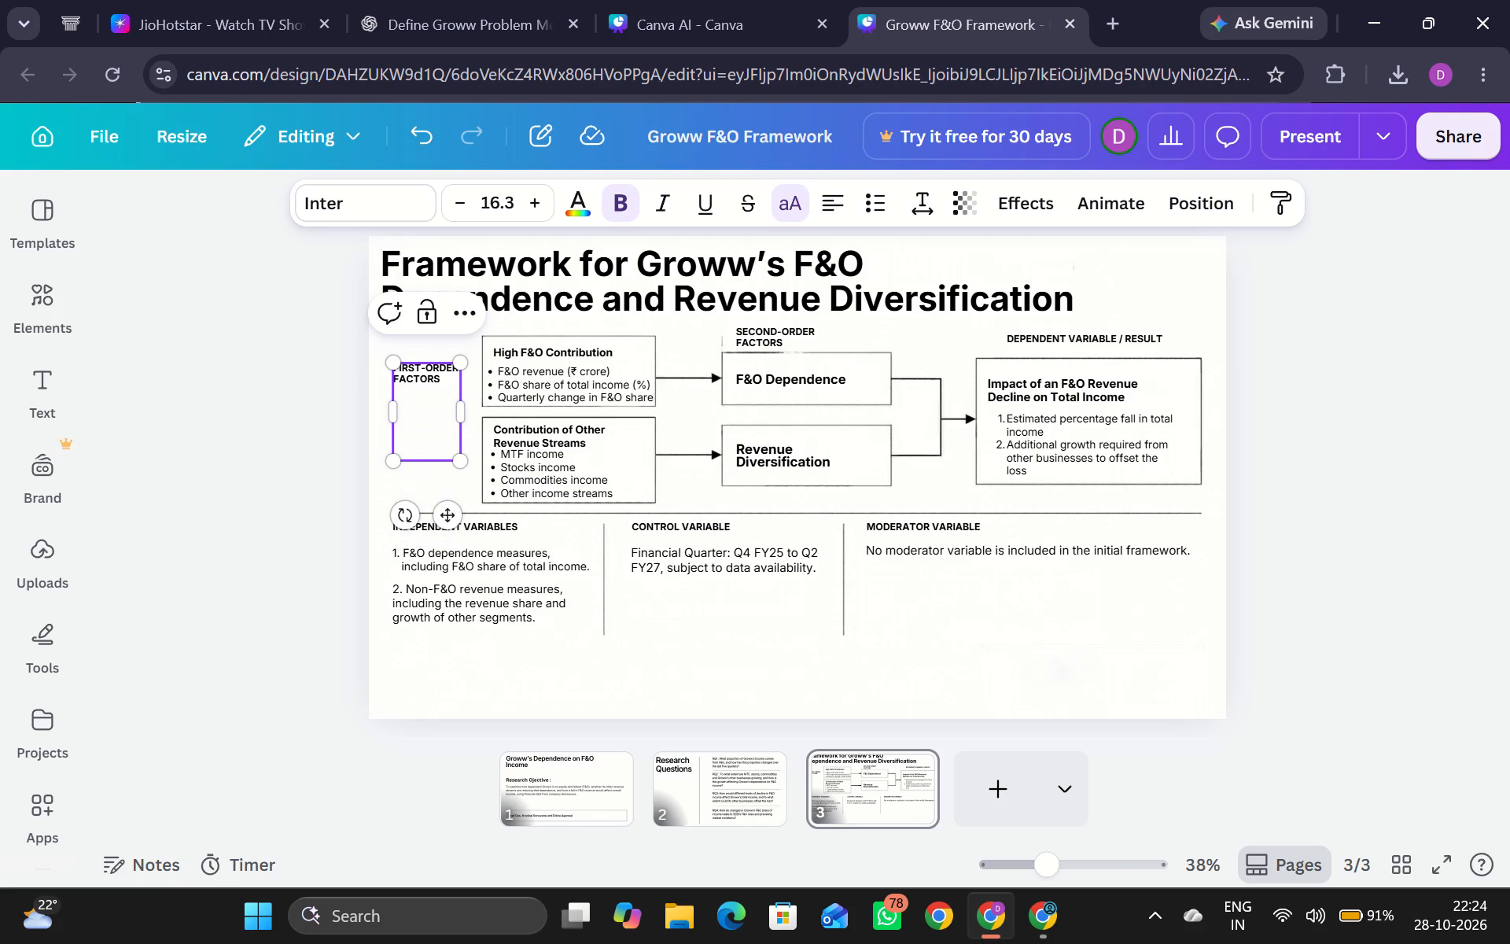
key("BackSpace")
key("i")
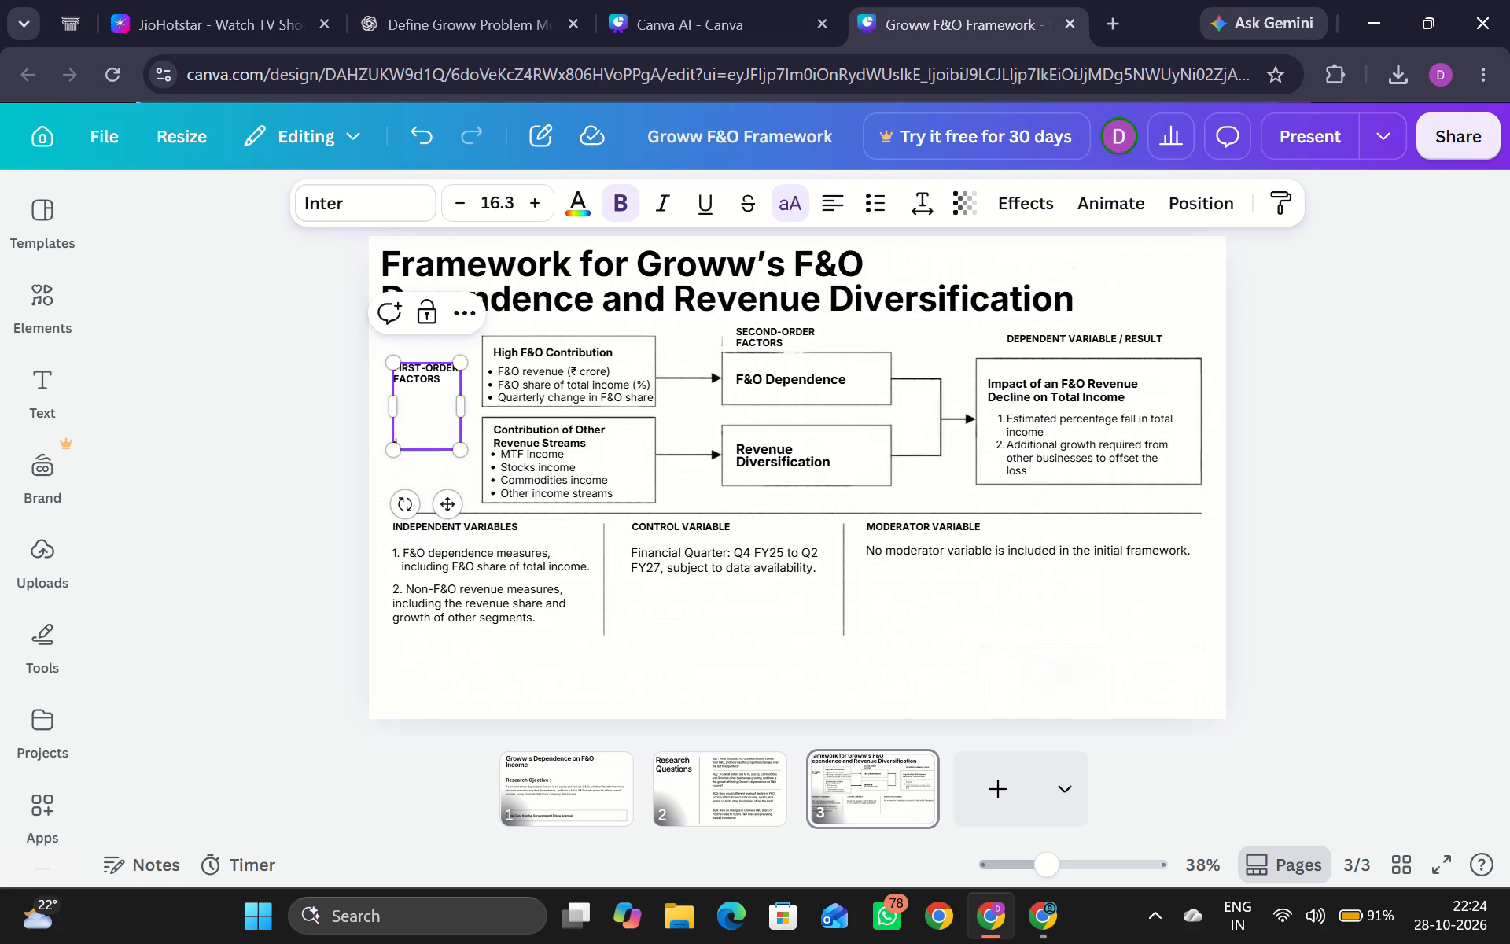
type("NDEPENDENT")
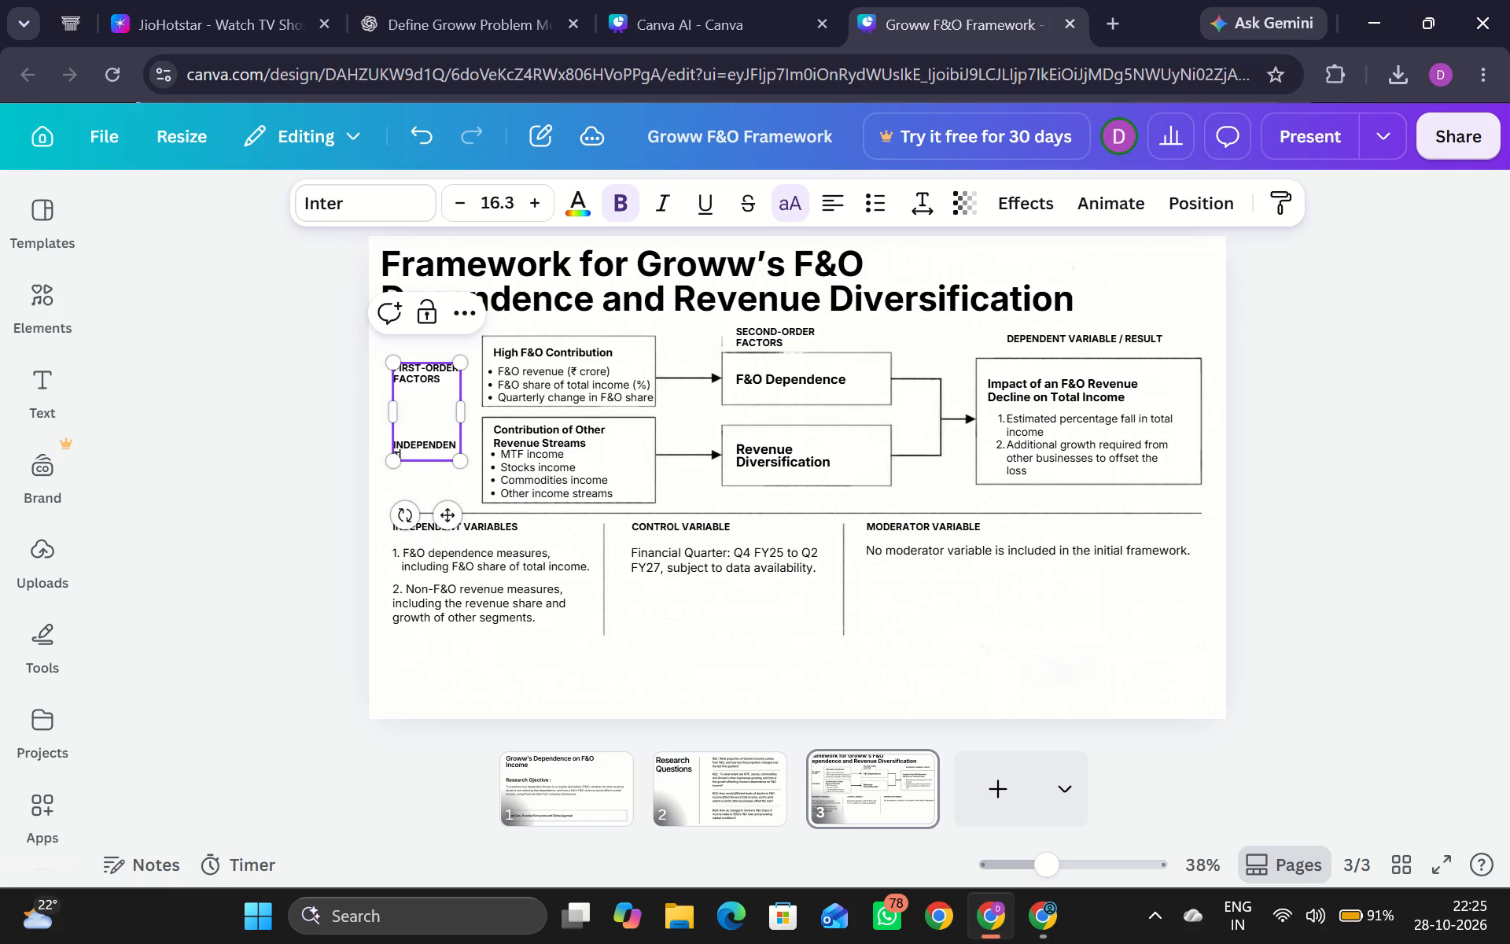
key("space")
type("VARIABLES")
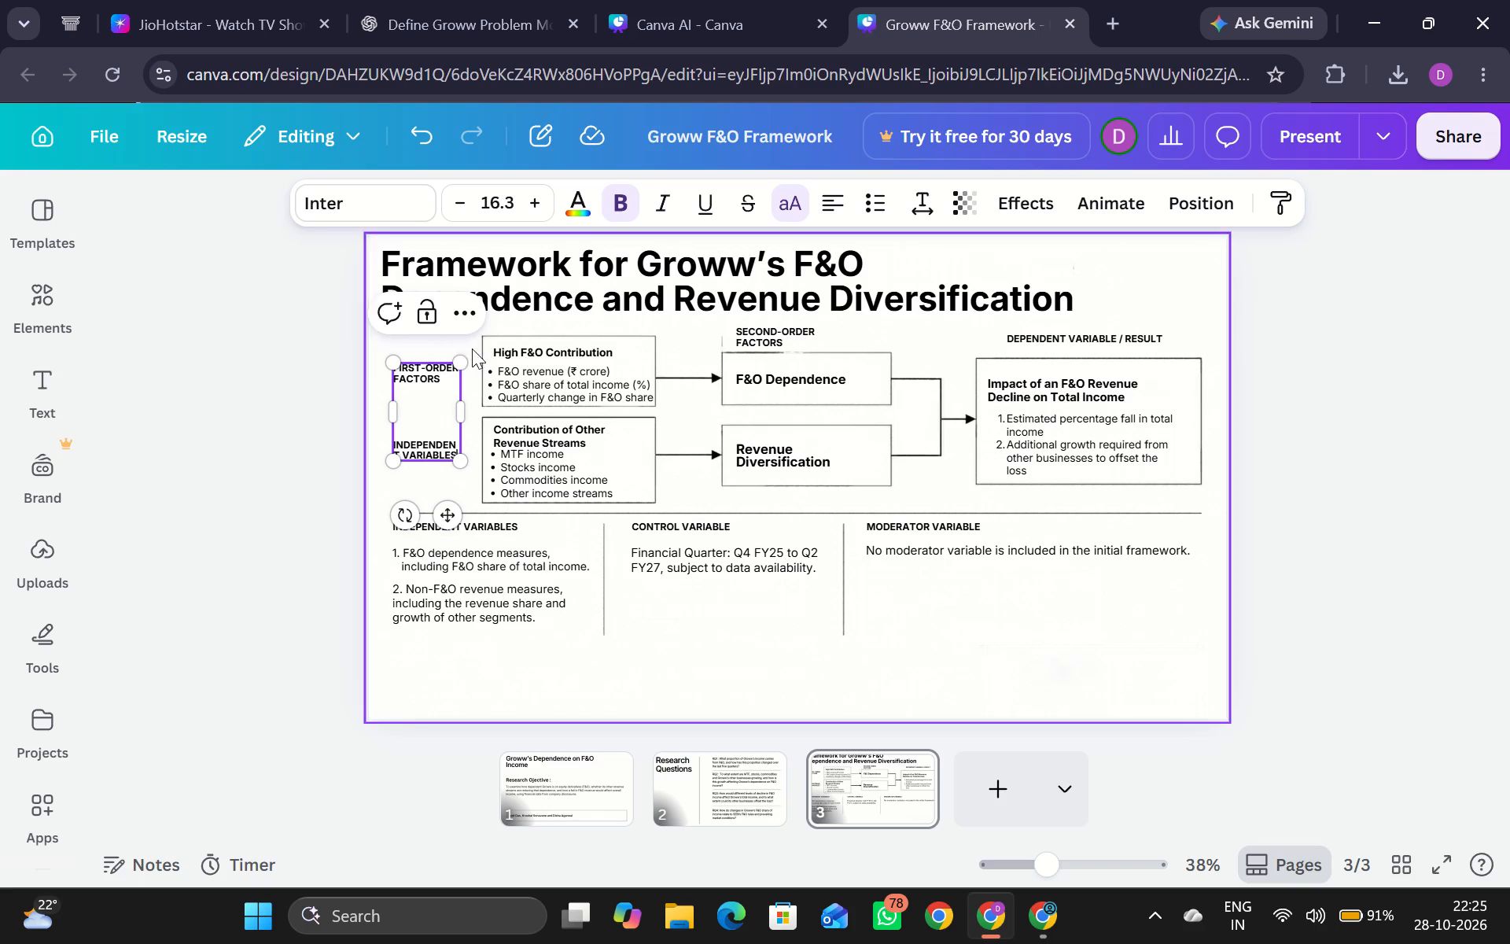
Widen the first-order factors label's text box so that "INDEPENDENT" fits on a single line.
left_click(462, 415)
left_click_drag(462, 415, 467, 415)
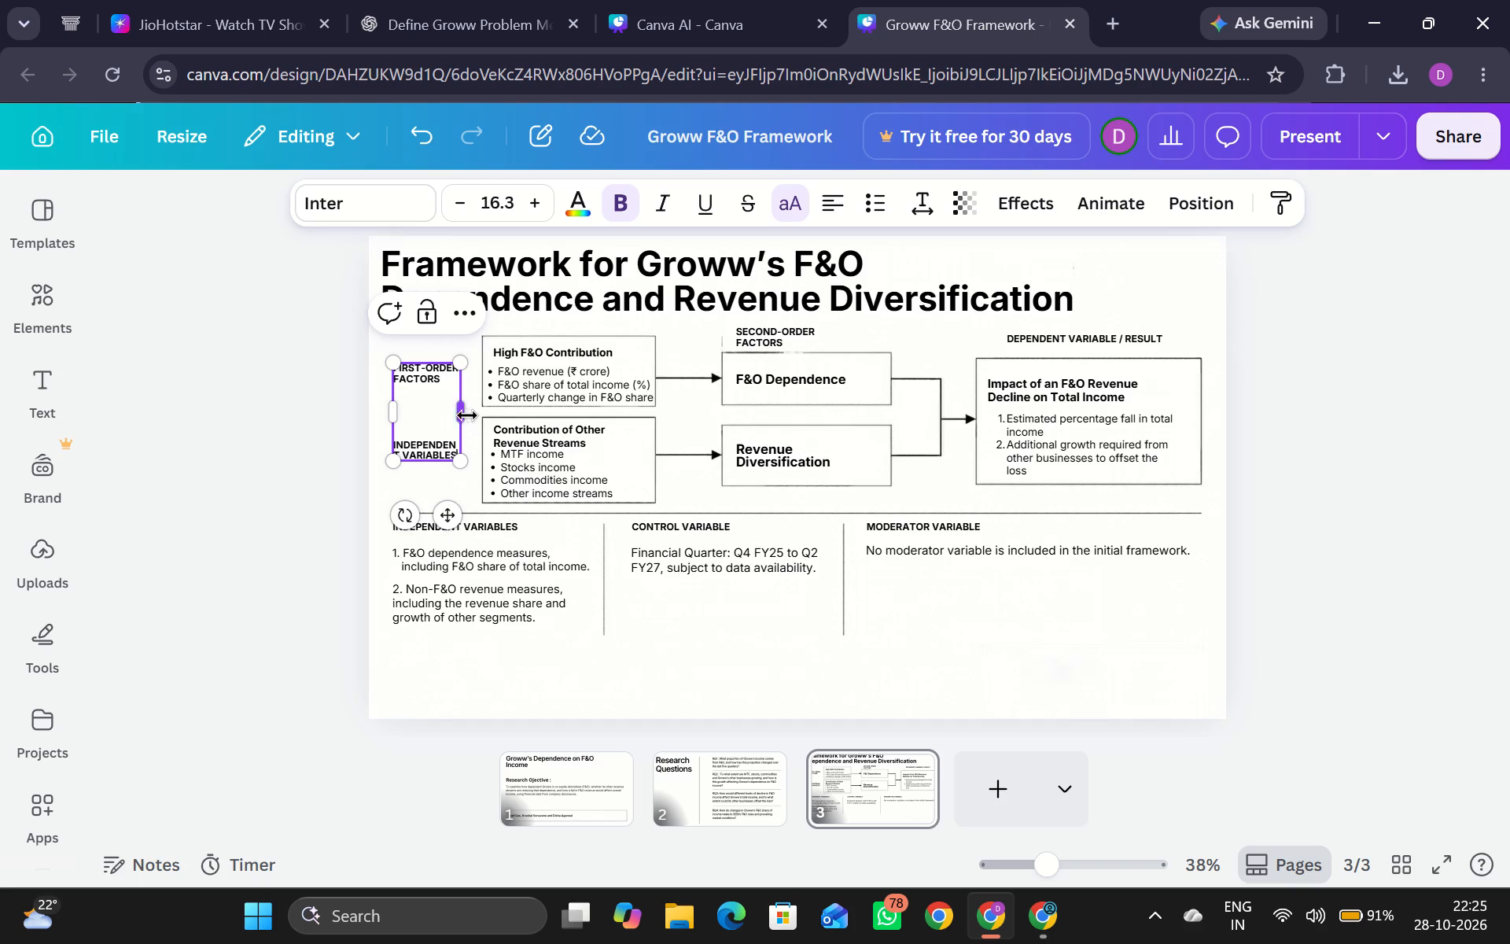
left_click_drag(467, 415, 477, 416)
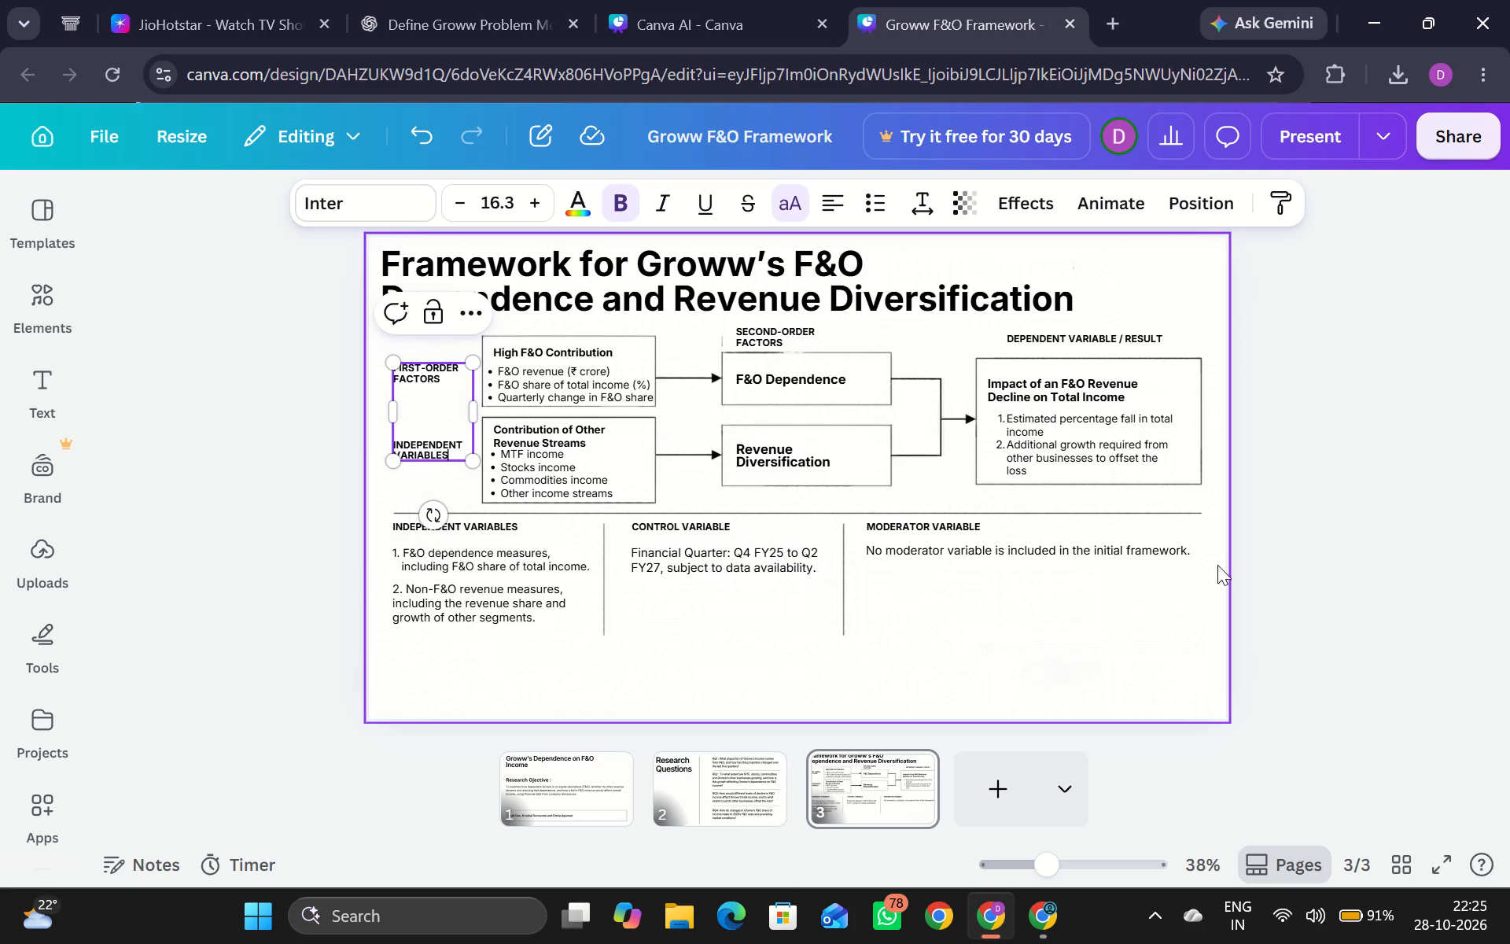
left_click(1288, 557)
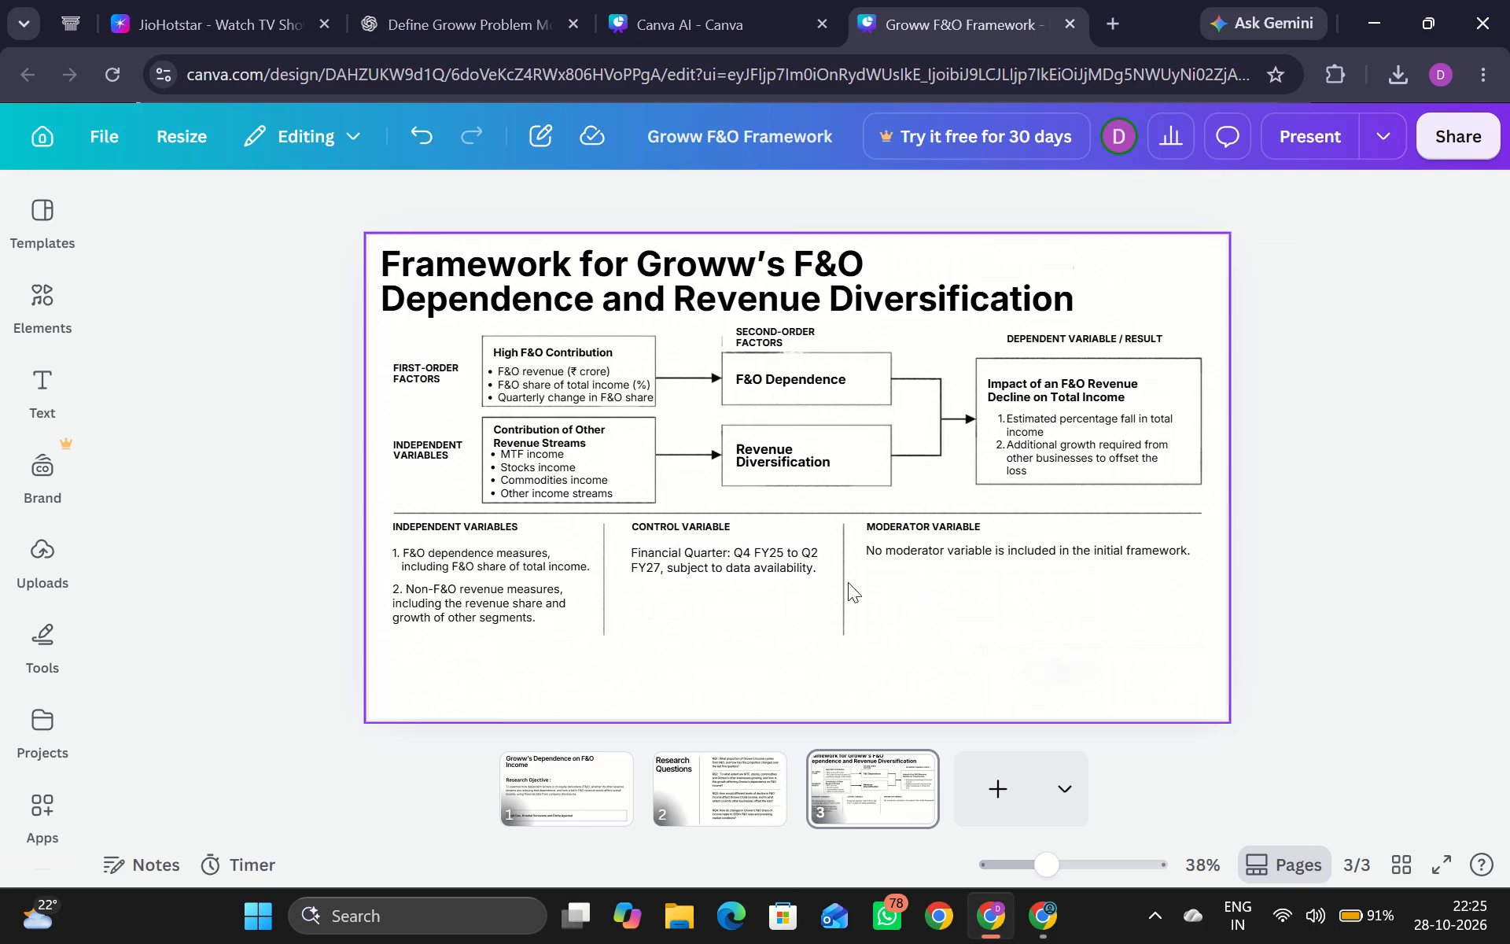
Extend the "Revenue Diversification" text in the second-order factors column to read "Revenue Diversification in Stocks, MTF, Other Commodities".
left_click(593, 439)
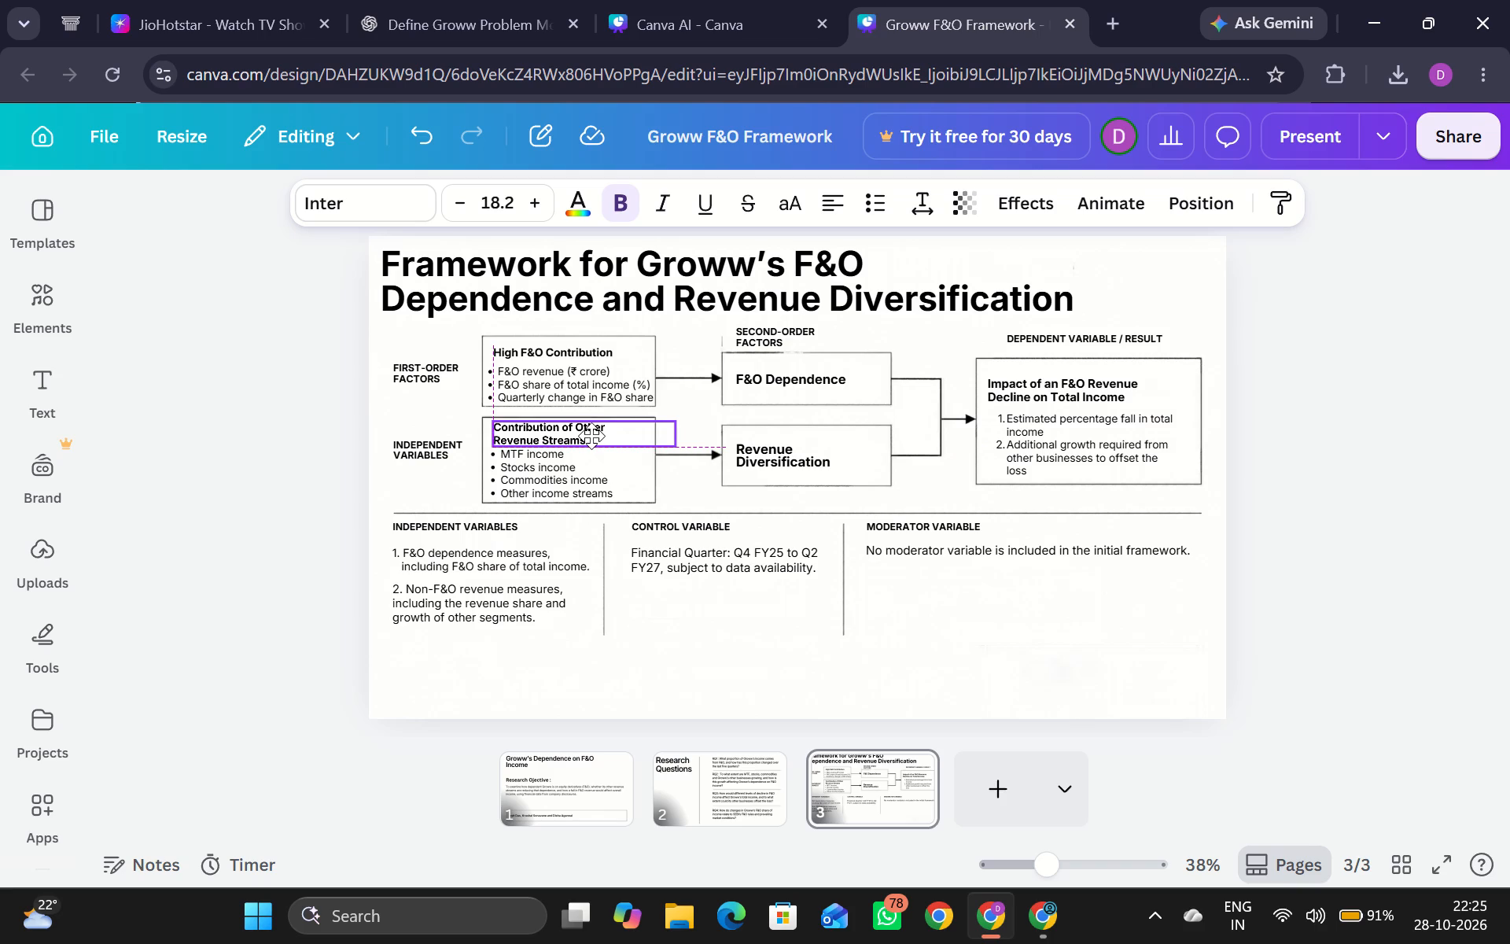
left_click(701, 420)
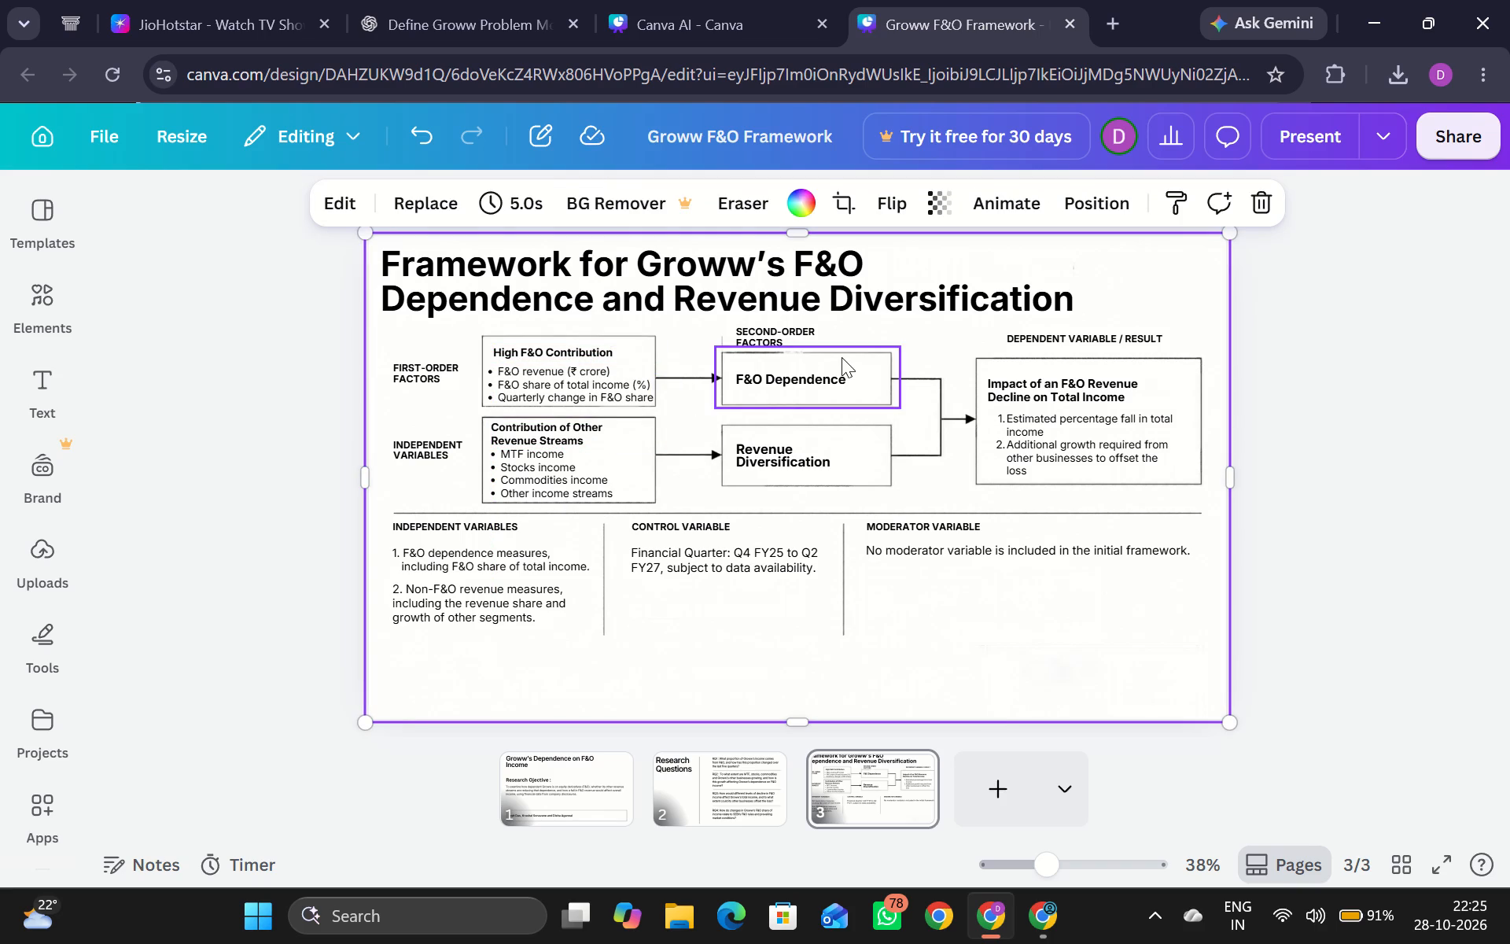
left_click(822, 464)
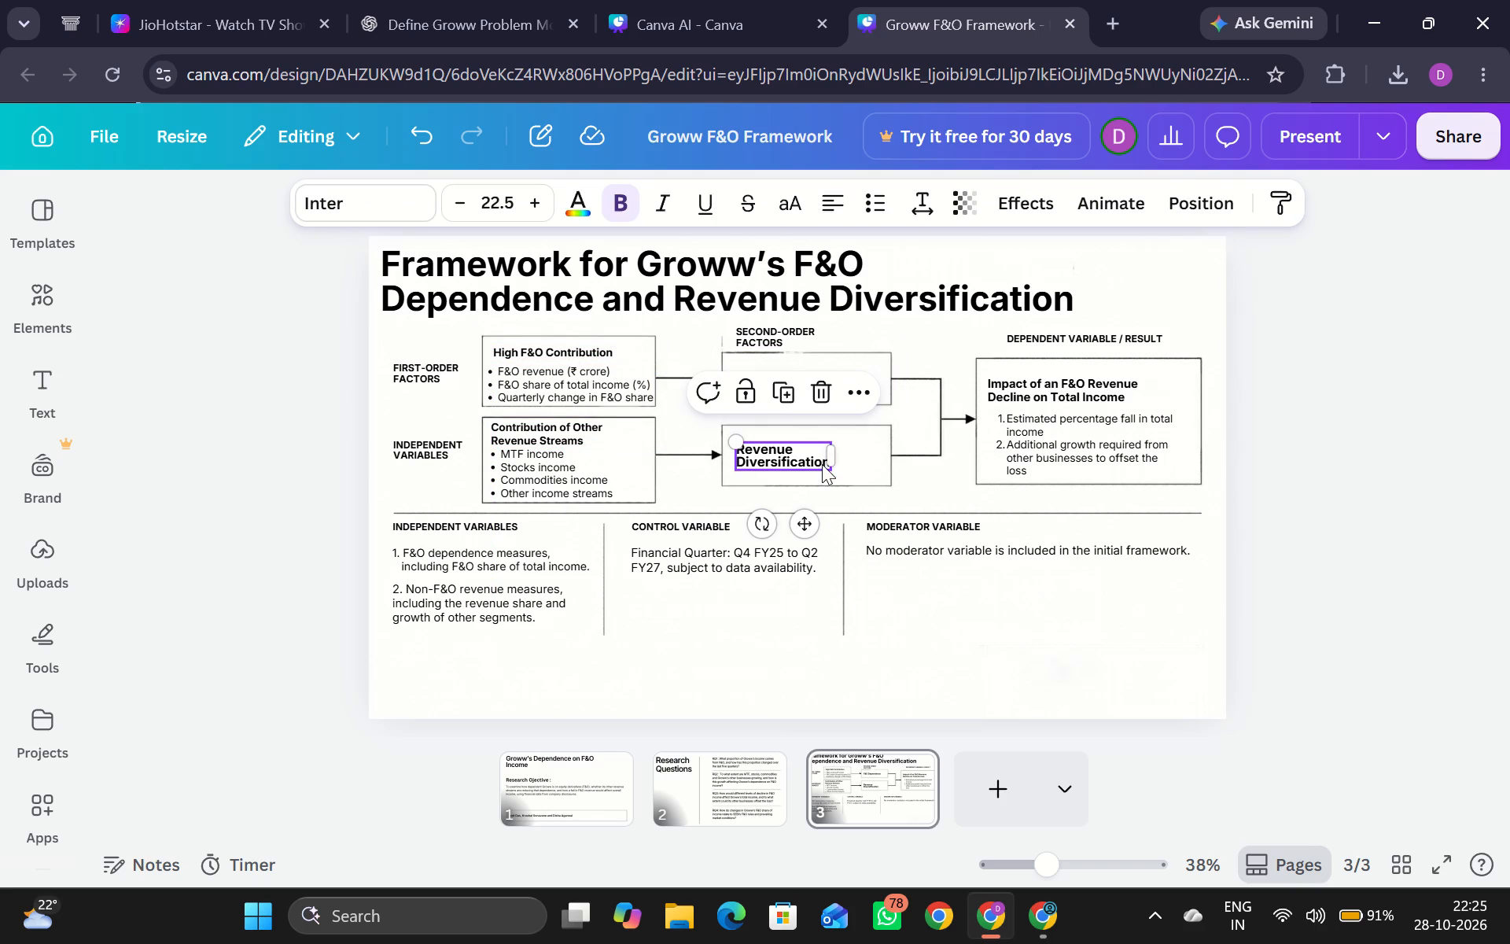
left_click(819, 462)
left_click(823, 462)
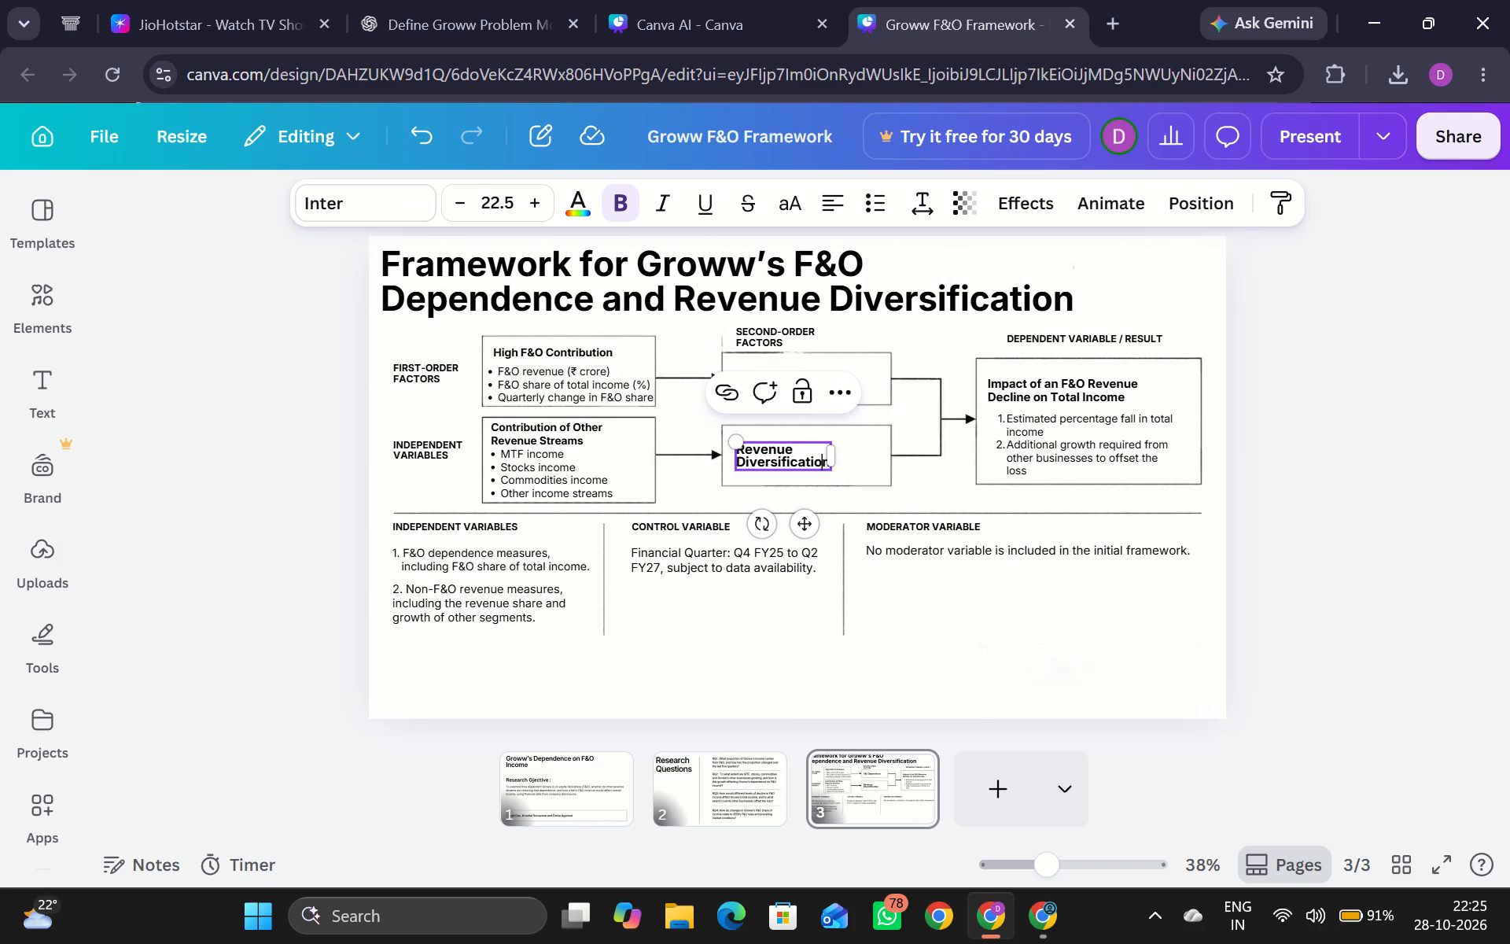
key("Right")
key("space")
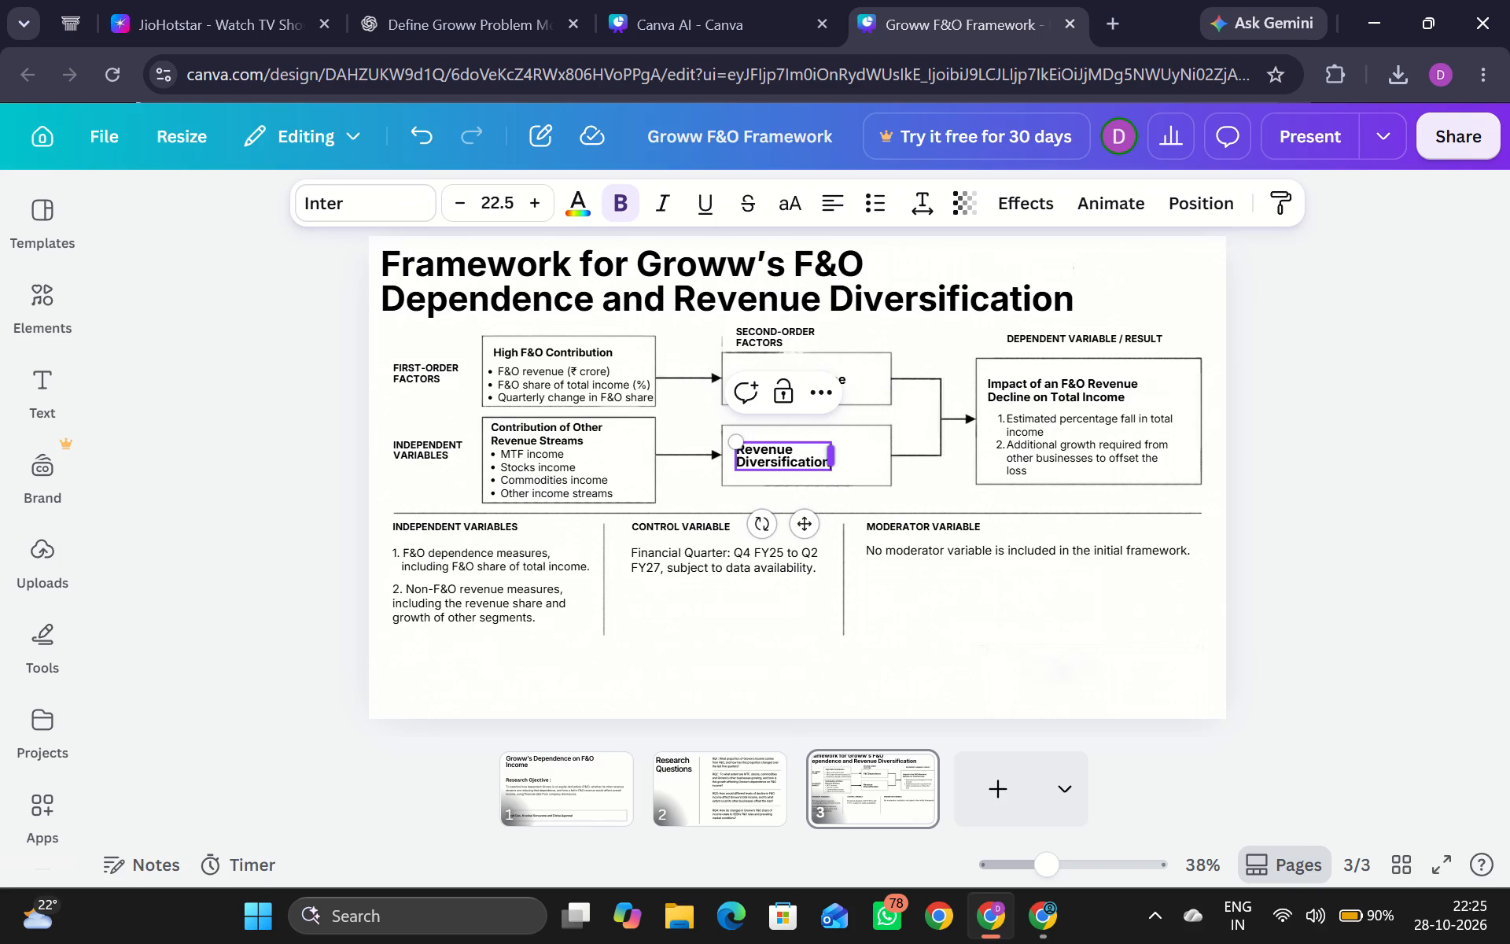
type("IM")
key("BackSpace")
key("BackSpace")
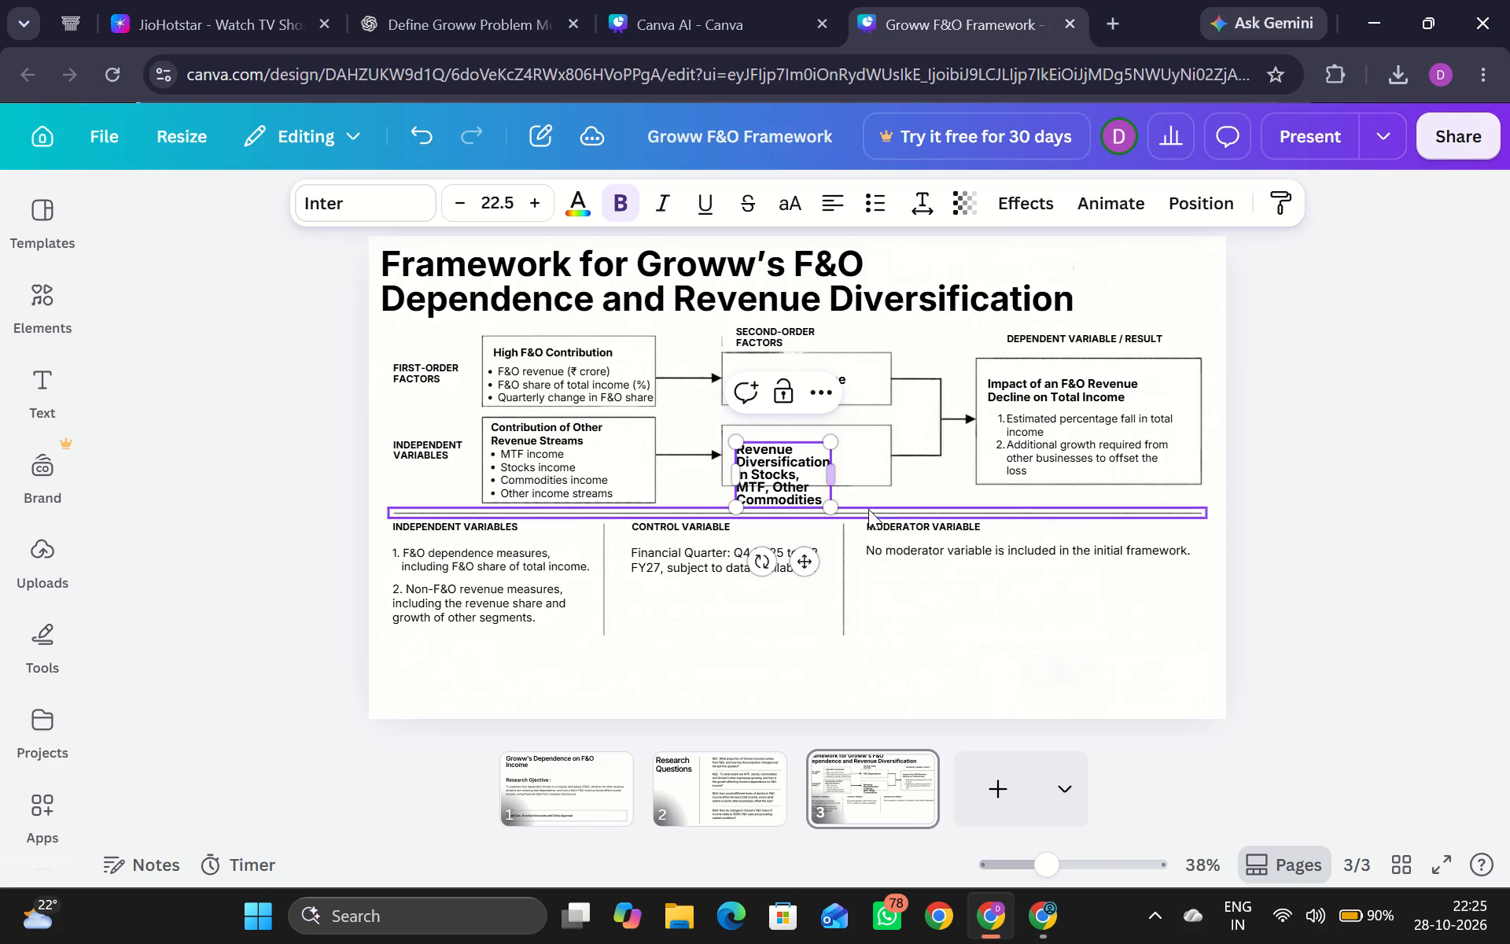
Move the Revenue Diversification text slightly up and widen it to fit in four lines within its box.
left_click_drag(806, 440, 805, 429)
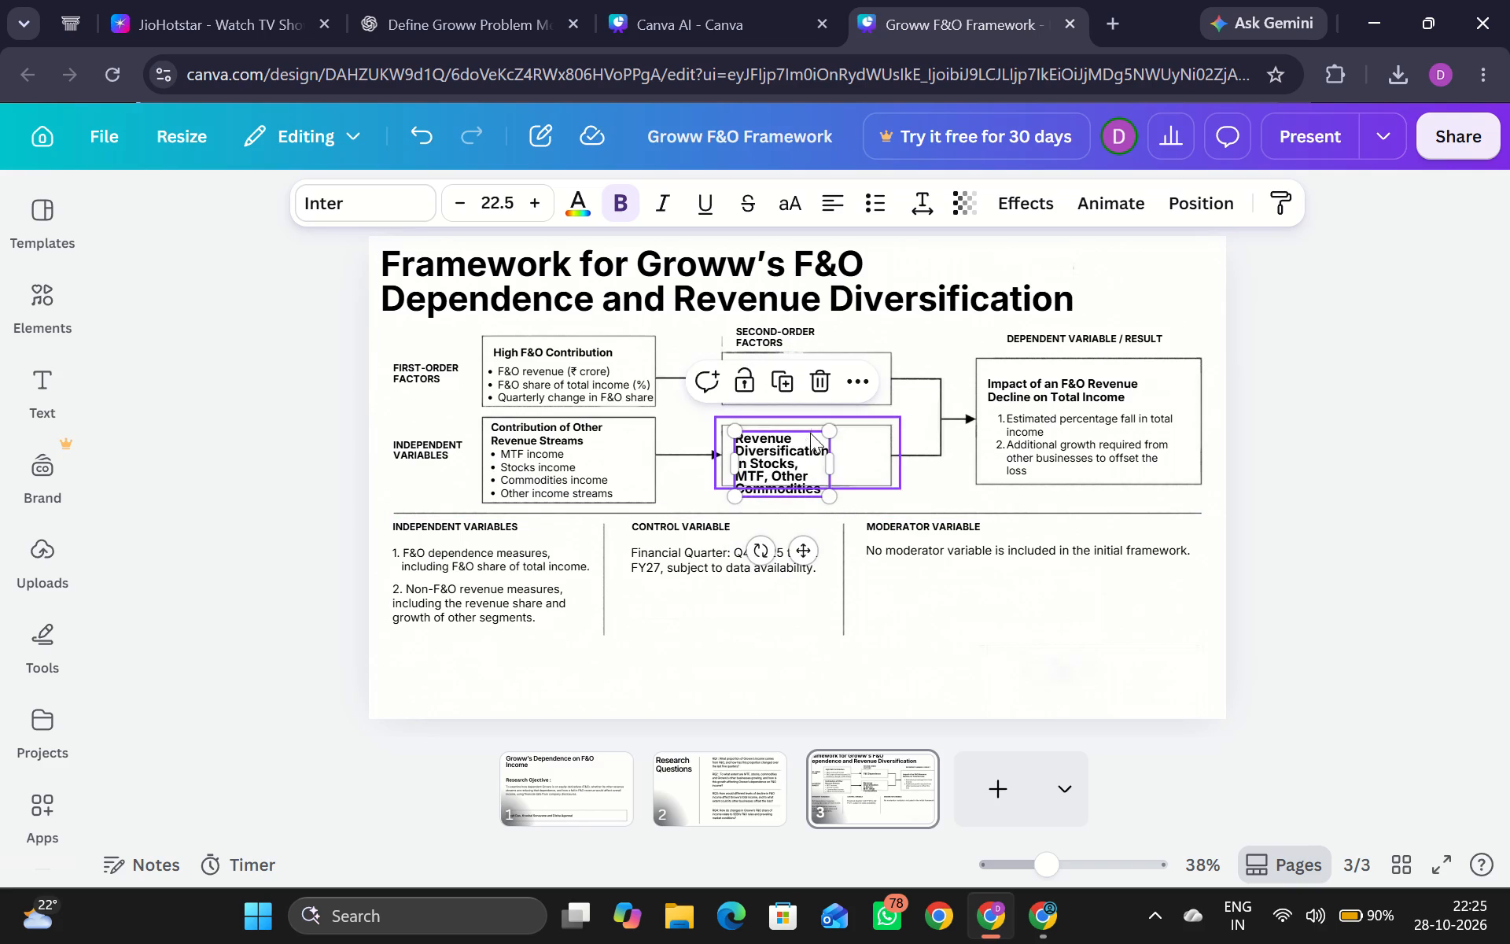
left_click_drag(833, 464, 869, 465)
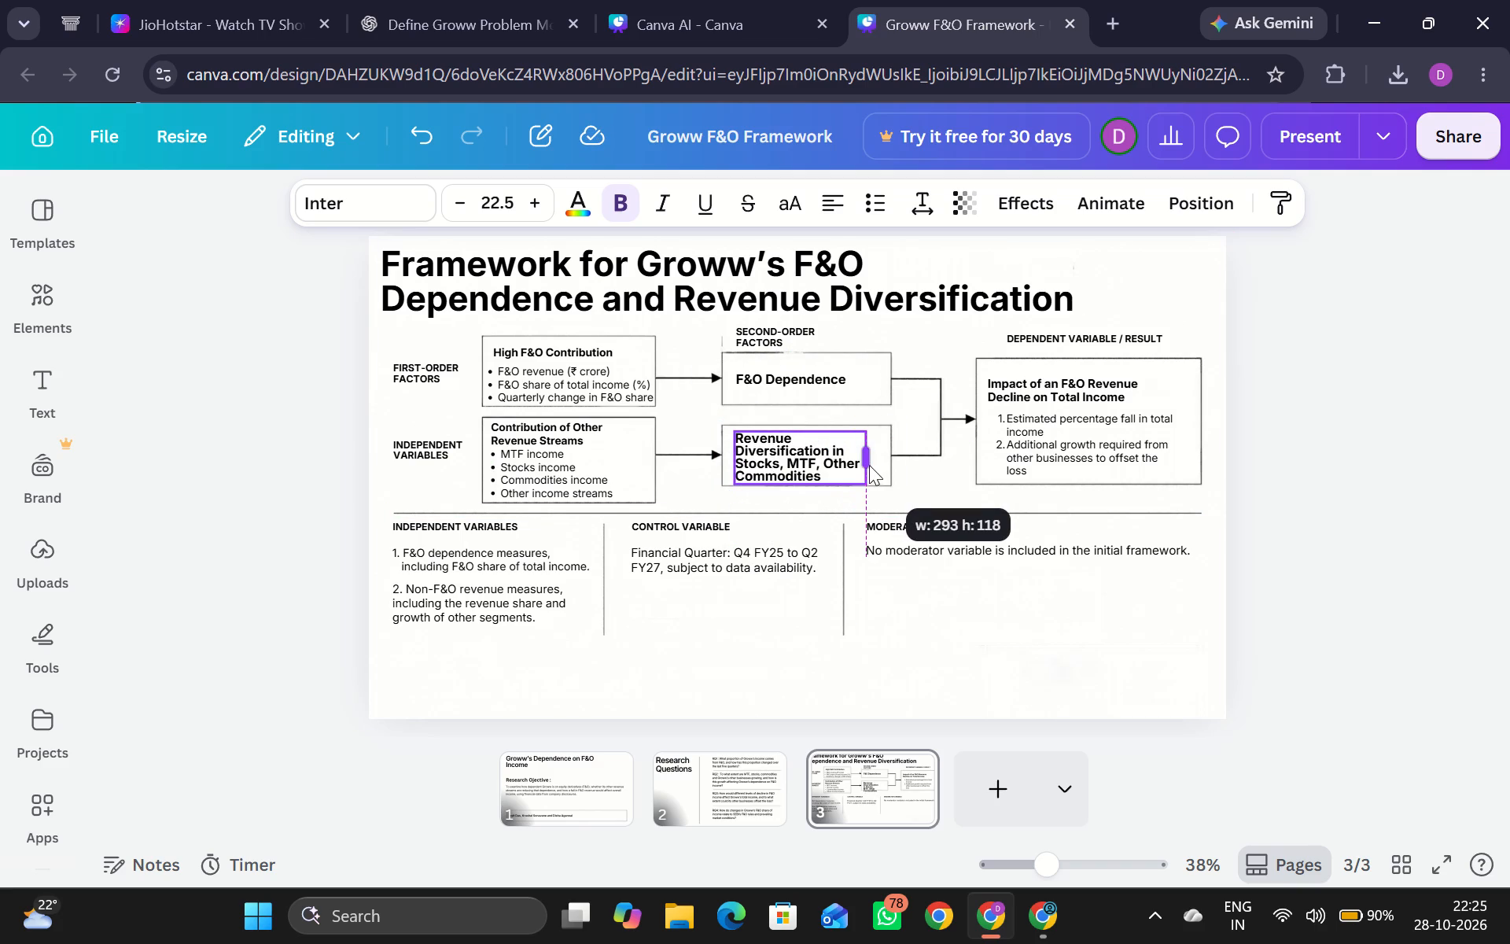
left_click_drag(869, 465, 908, 463)
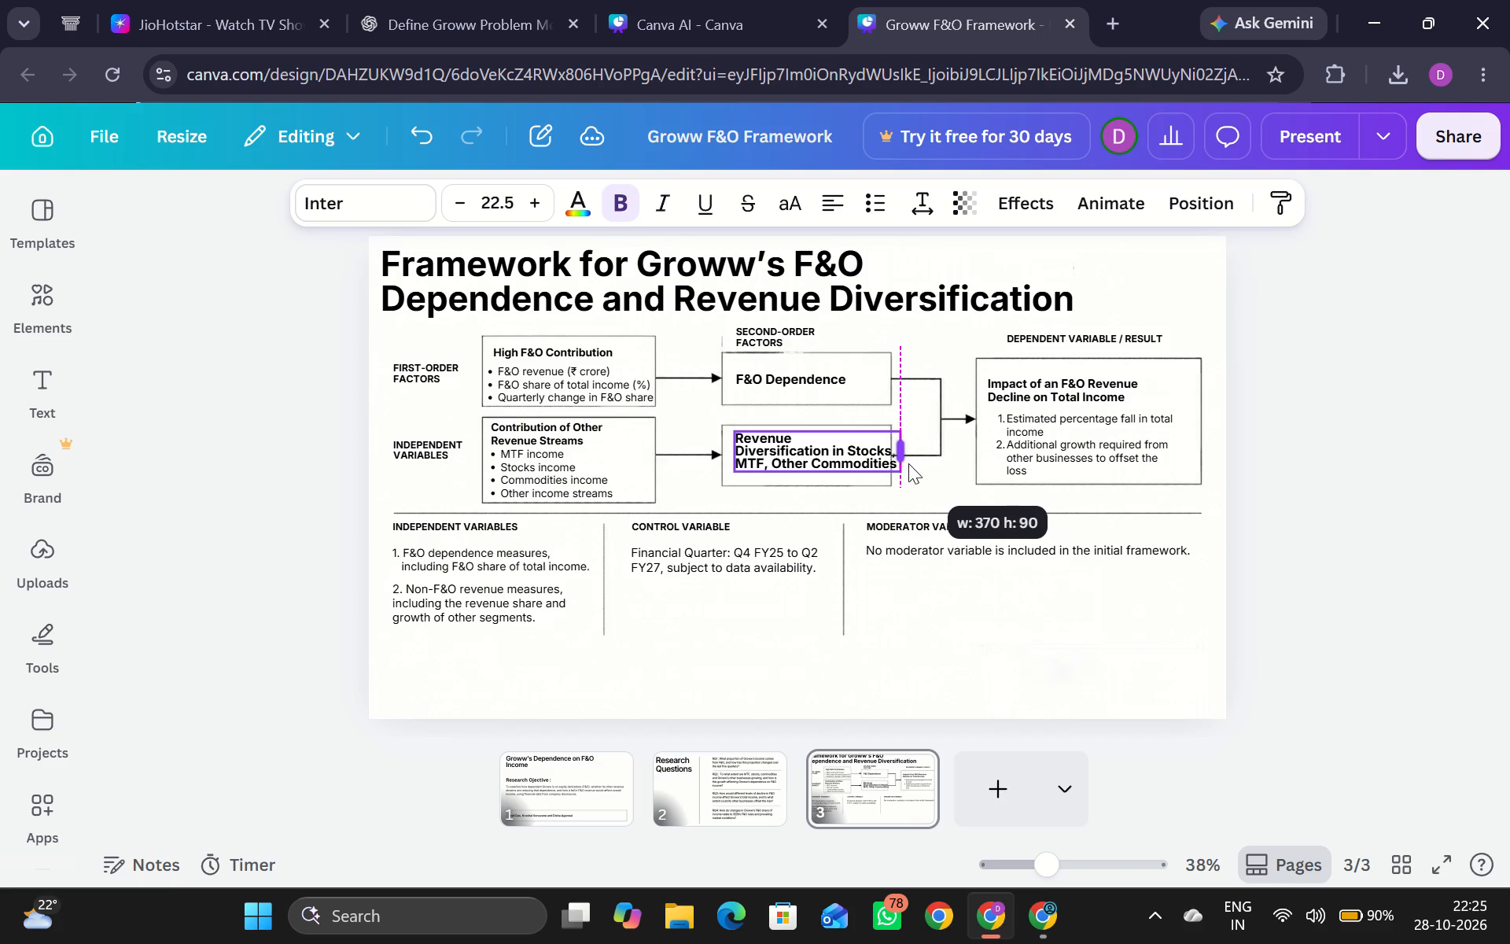
left_click_drag(908, 463, 893, 468)
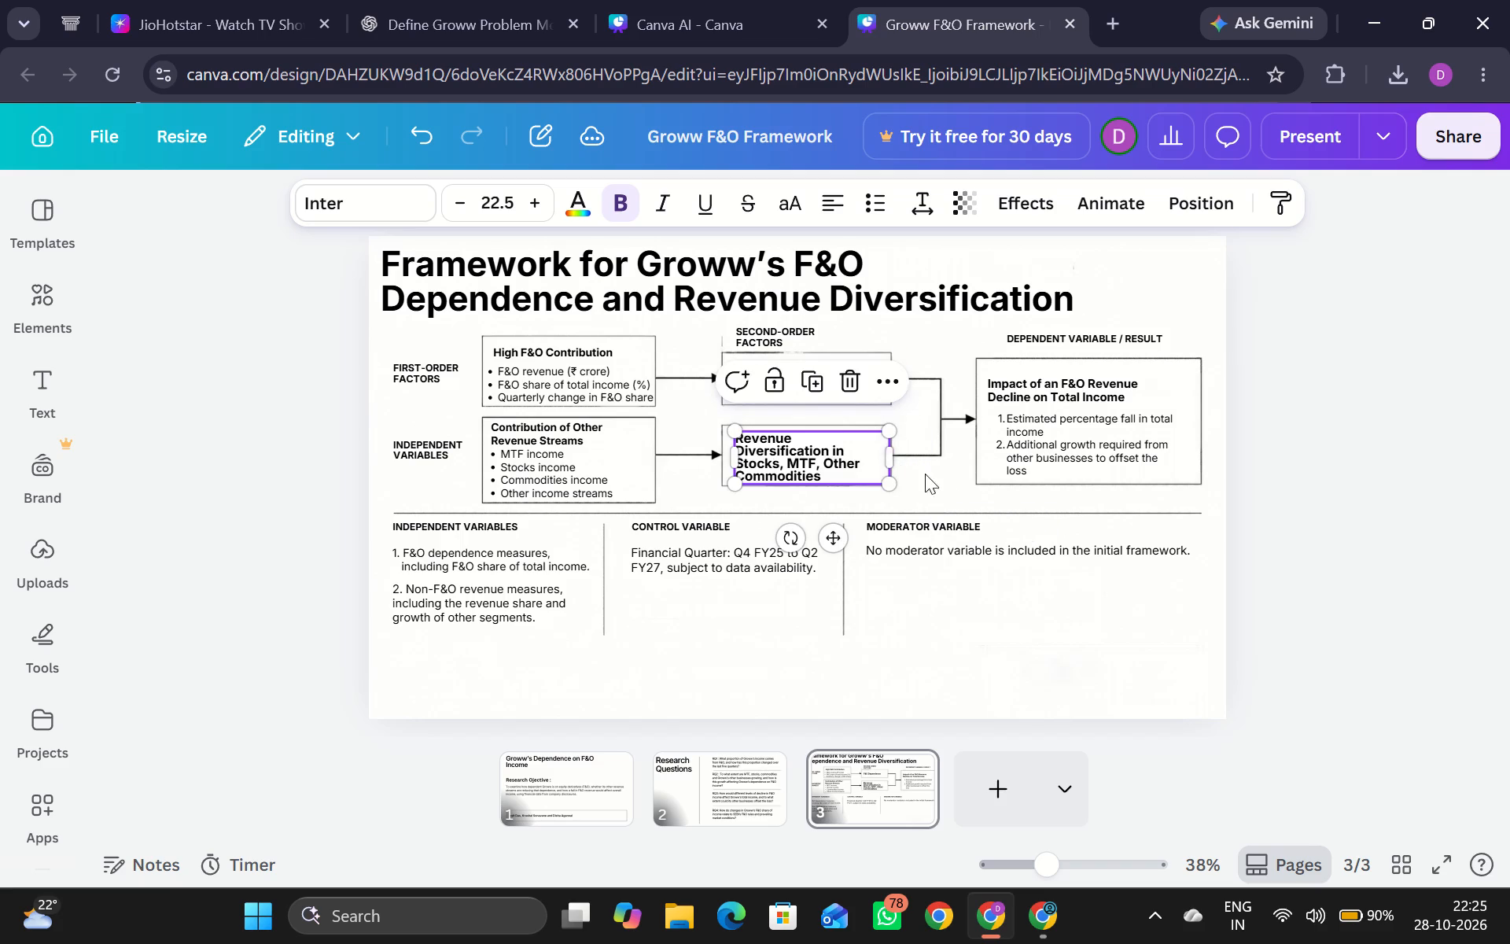
left_click(966, 485)
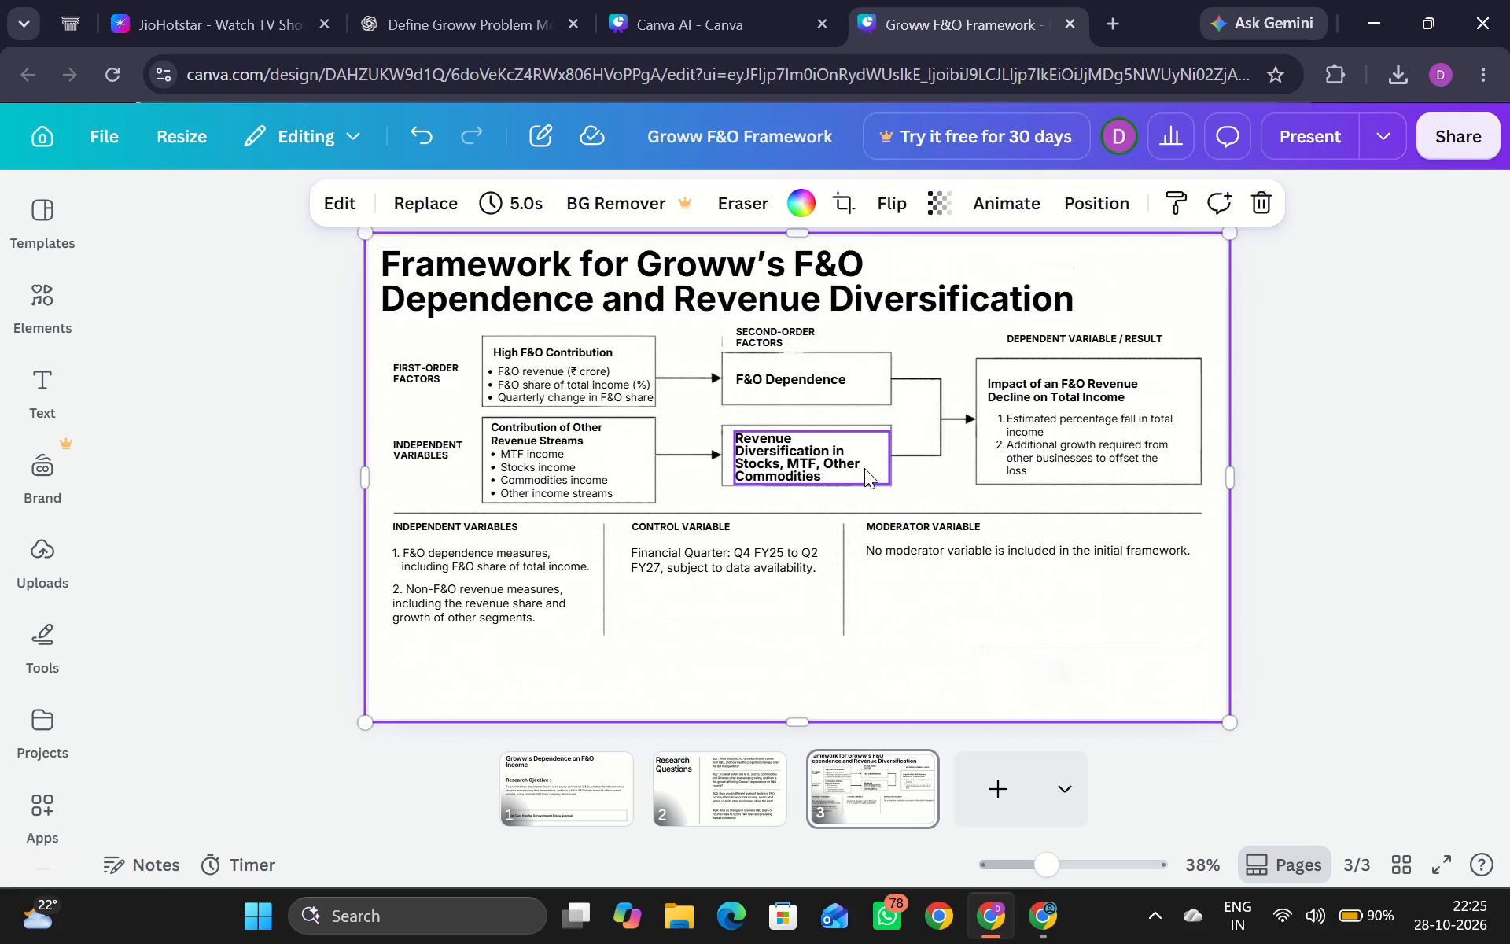
left_click(862, 466)
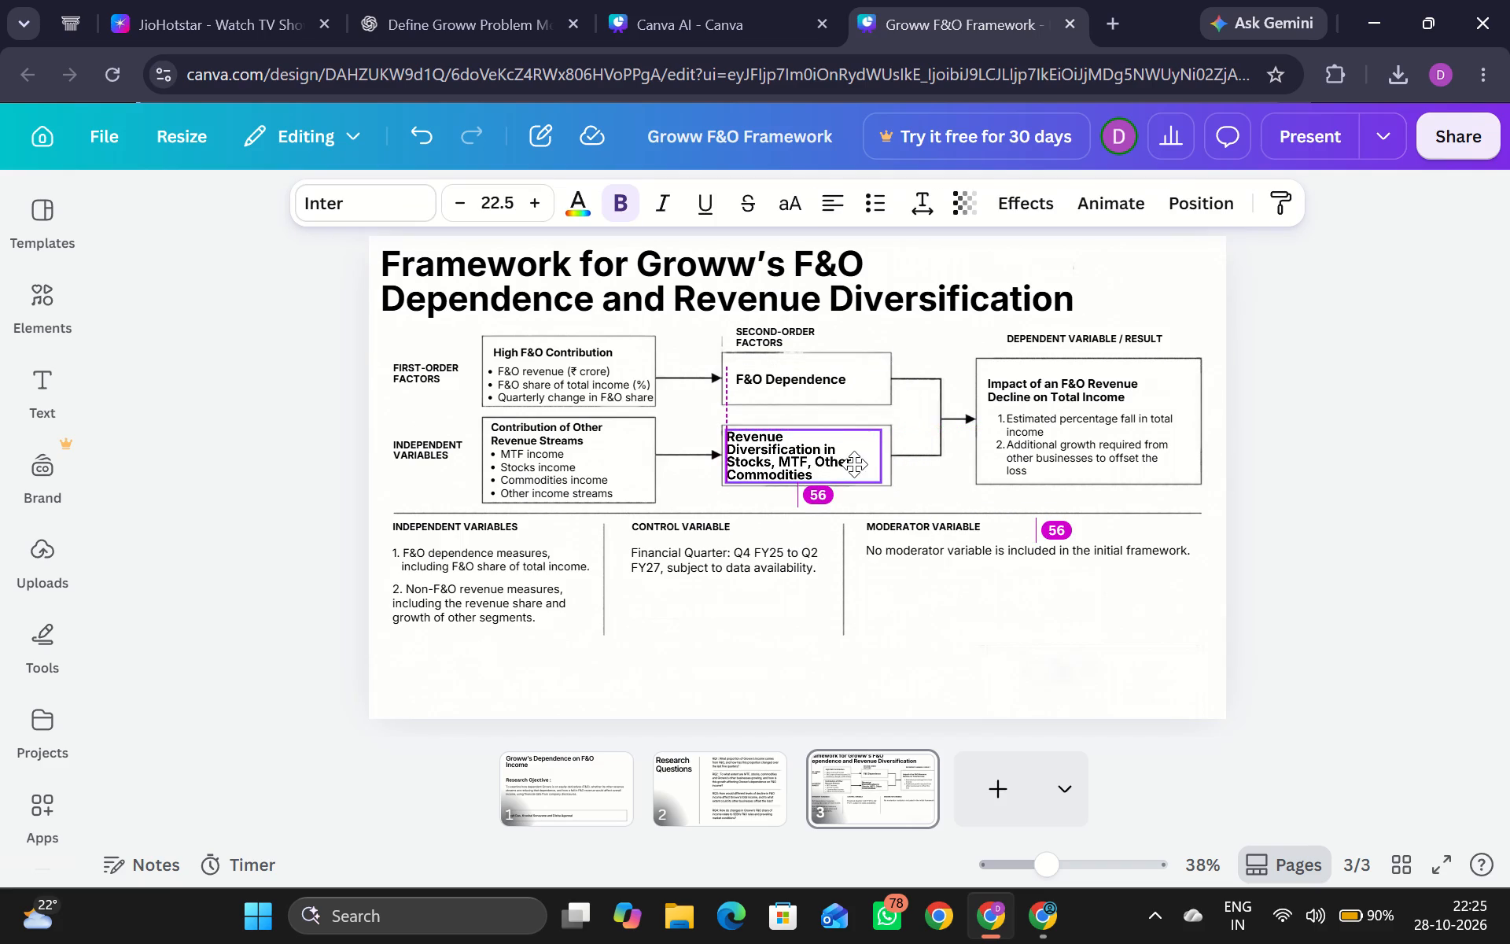
left_click(959, 479)
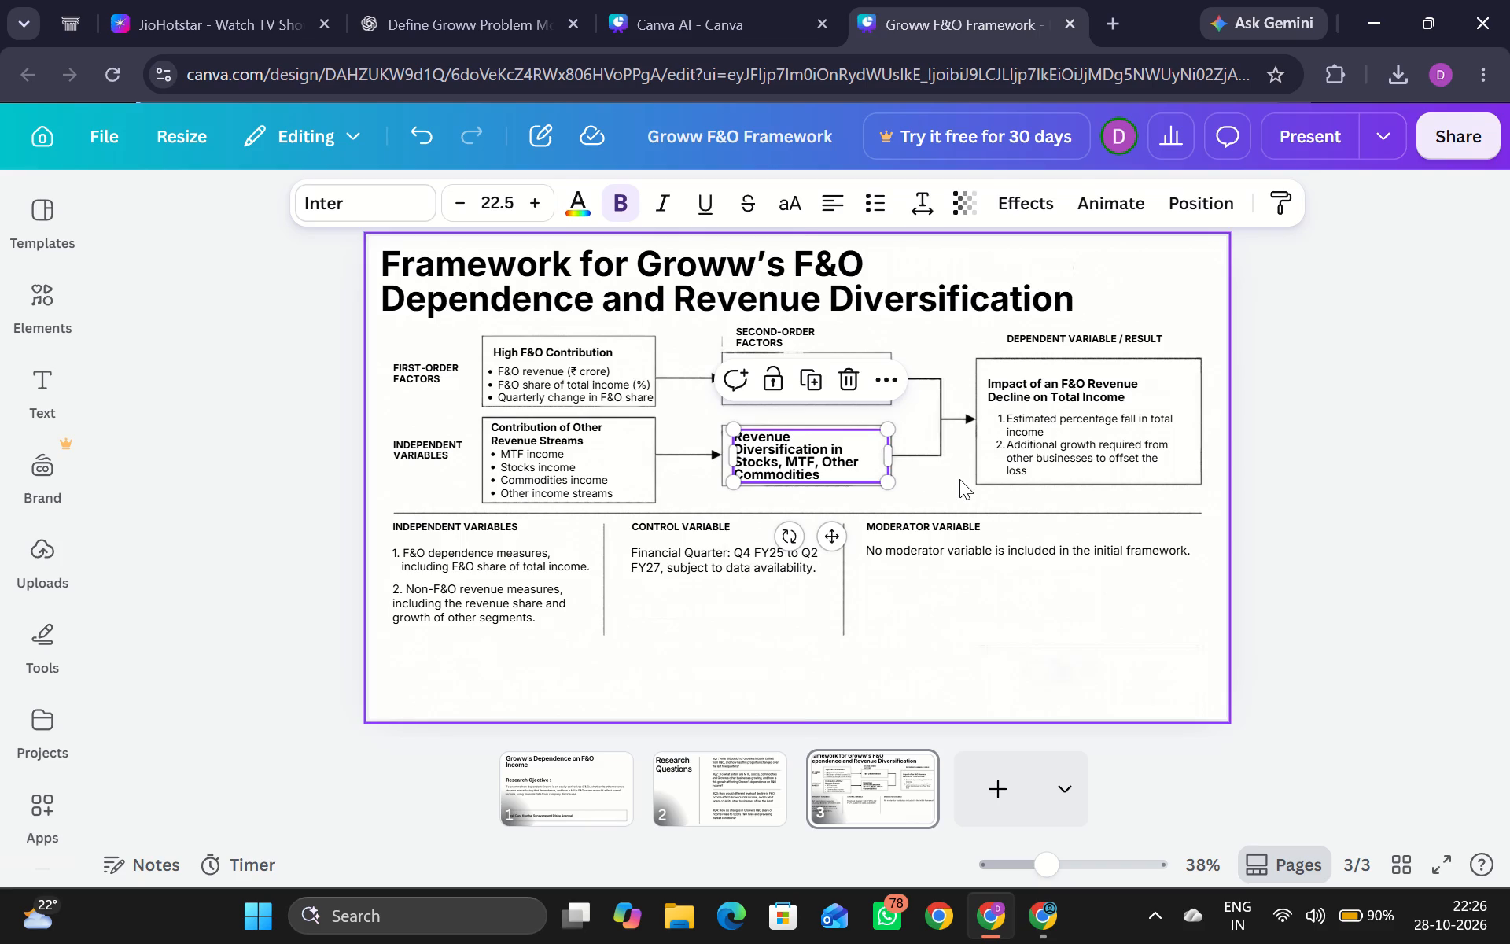
Increase the dependent variable box's numbered list to font size 19.4 and its "Impact of an F&O Revenue Decline" heading to 20.9.
left_click(1074, 402)
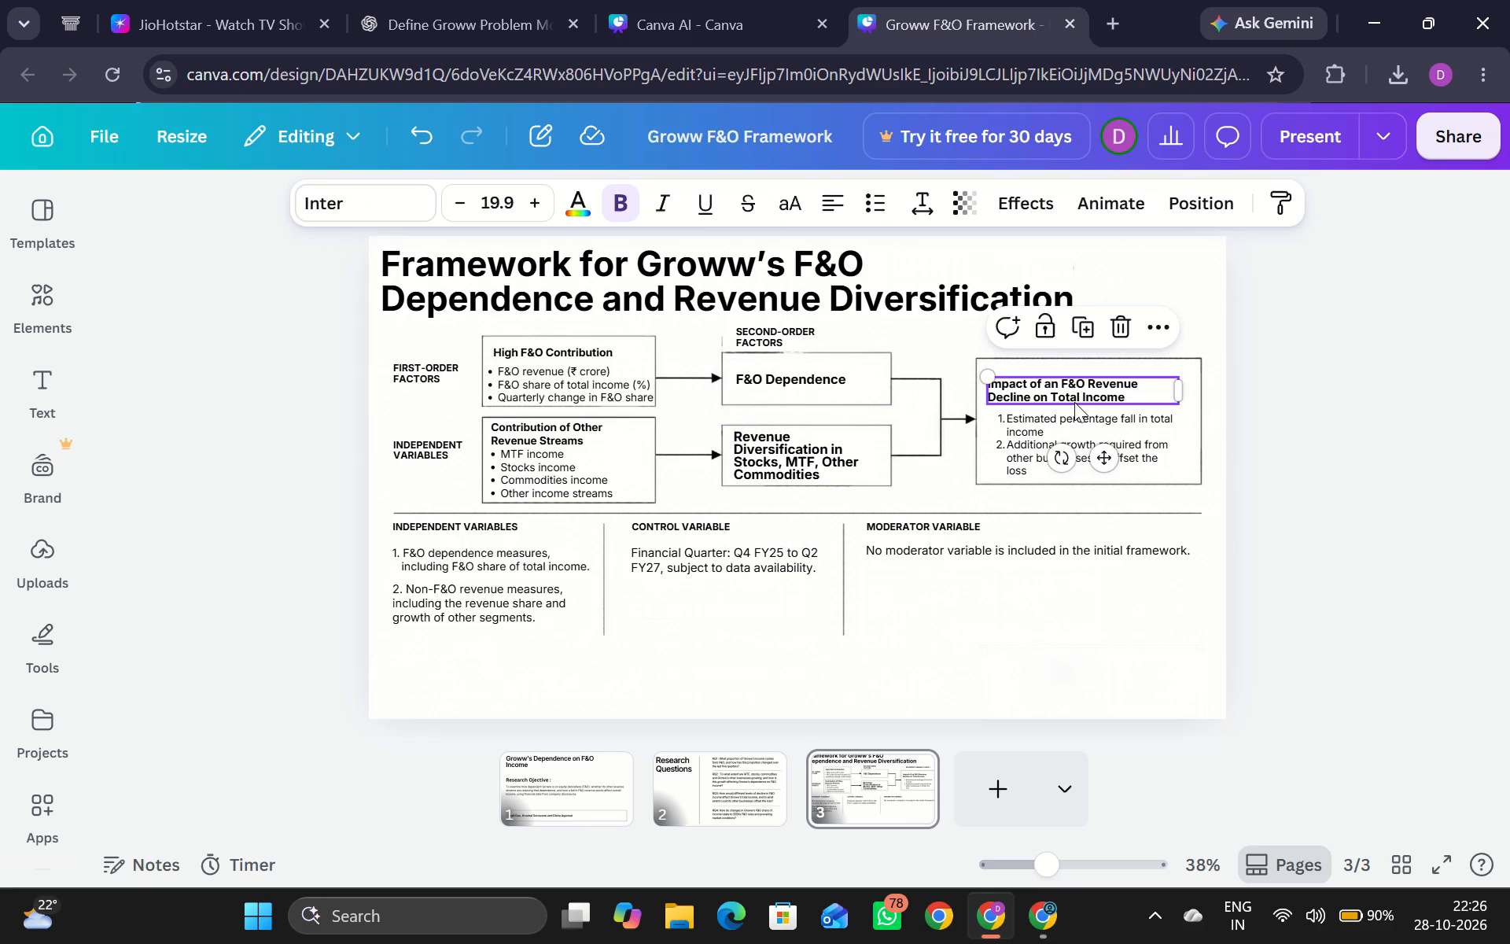
left_click(1068, 426)
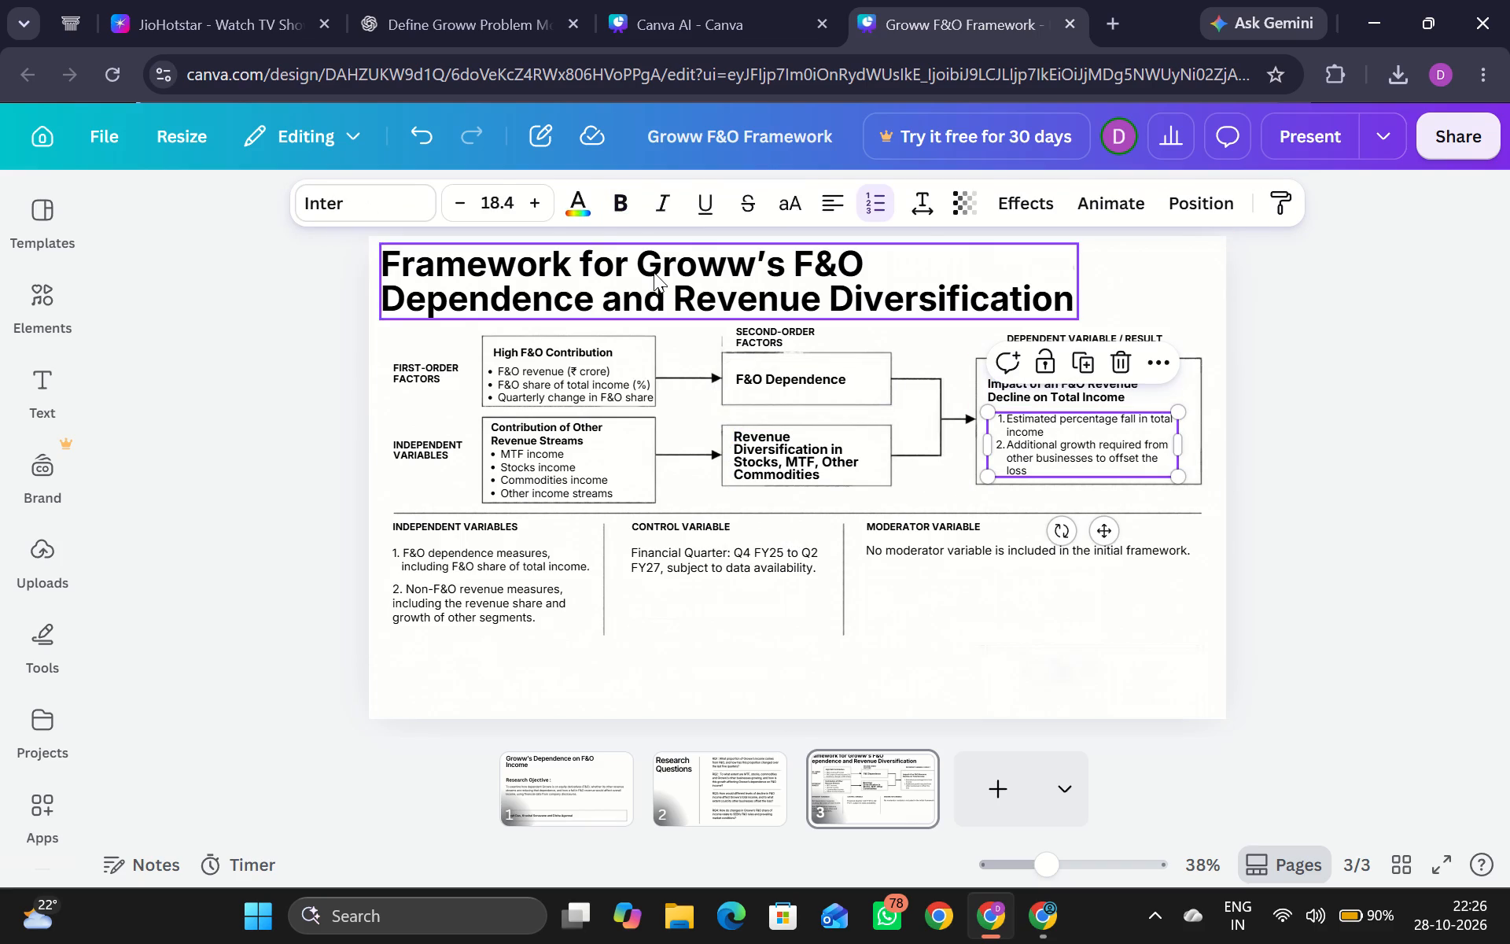
left_click(536, 205)
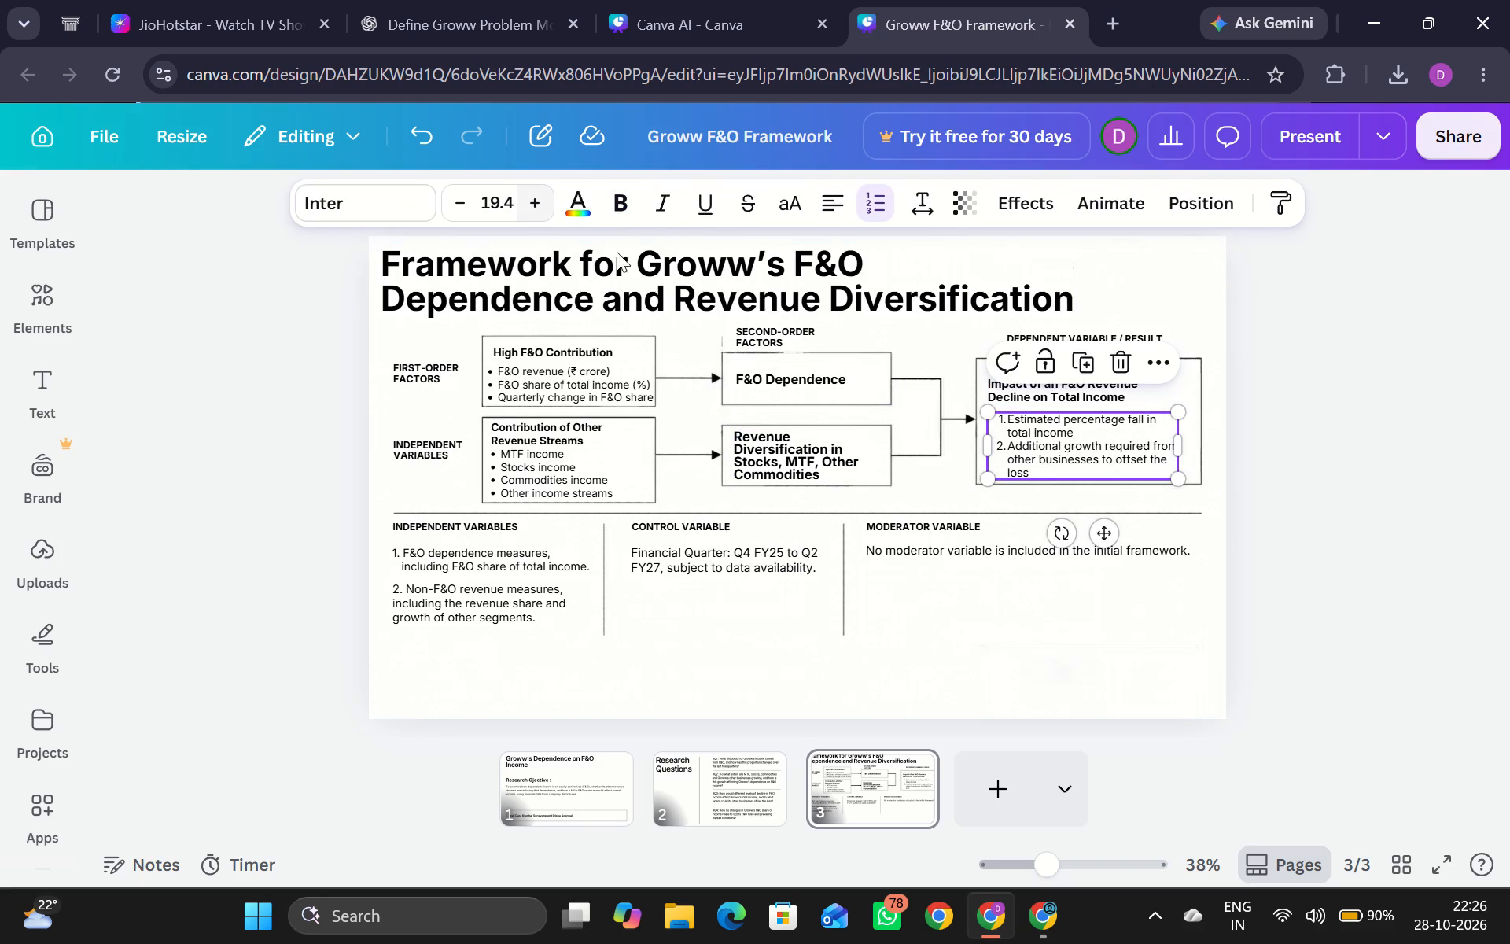
left_click(1040, 396)
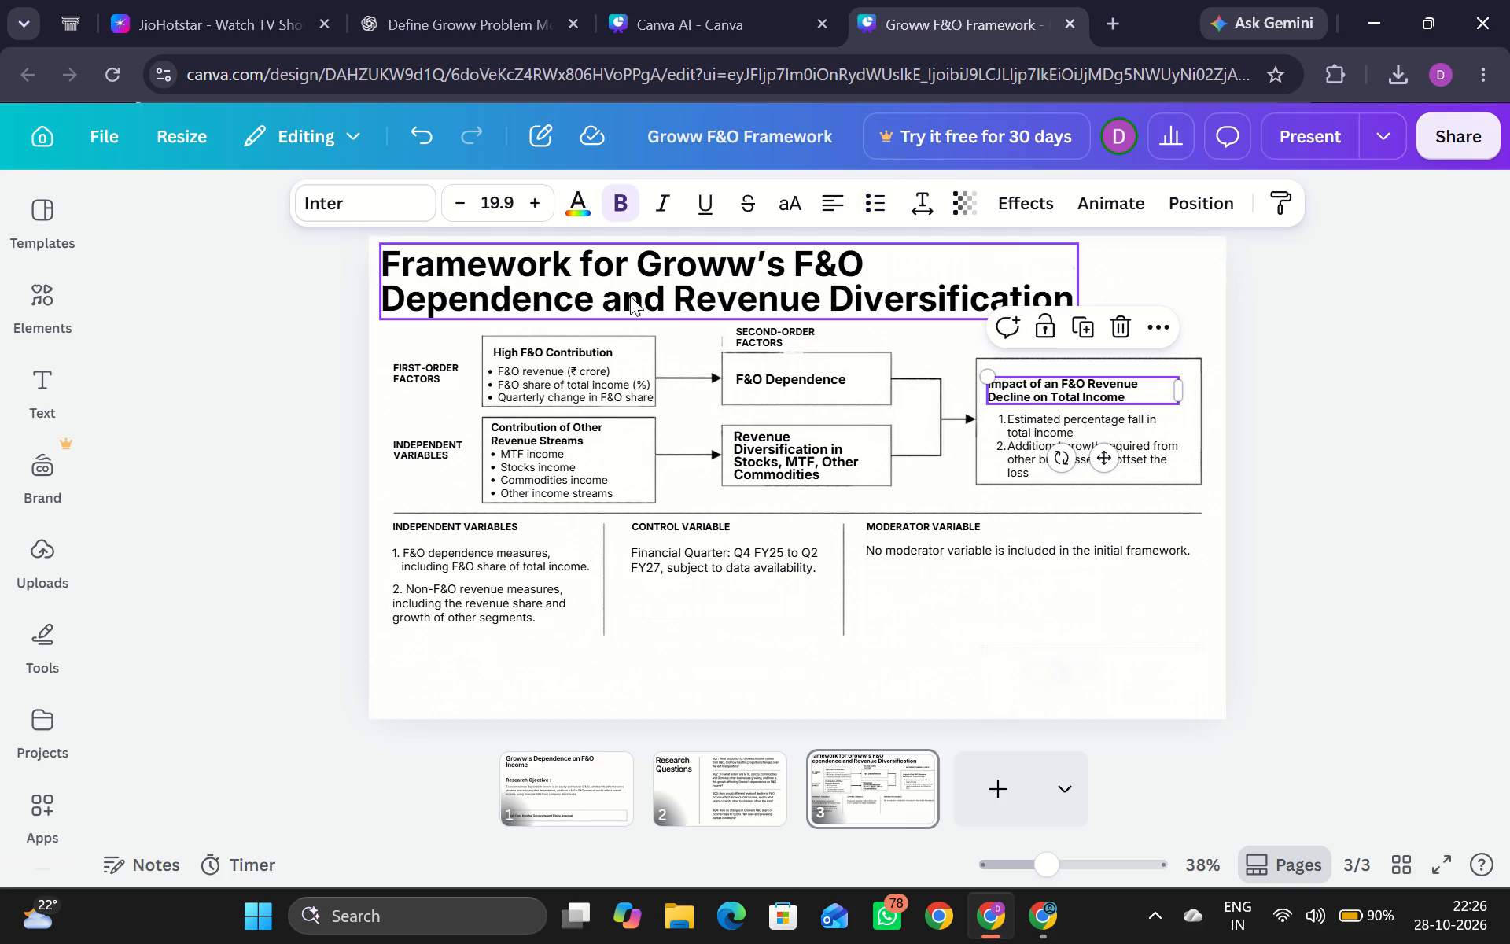
left_click(542, 208)
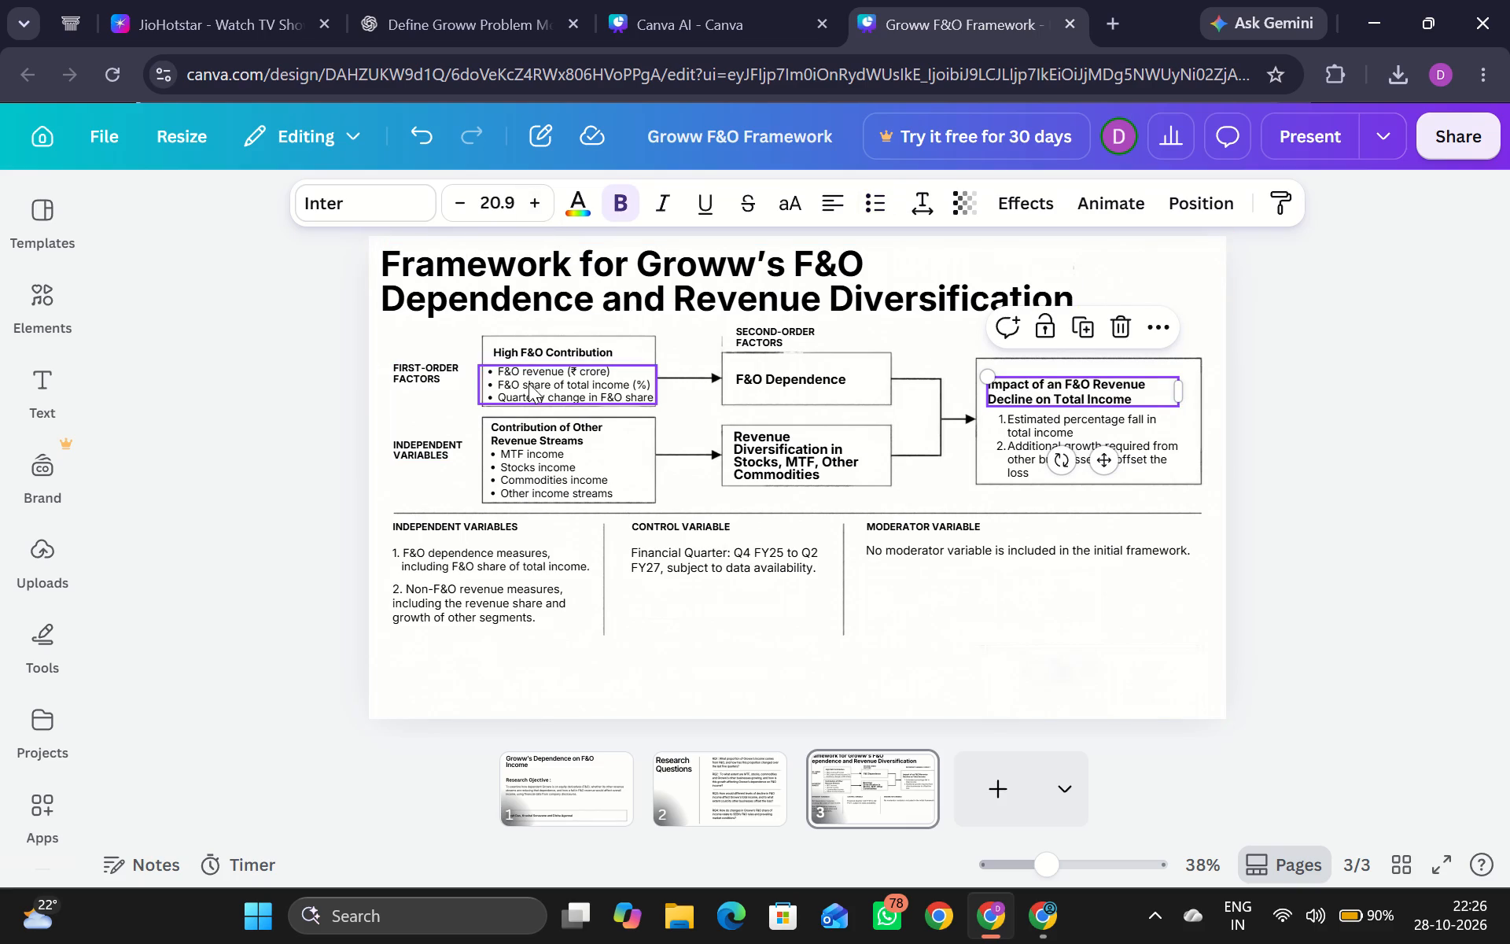
Enlarge the "High F&O Contribution" heading's font and widen its text box to keep it on one line.
left_click(543, 348)
left_click(526, 201)
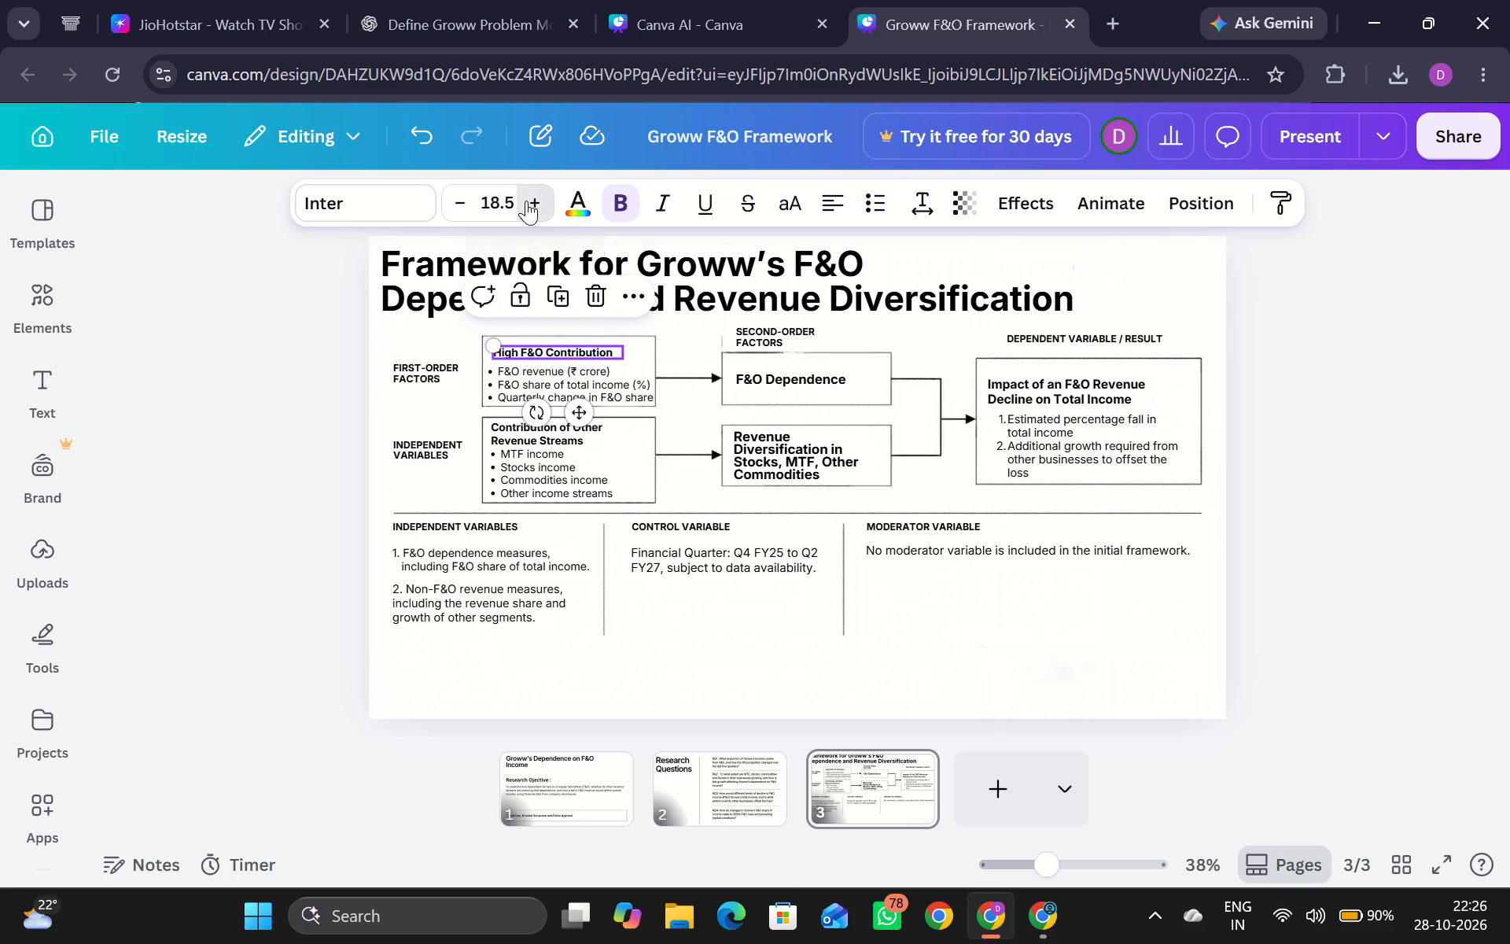
left_click(526, 201)
left_click_drag(627, 355, 648, 356)
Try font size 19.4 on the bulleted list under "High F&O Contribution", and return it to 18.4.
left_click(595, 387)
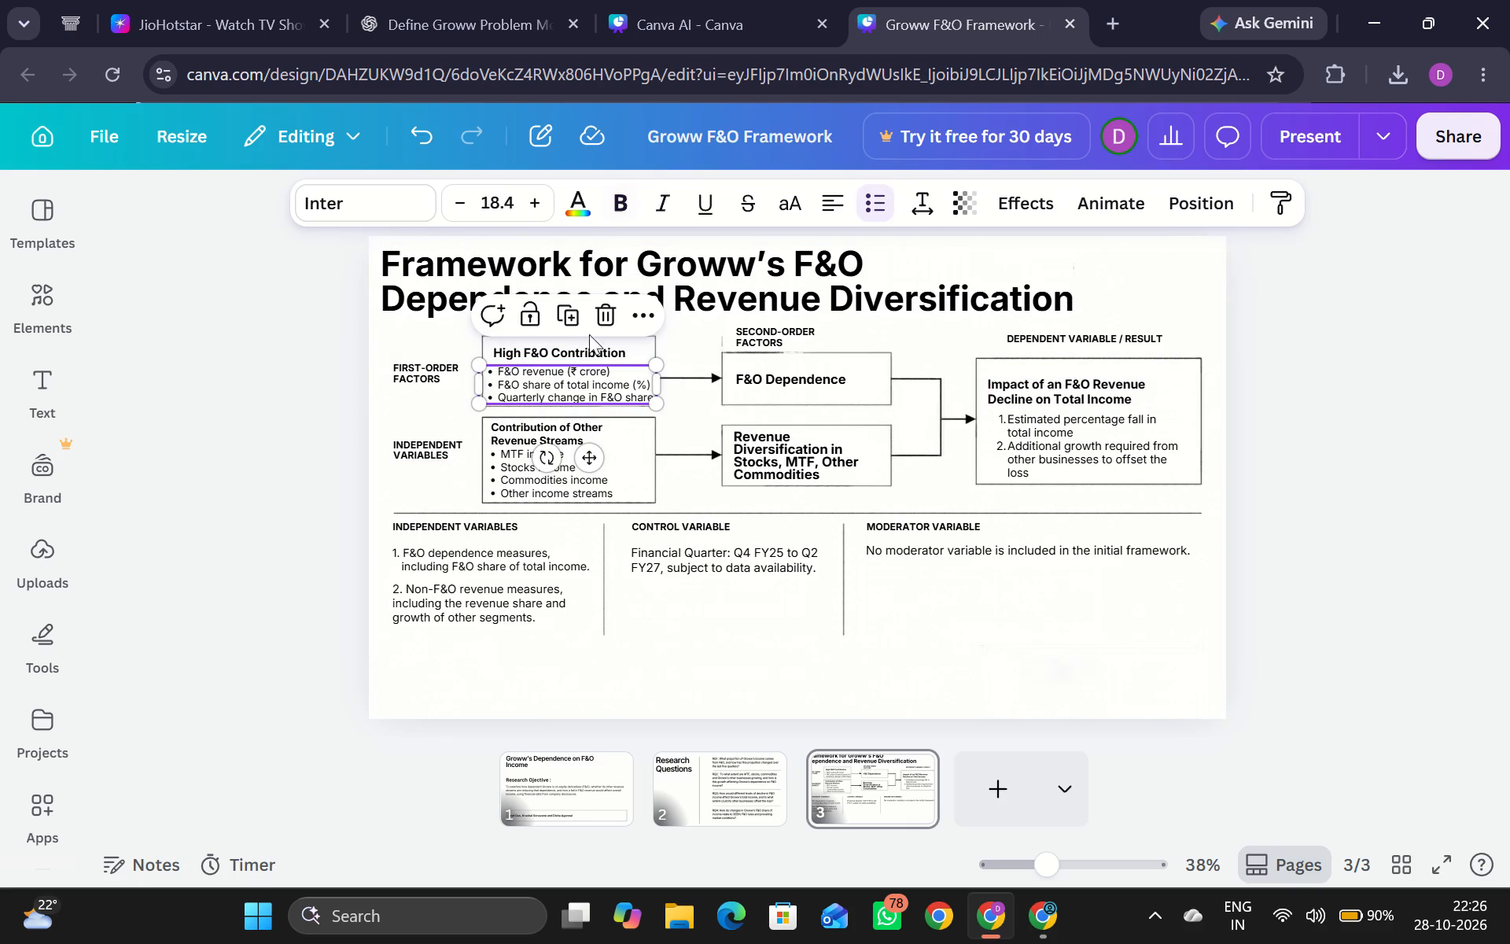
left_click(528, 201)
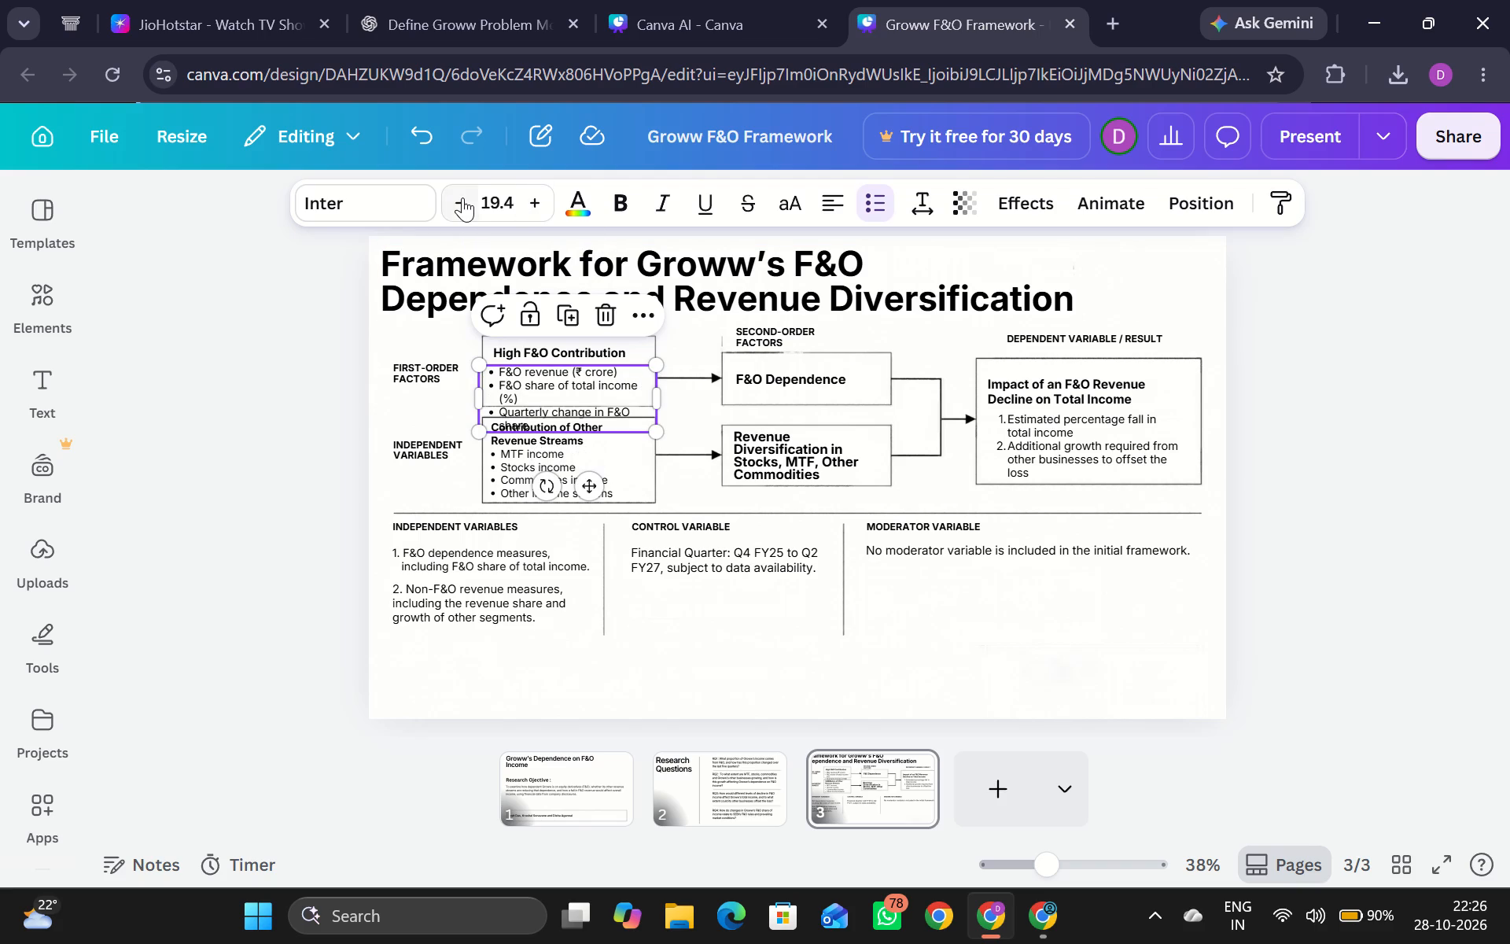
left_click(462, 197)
Increase the "Contribution of Other Revenue Streams" heading to font size 19.2.
left_click(524, 434)
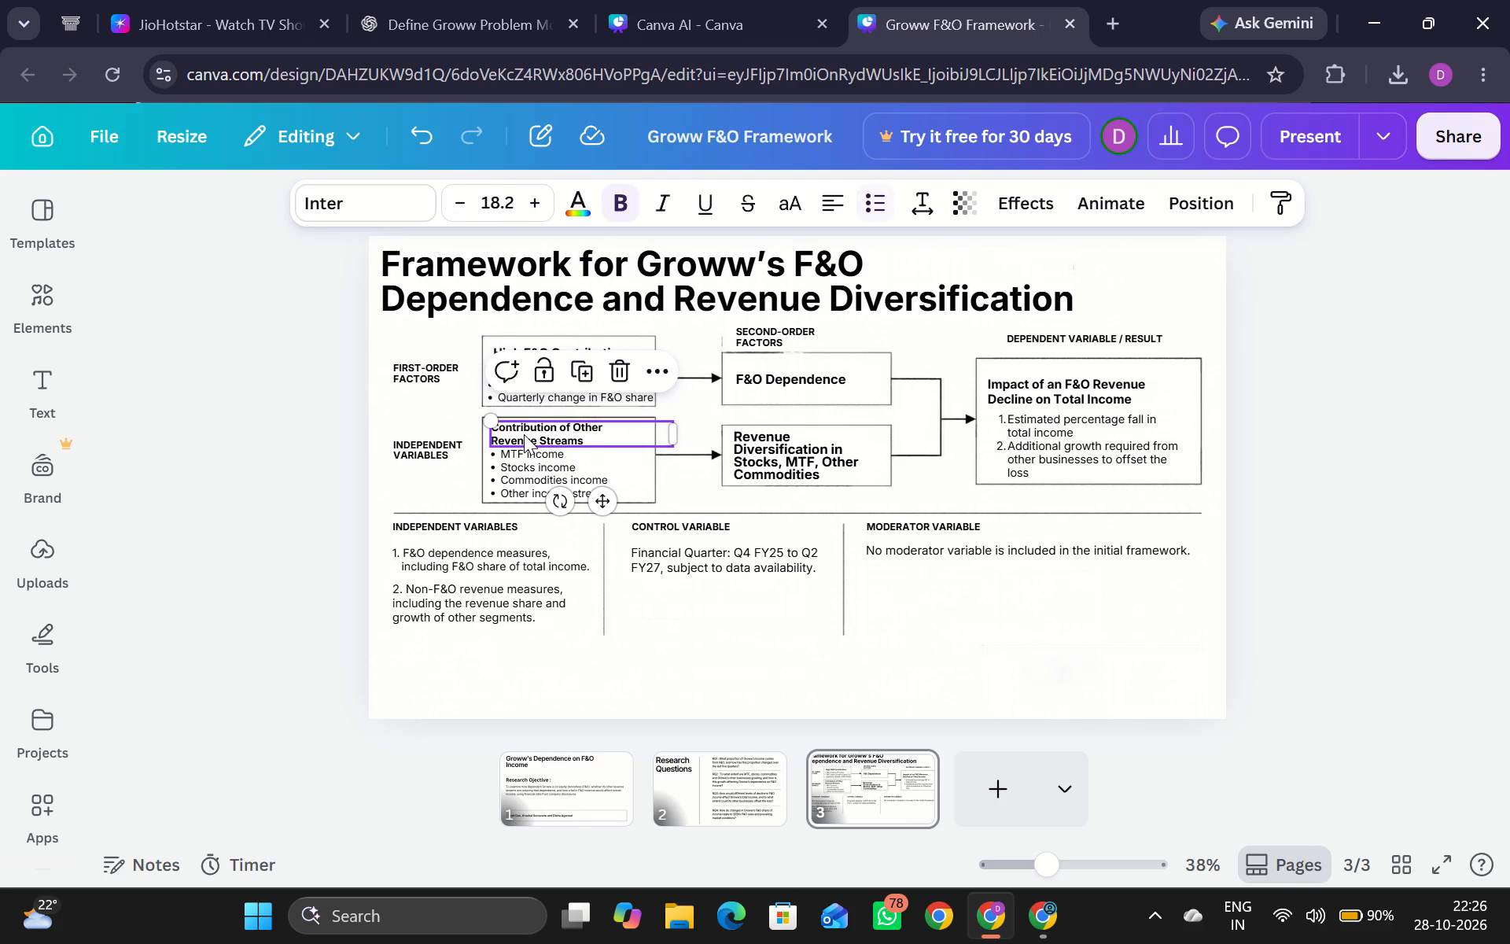
left_click(525, 201)
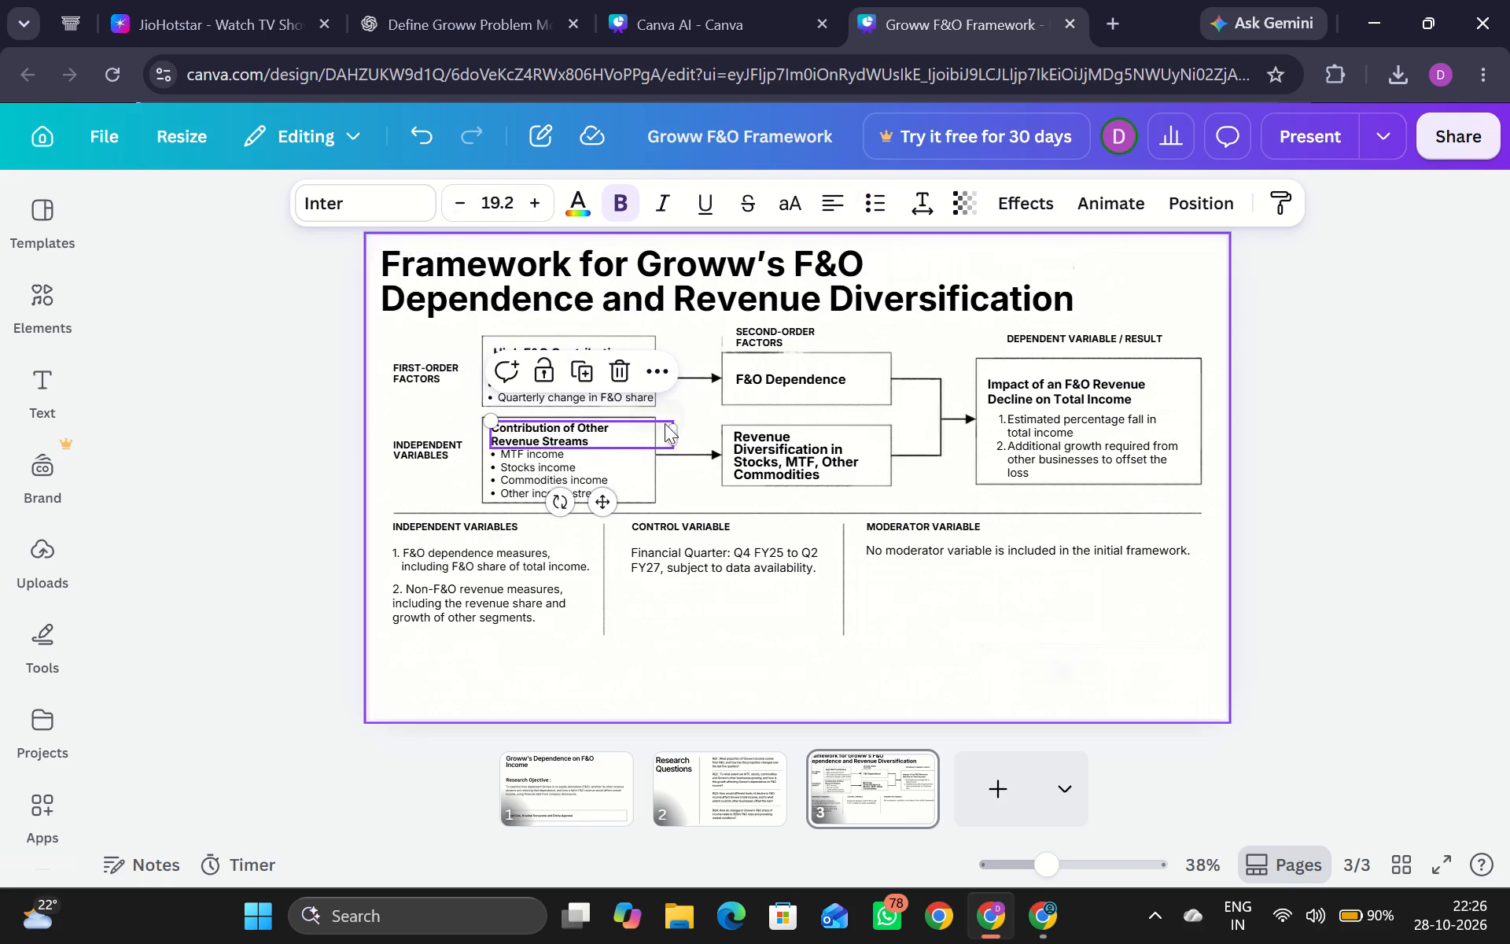
Adjust the width of the "Contribution of Other Revenue Streams" heading's text box so its two lines fit inside the surrounding box.
left_click(609, 474)
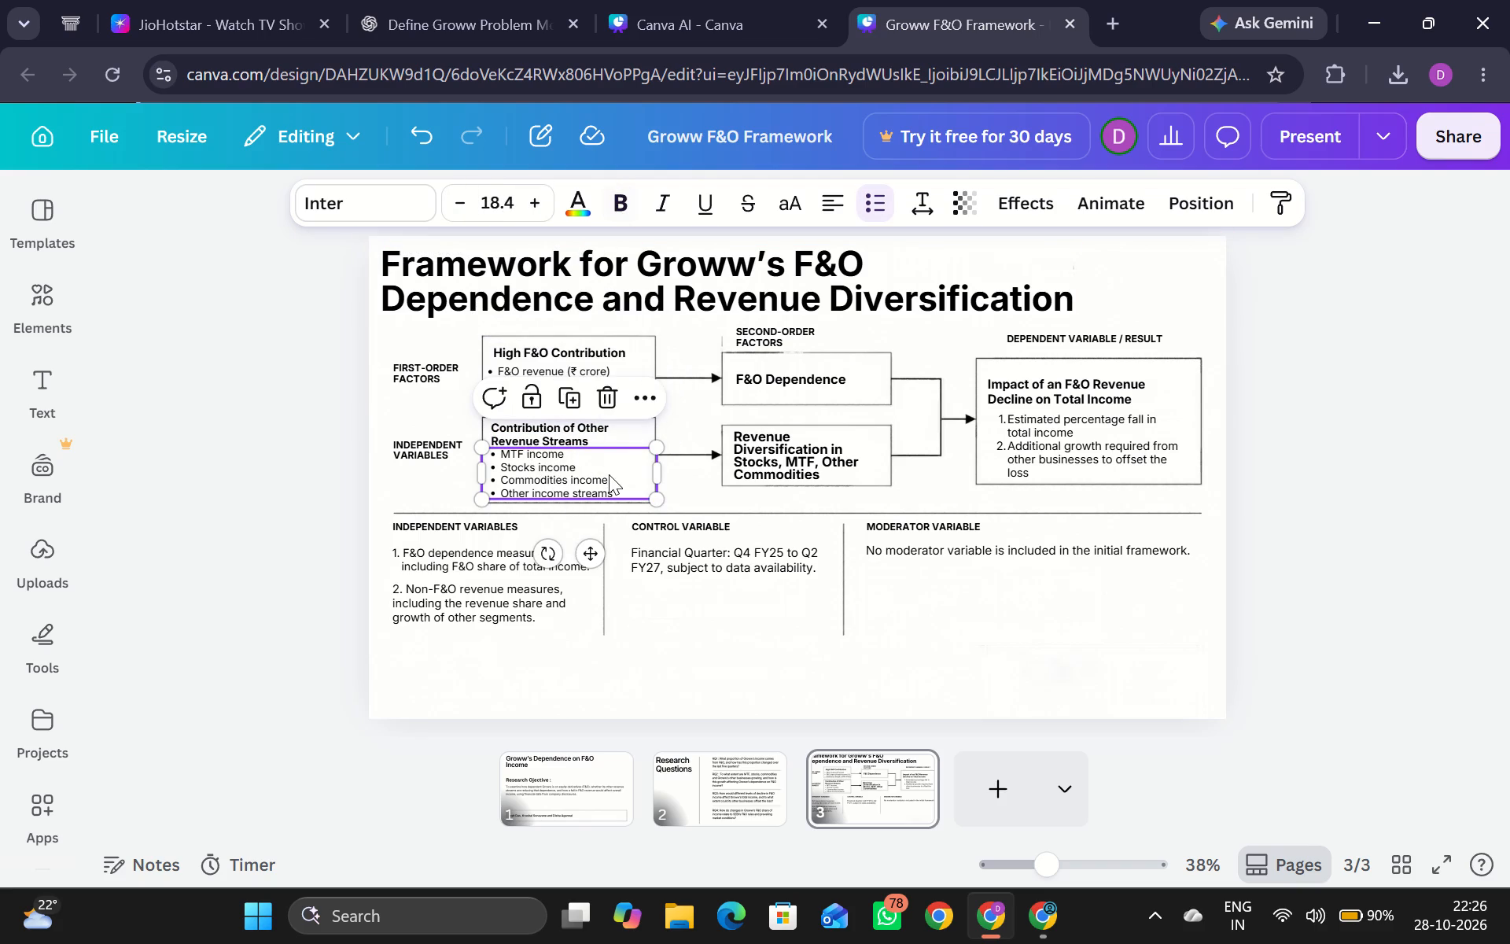
left_click(612, 438)
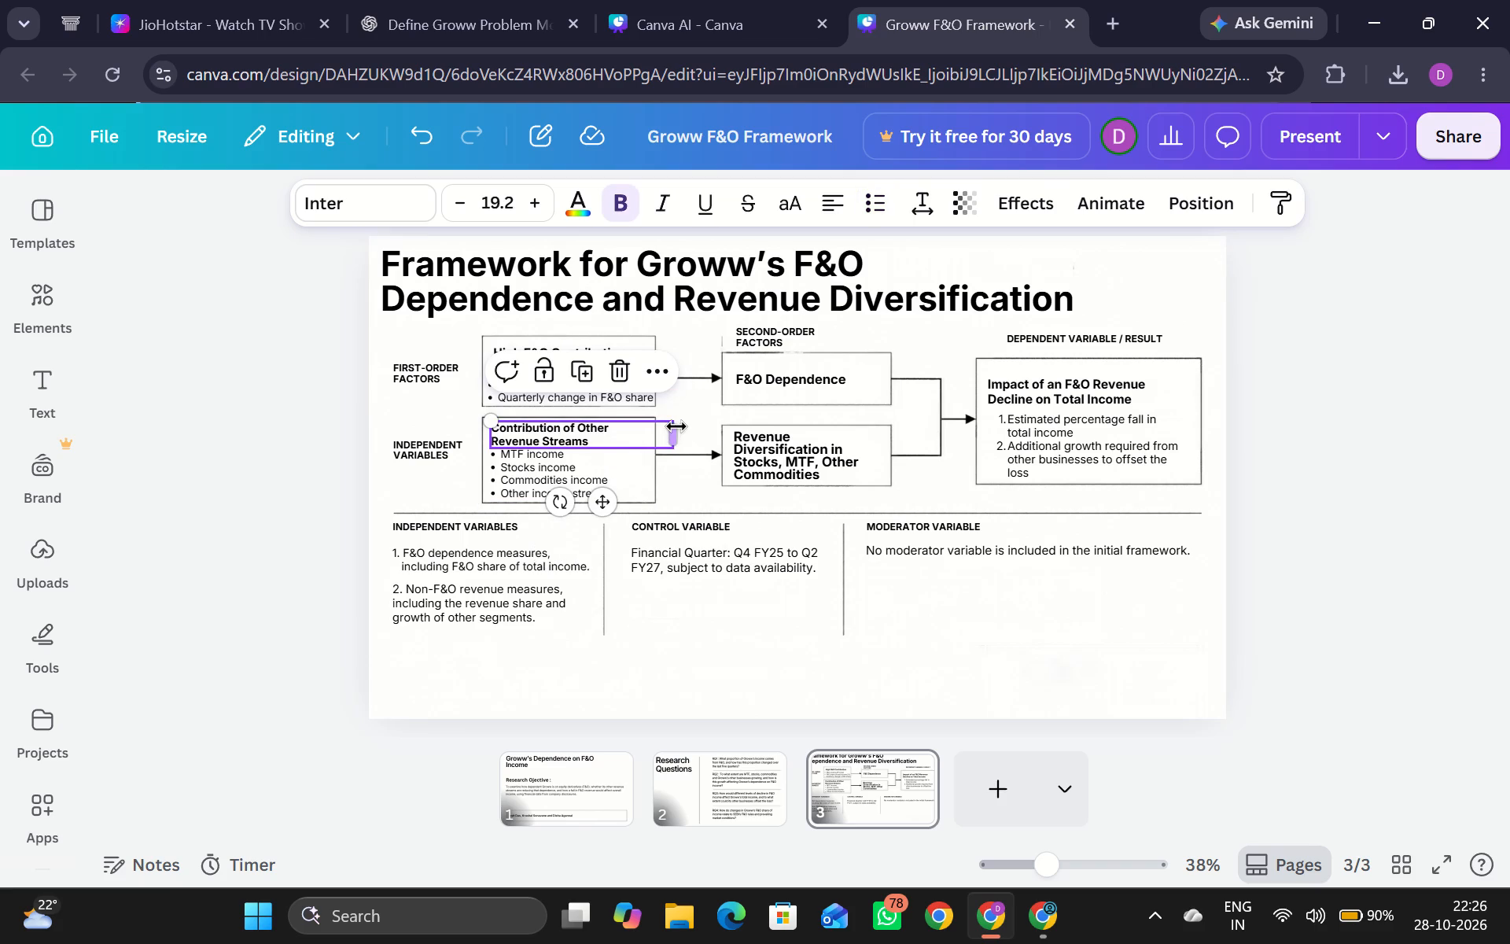
left_click_drag(677, 426, 808, 433)
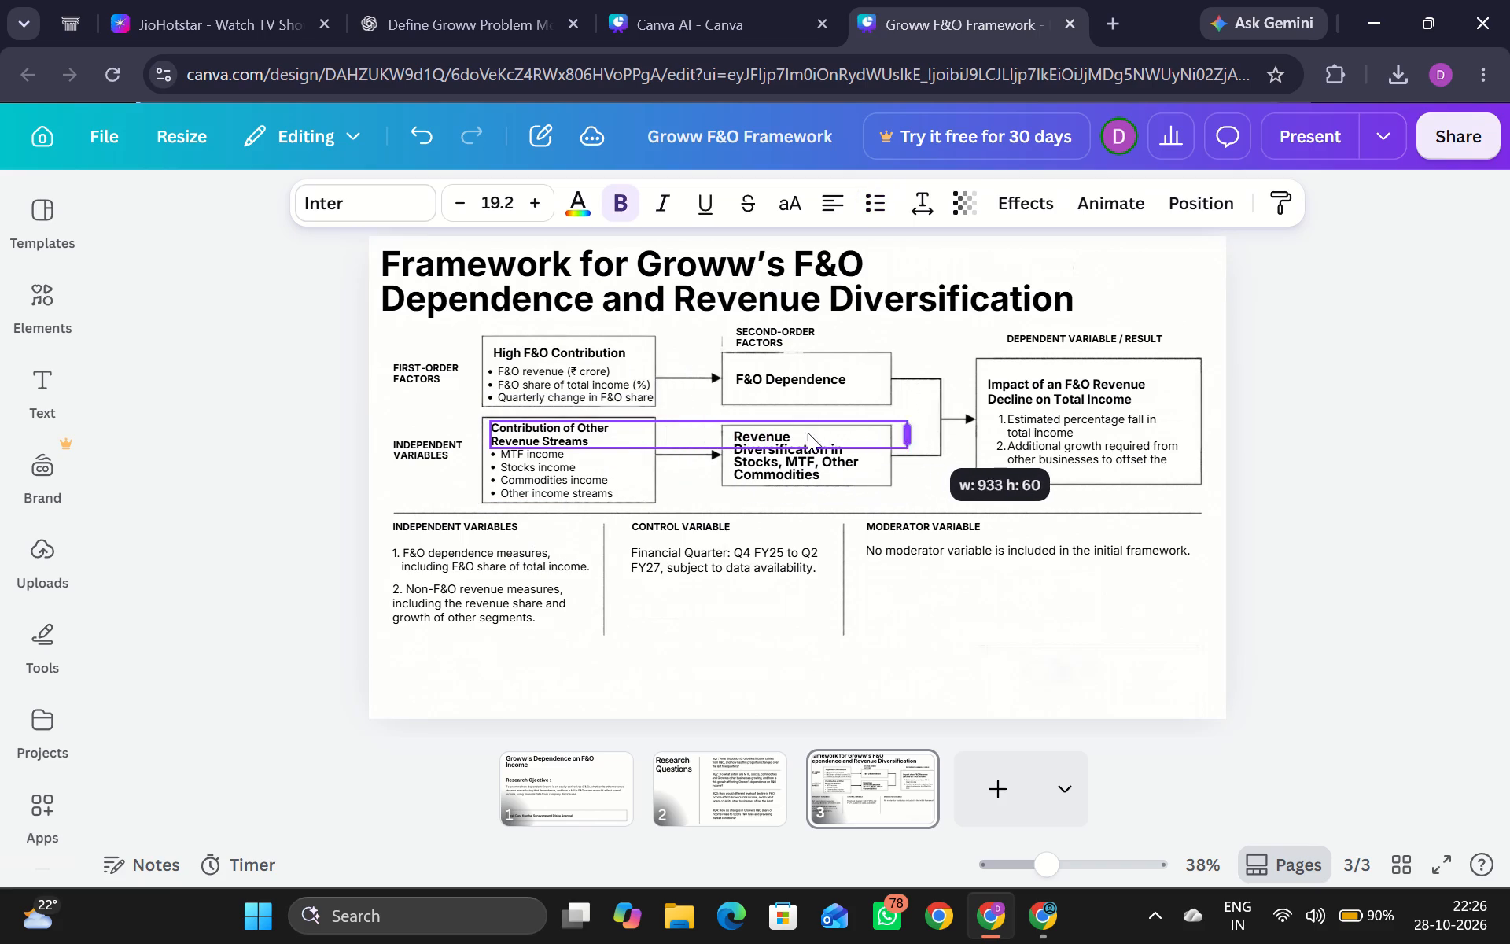
left_click_drag(808, 433, 616, 444)
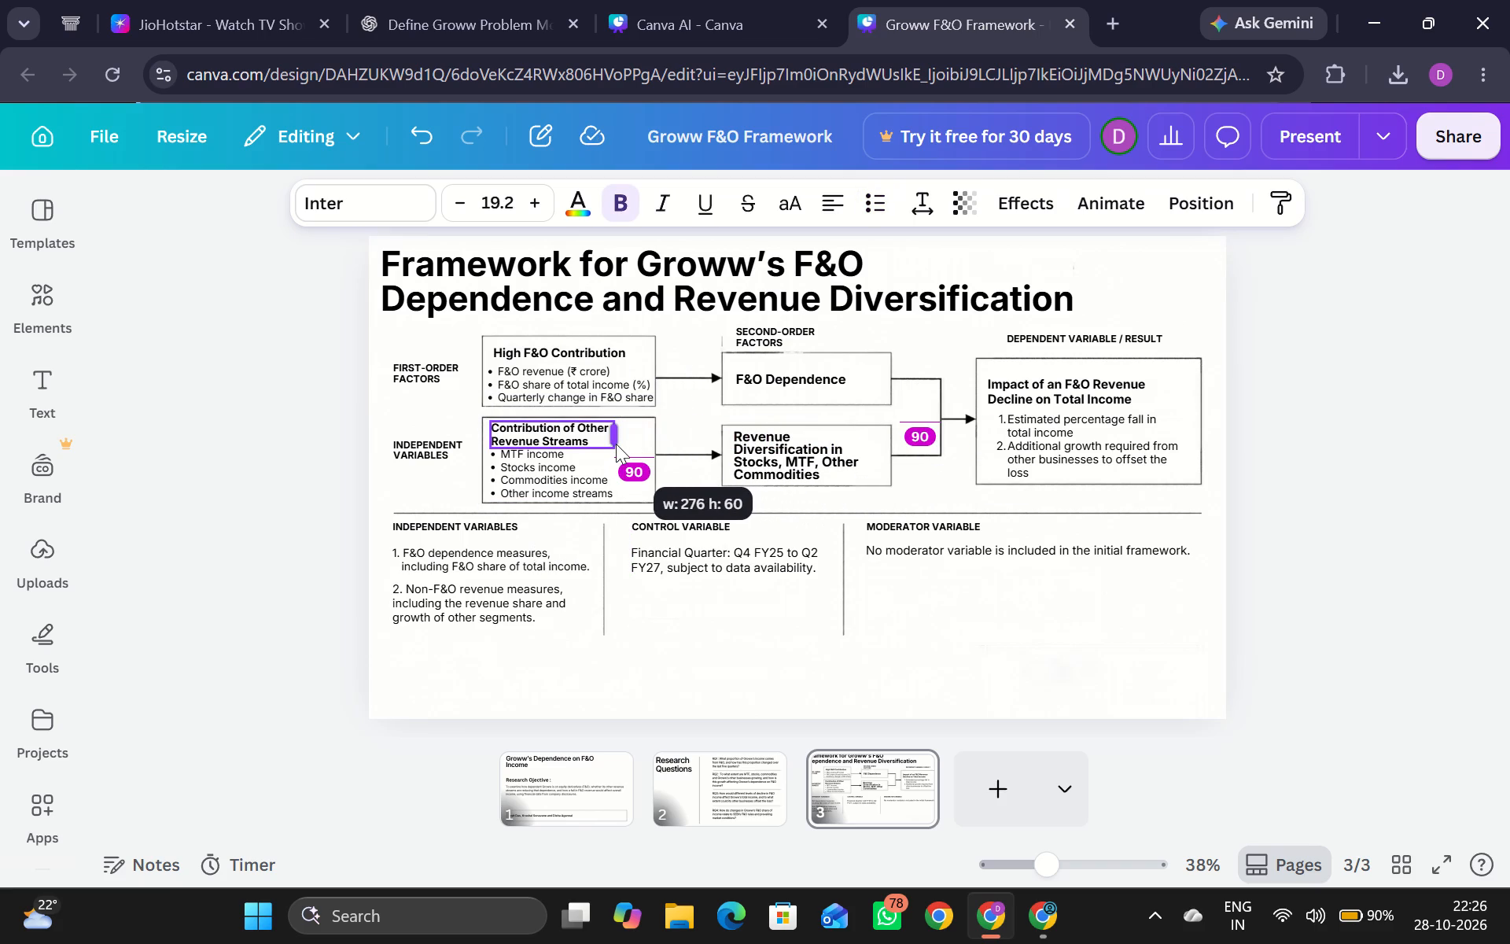
left_click_drag(616, 444, 637, 441)
left_click(697, 419)
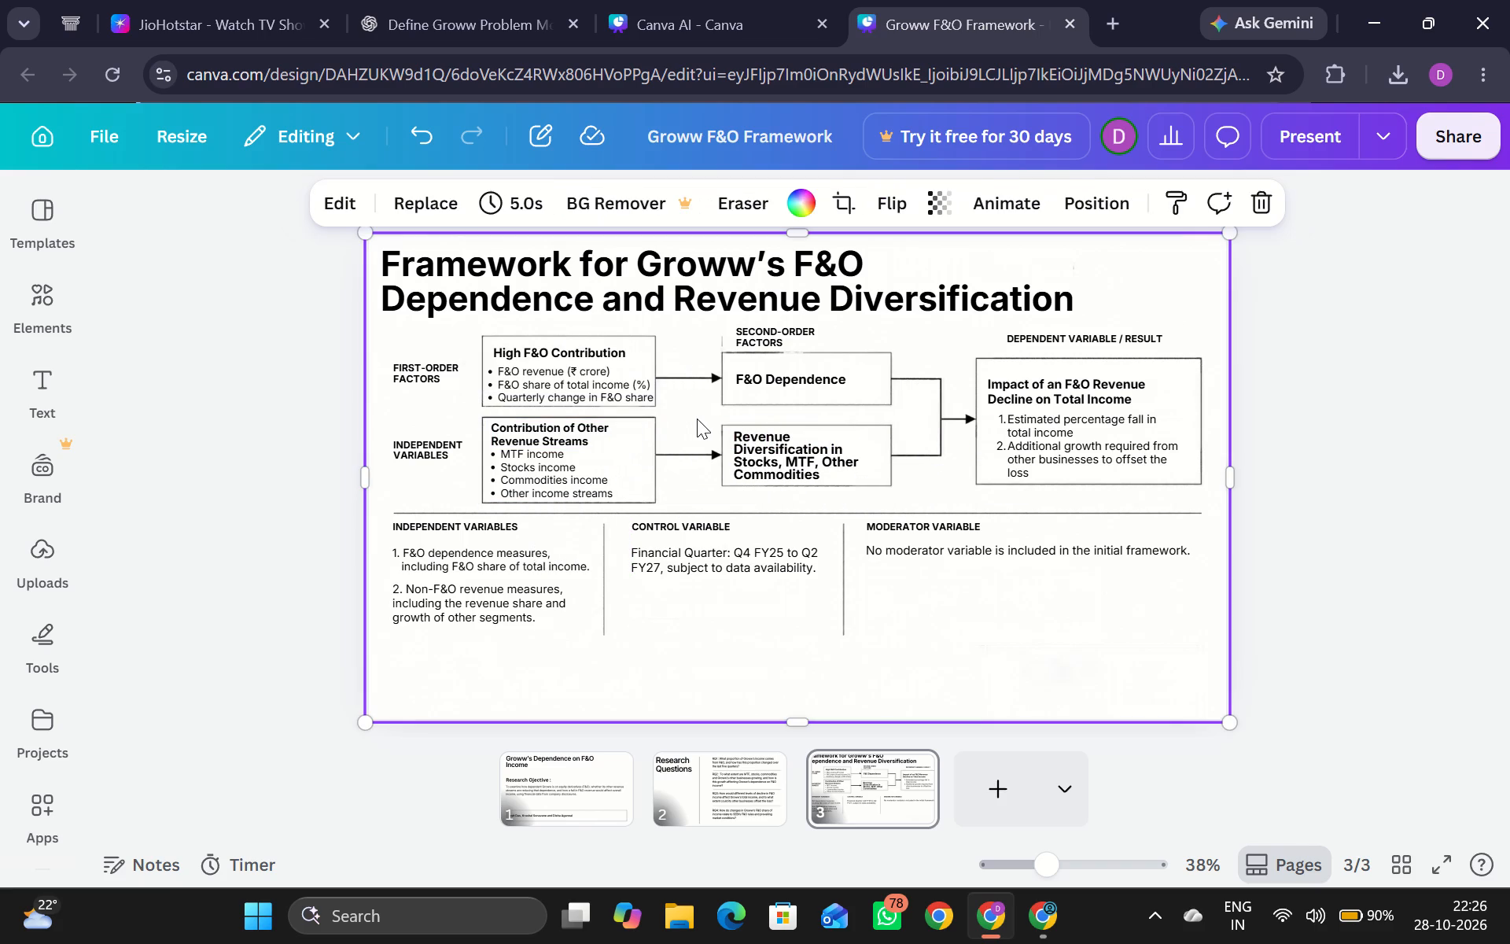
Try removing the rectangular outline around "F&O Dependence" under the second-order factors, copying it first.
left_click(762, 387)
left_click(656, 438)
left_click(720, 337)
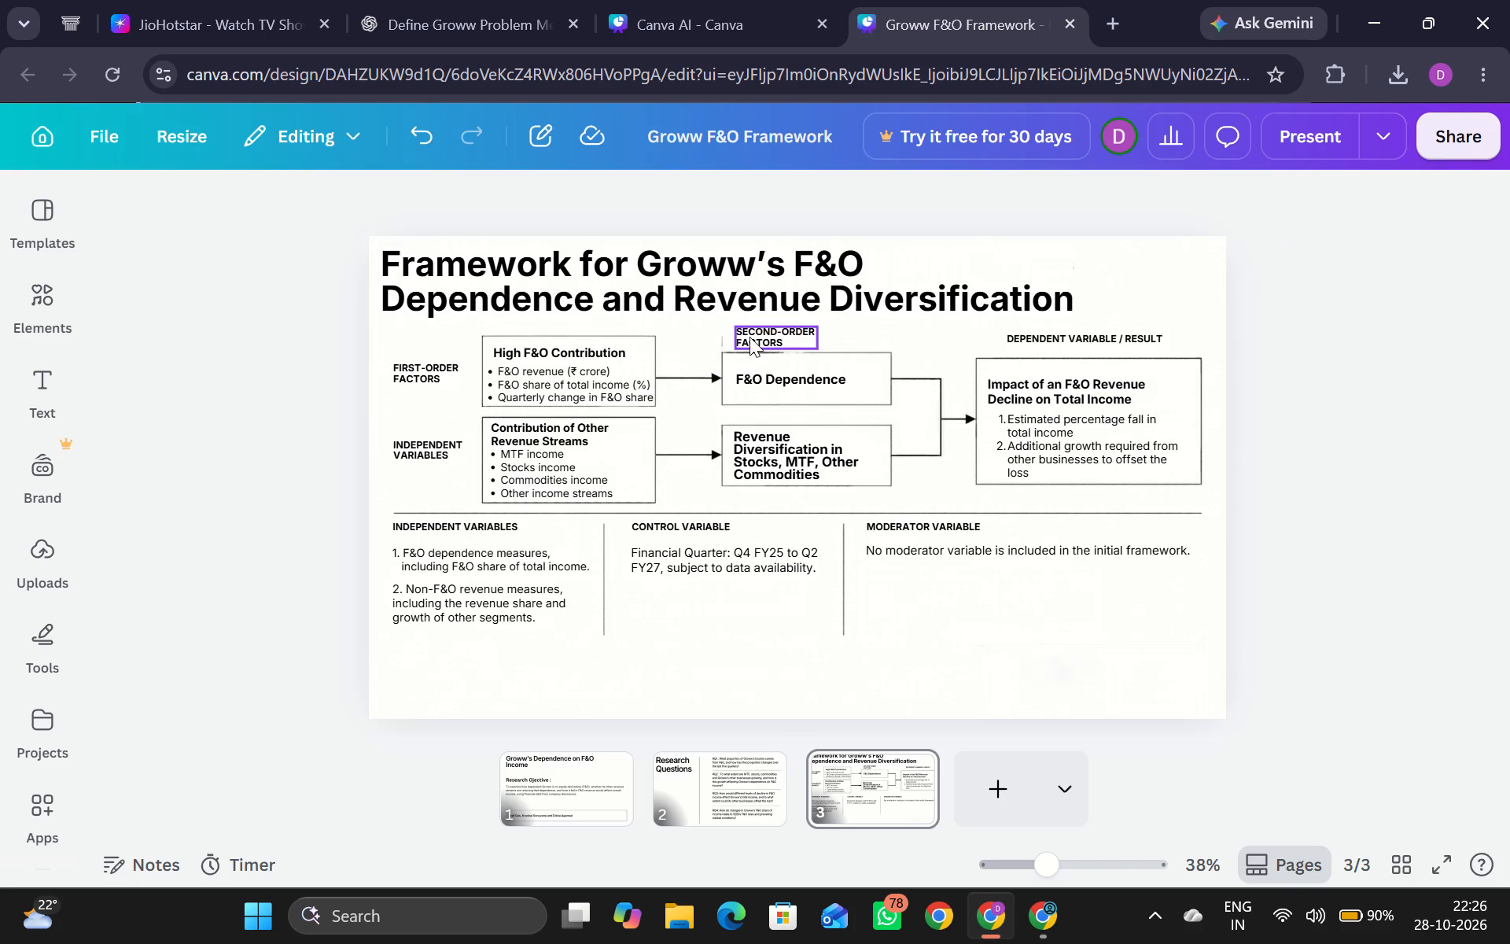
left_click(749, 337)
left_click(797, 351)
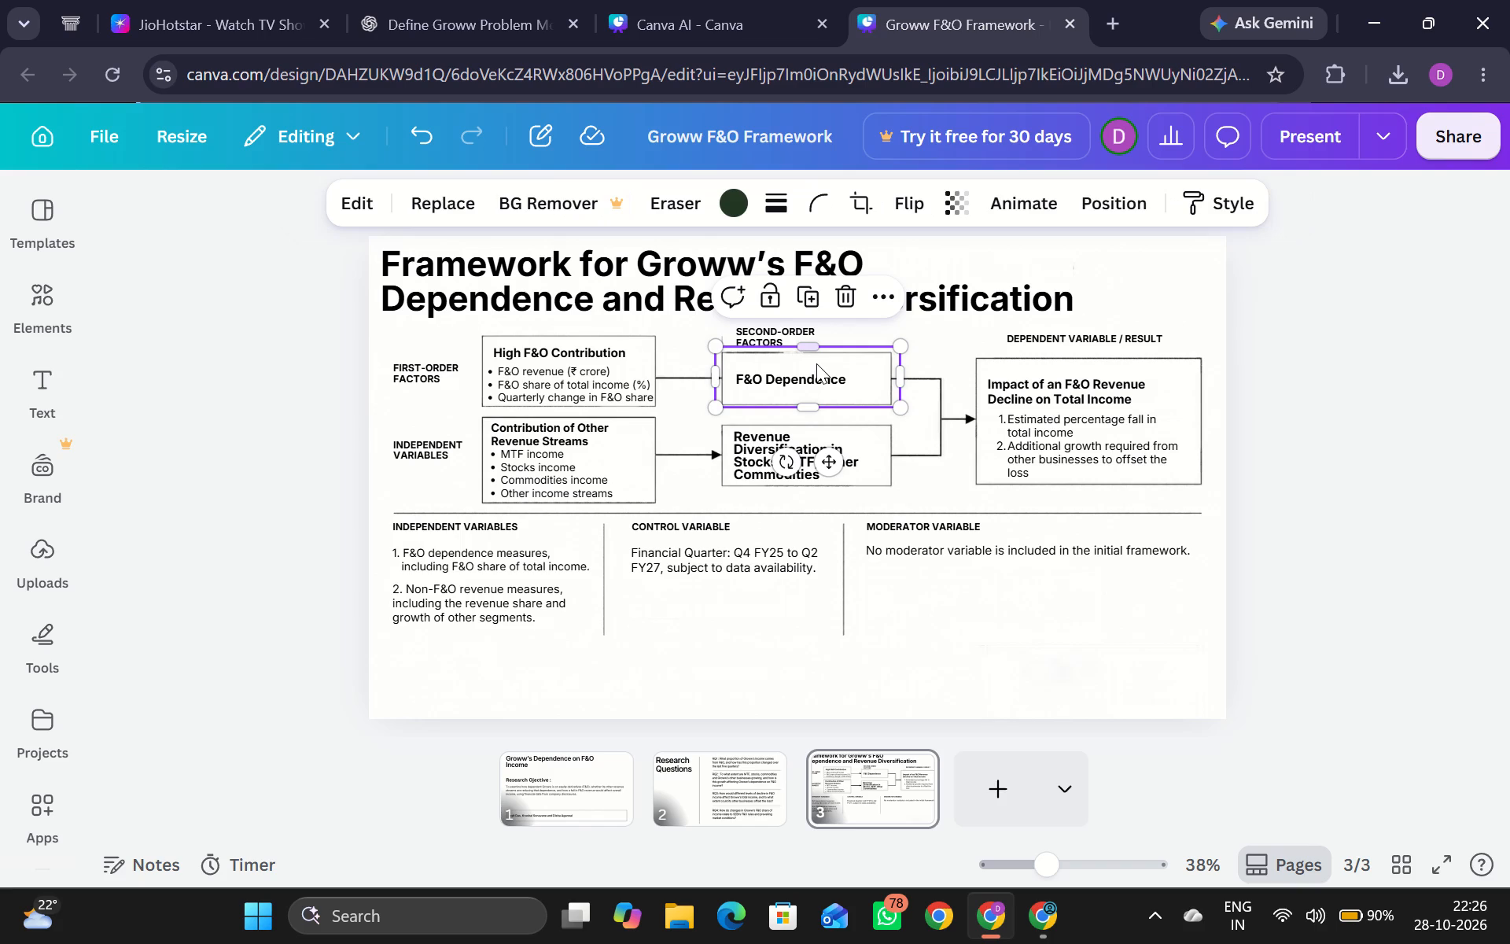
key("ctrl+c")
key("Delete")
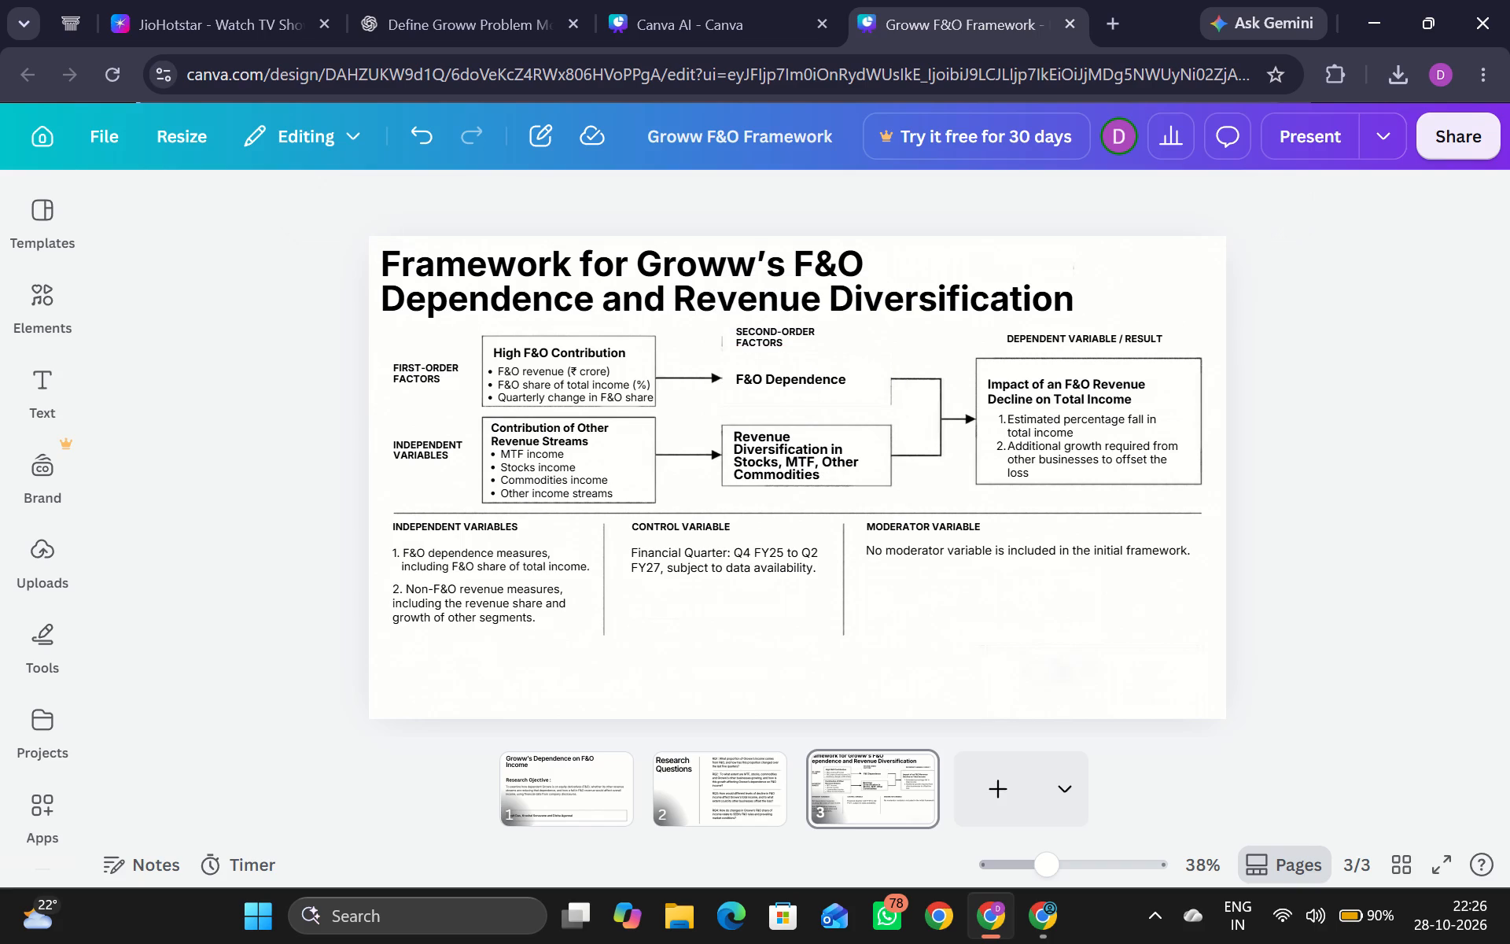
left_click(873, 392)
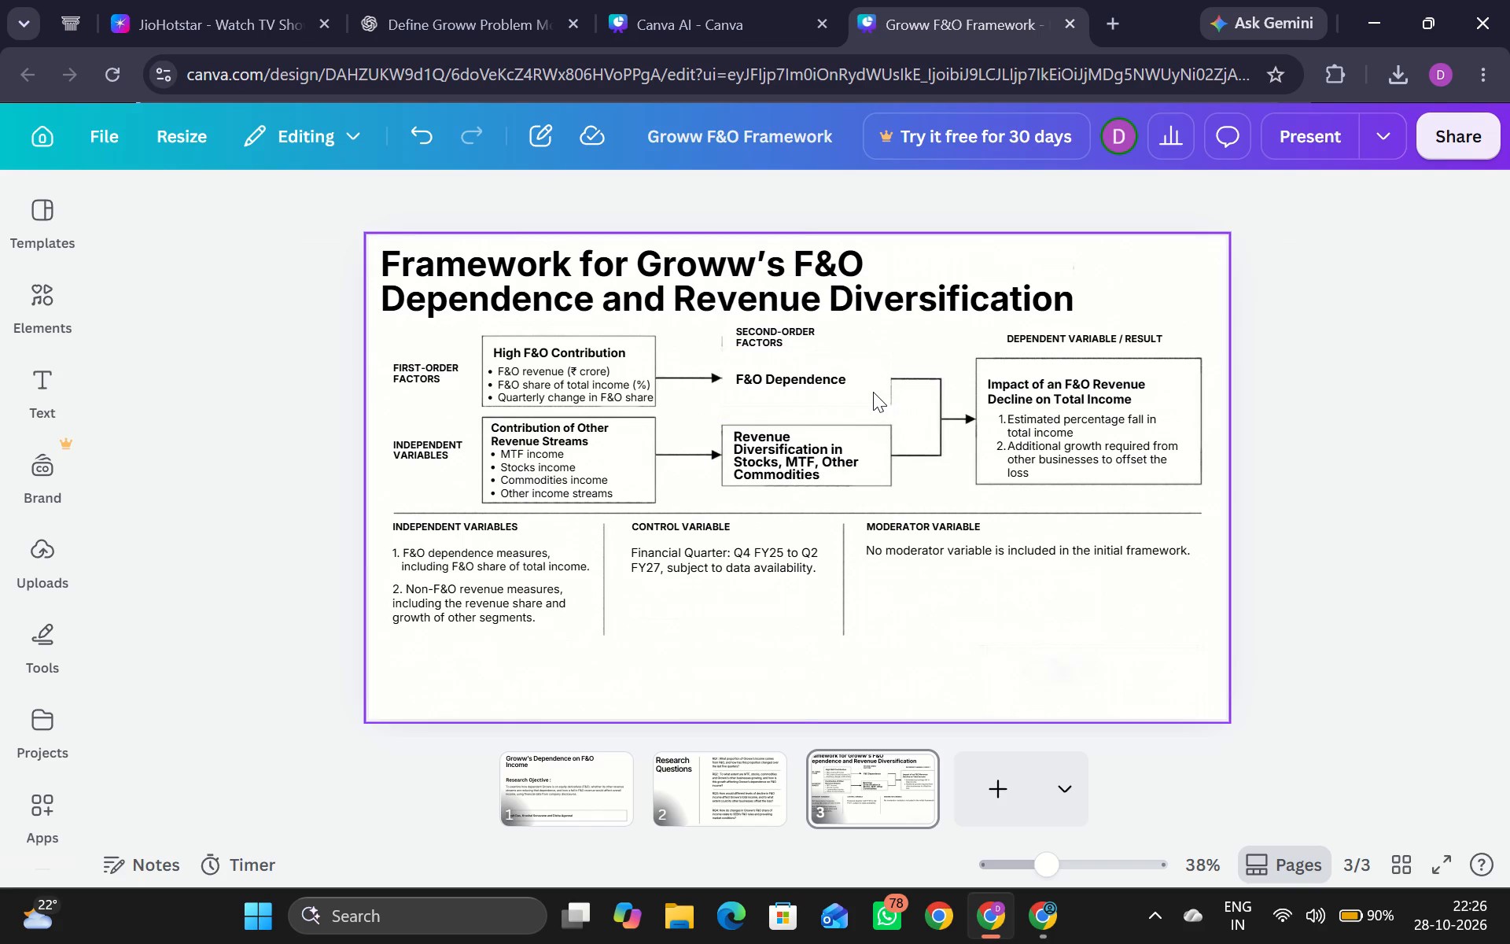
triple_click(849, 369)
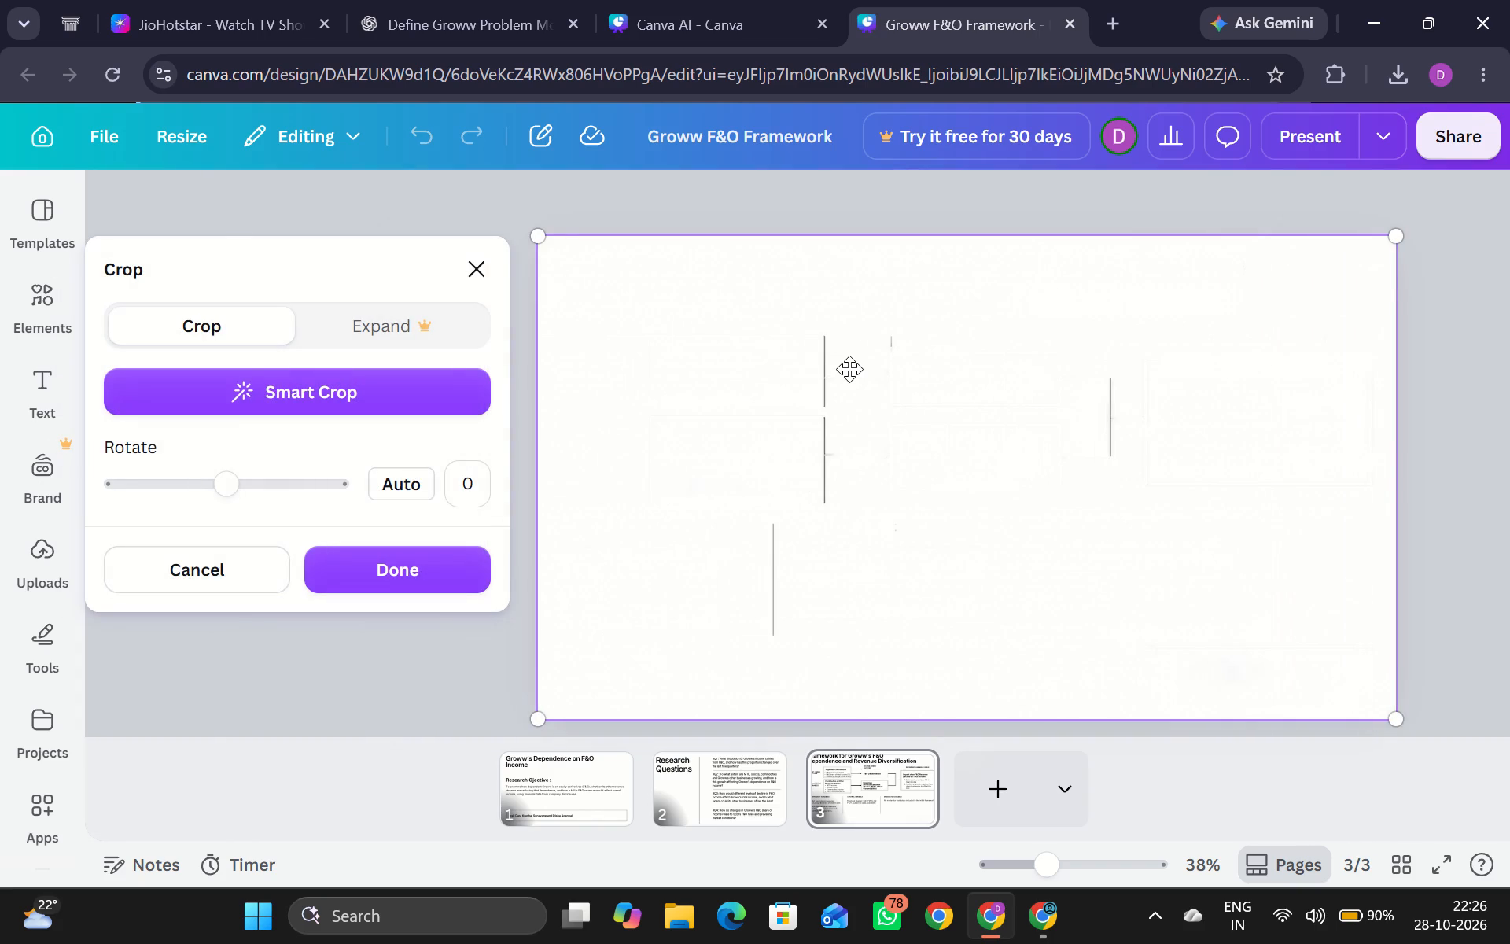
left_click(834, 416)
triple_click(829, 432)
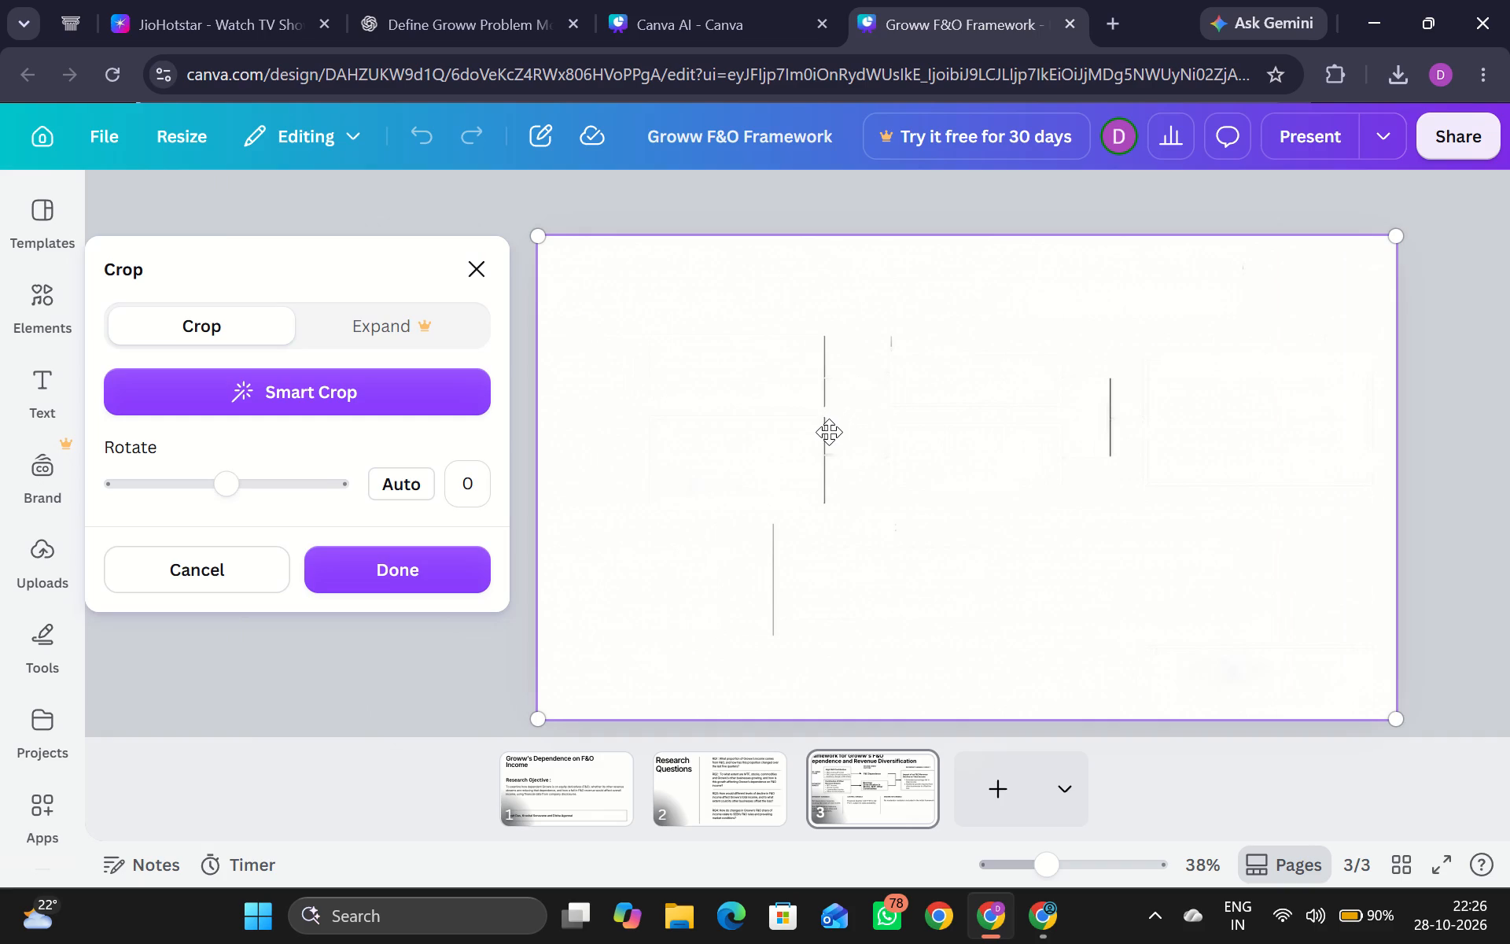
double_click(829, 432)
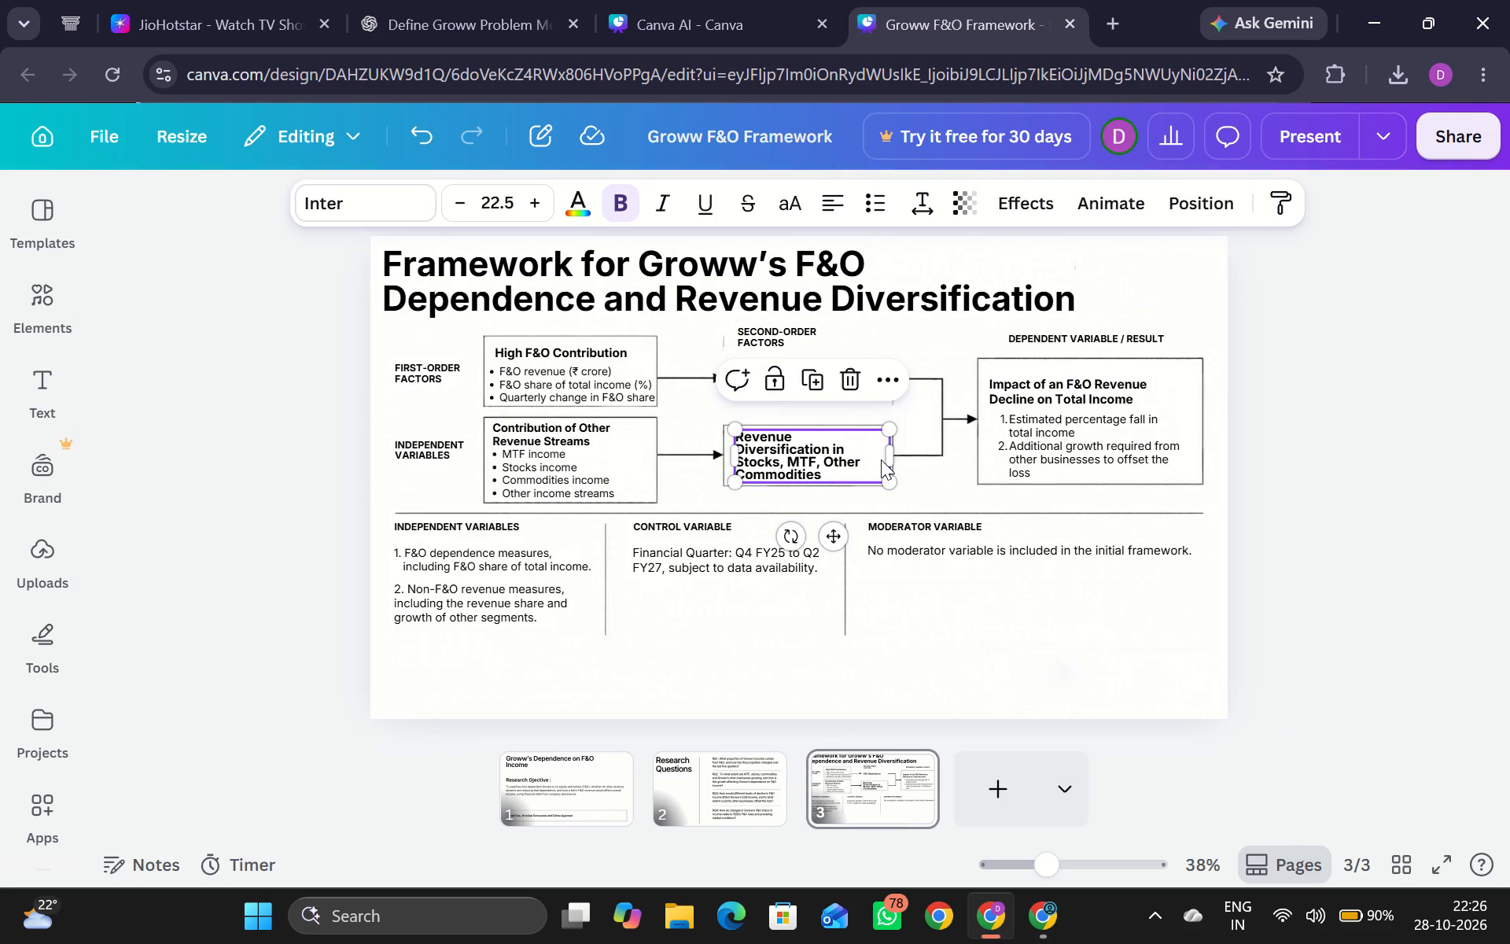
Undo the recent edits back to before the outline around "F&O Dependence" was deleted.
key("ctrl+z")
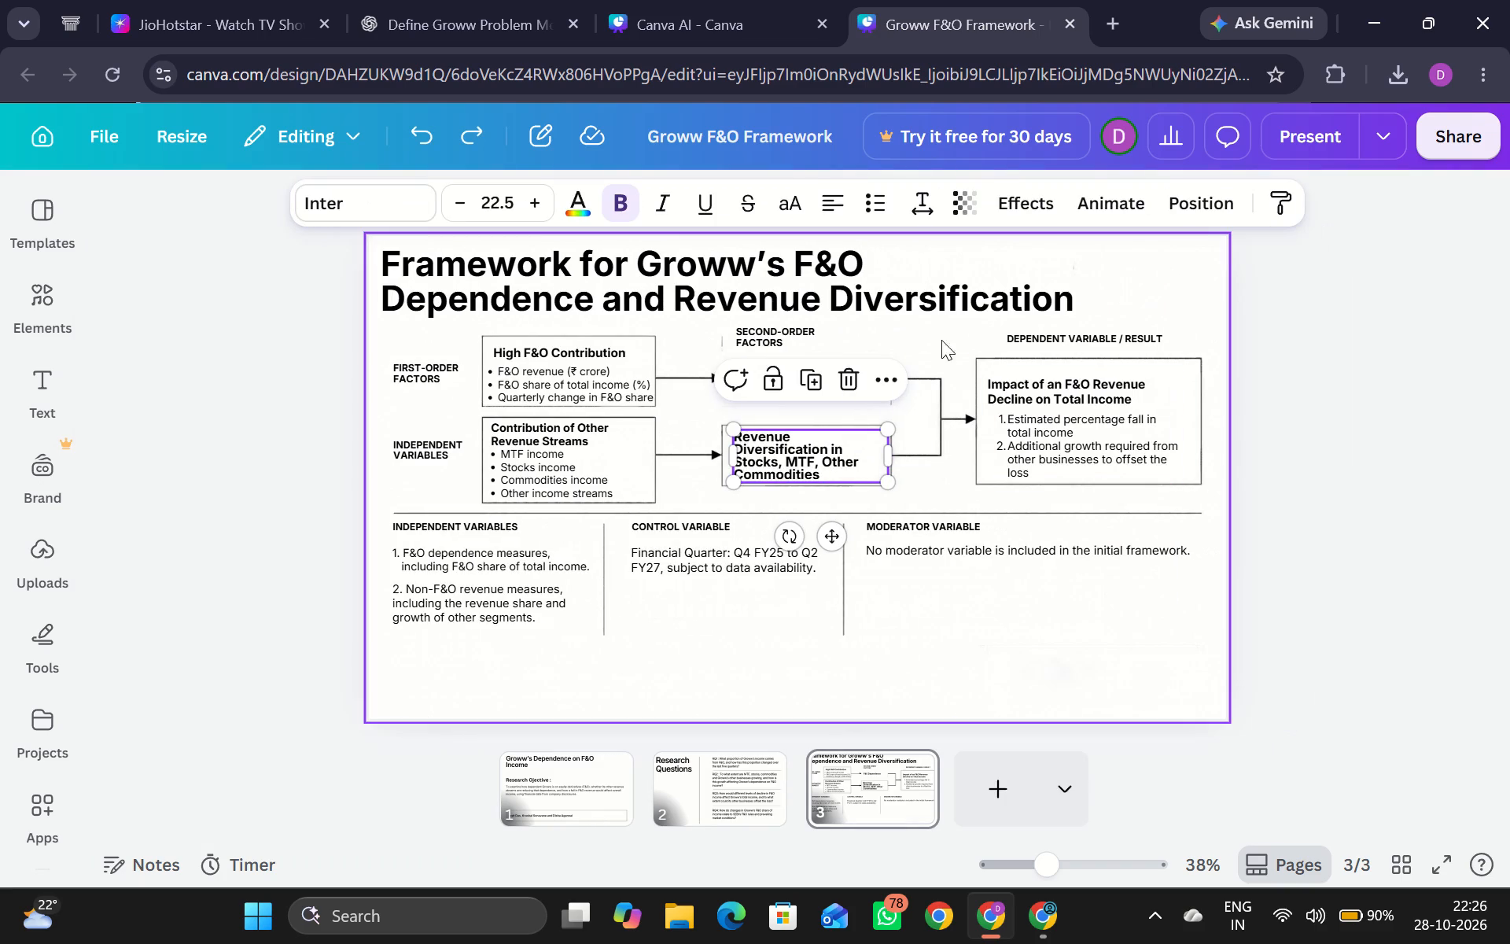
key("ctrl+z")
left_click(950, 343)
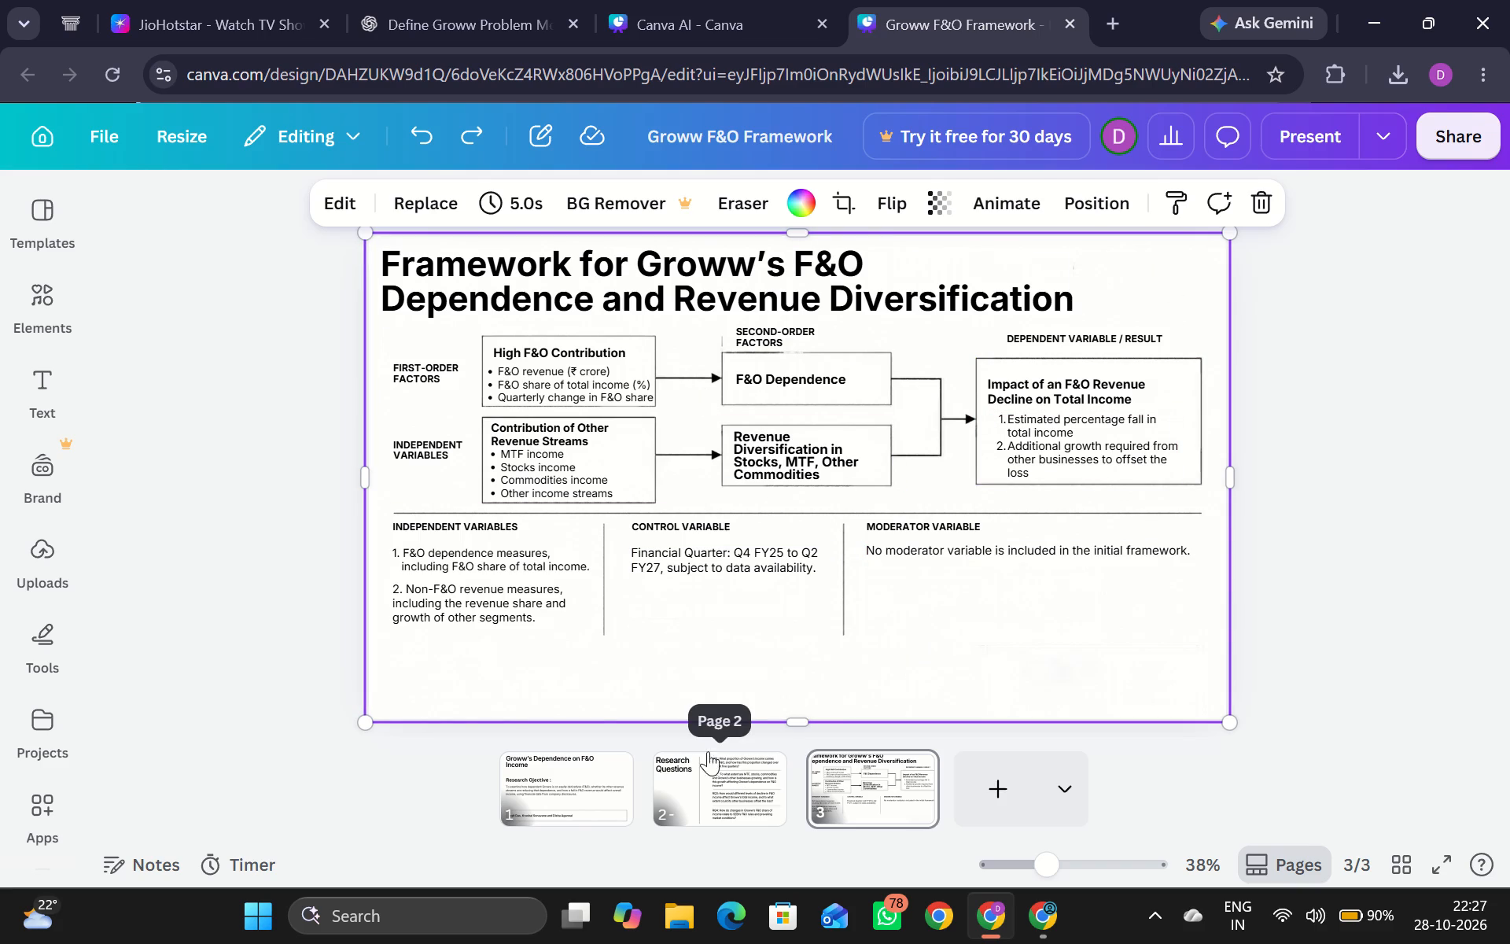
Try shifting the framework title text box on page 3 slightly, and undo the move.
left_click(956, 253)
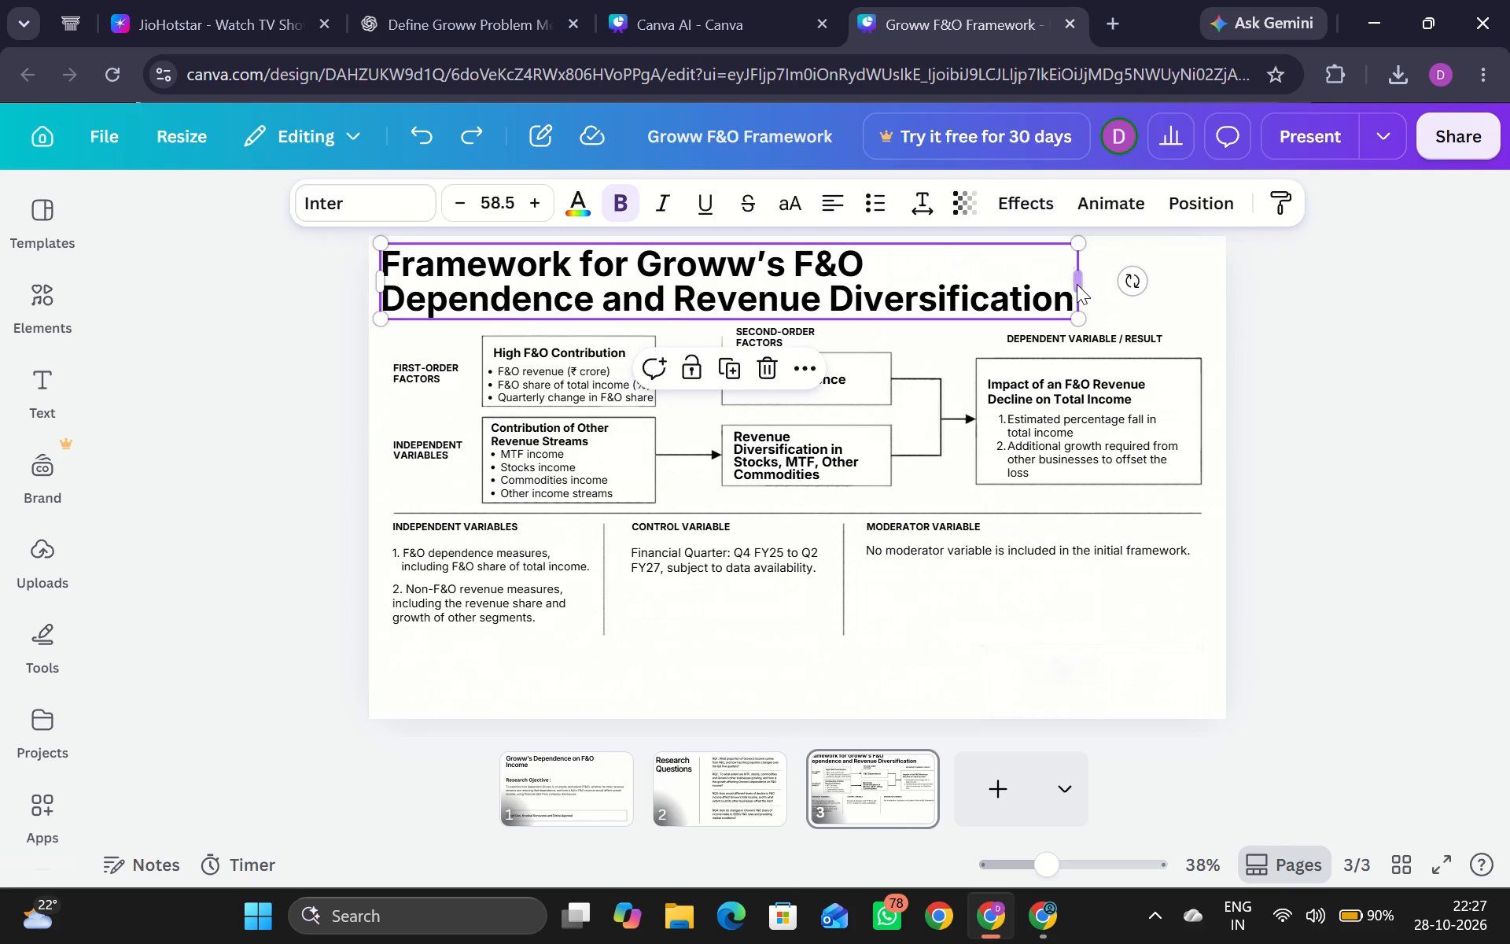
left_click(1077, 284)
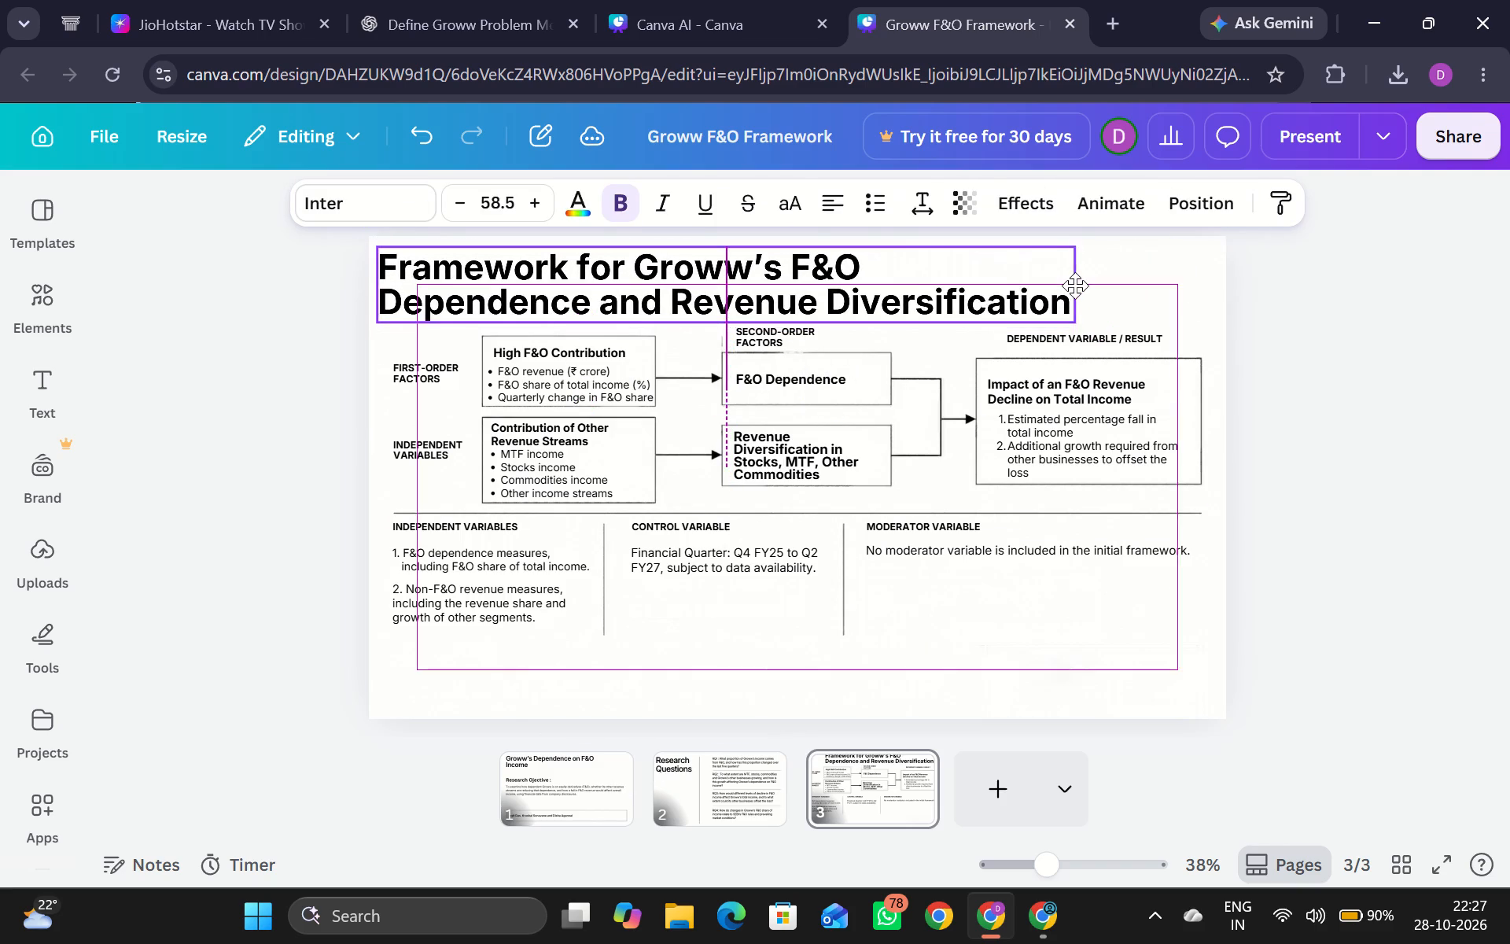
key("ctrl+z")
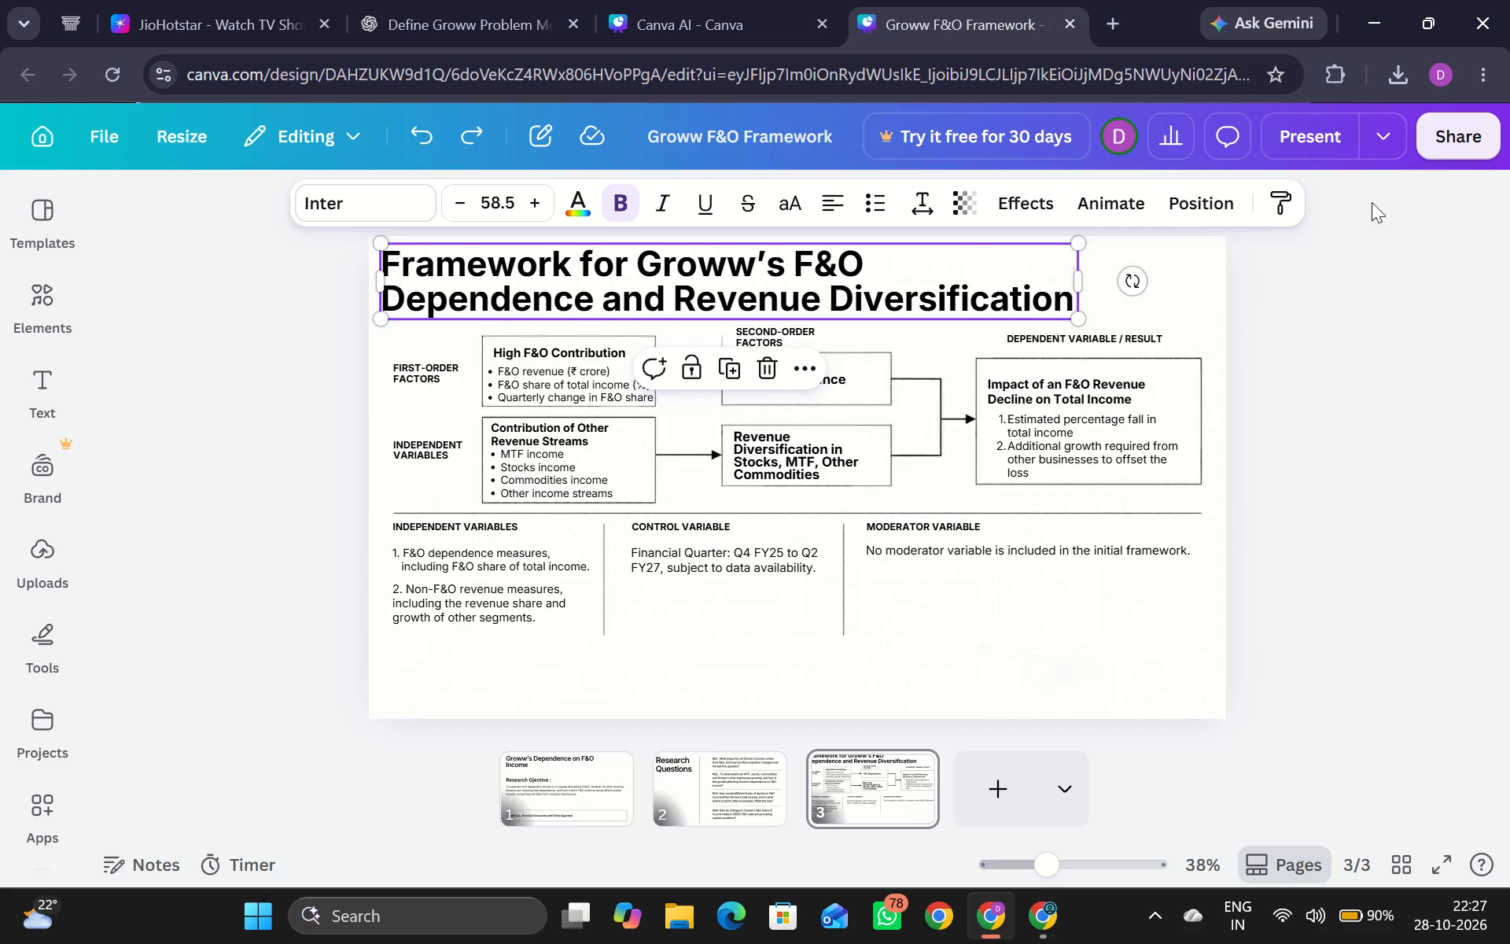
Download all pages of the Groww F&O Framework design as a PDF with the Digital preset.
left_click(1480, 122)
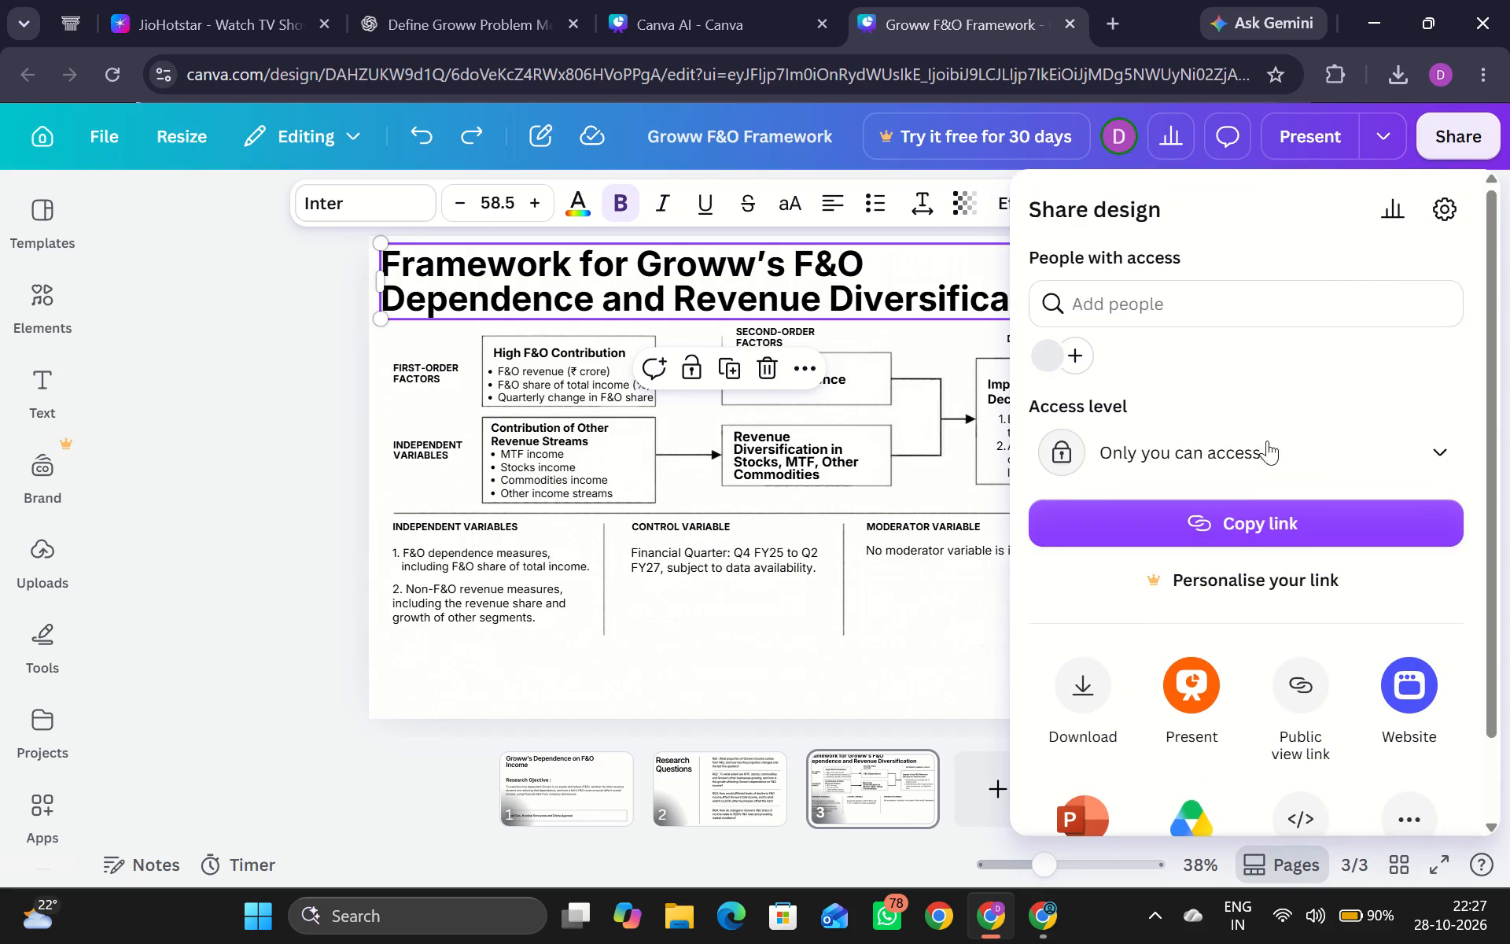
scroll(1105, 696, "down", 2)
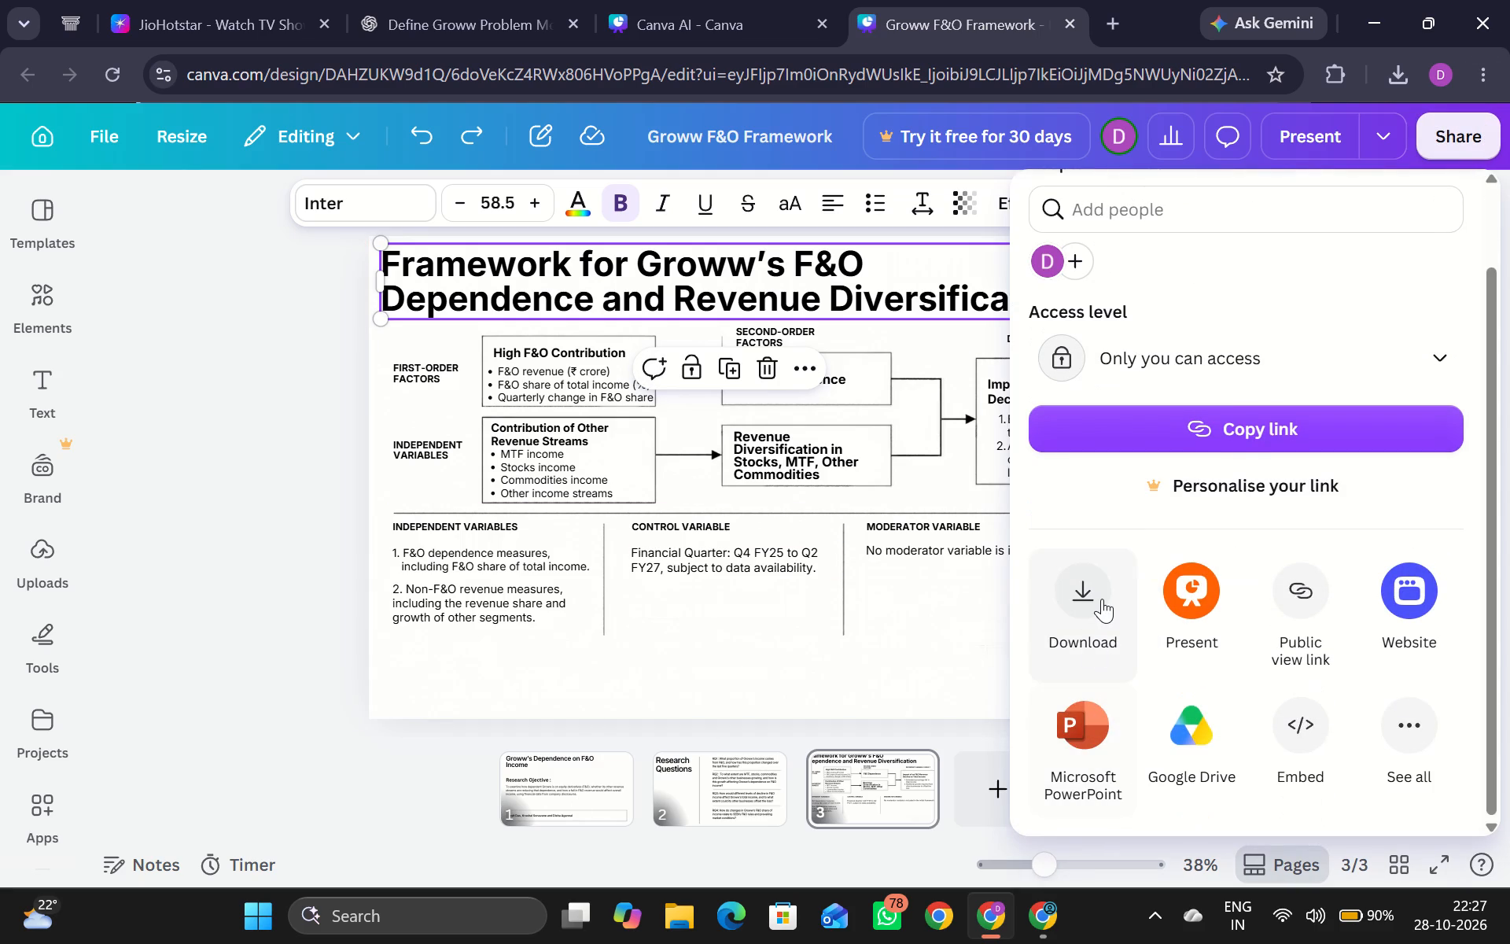
left_click(1100, 598)
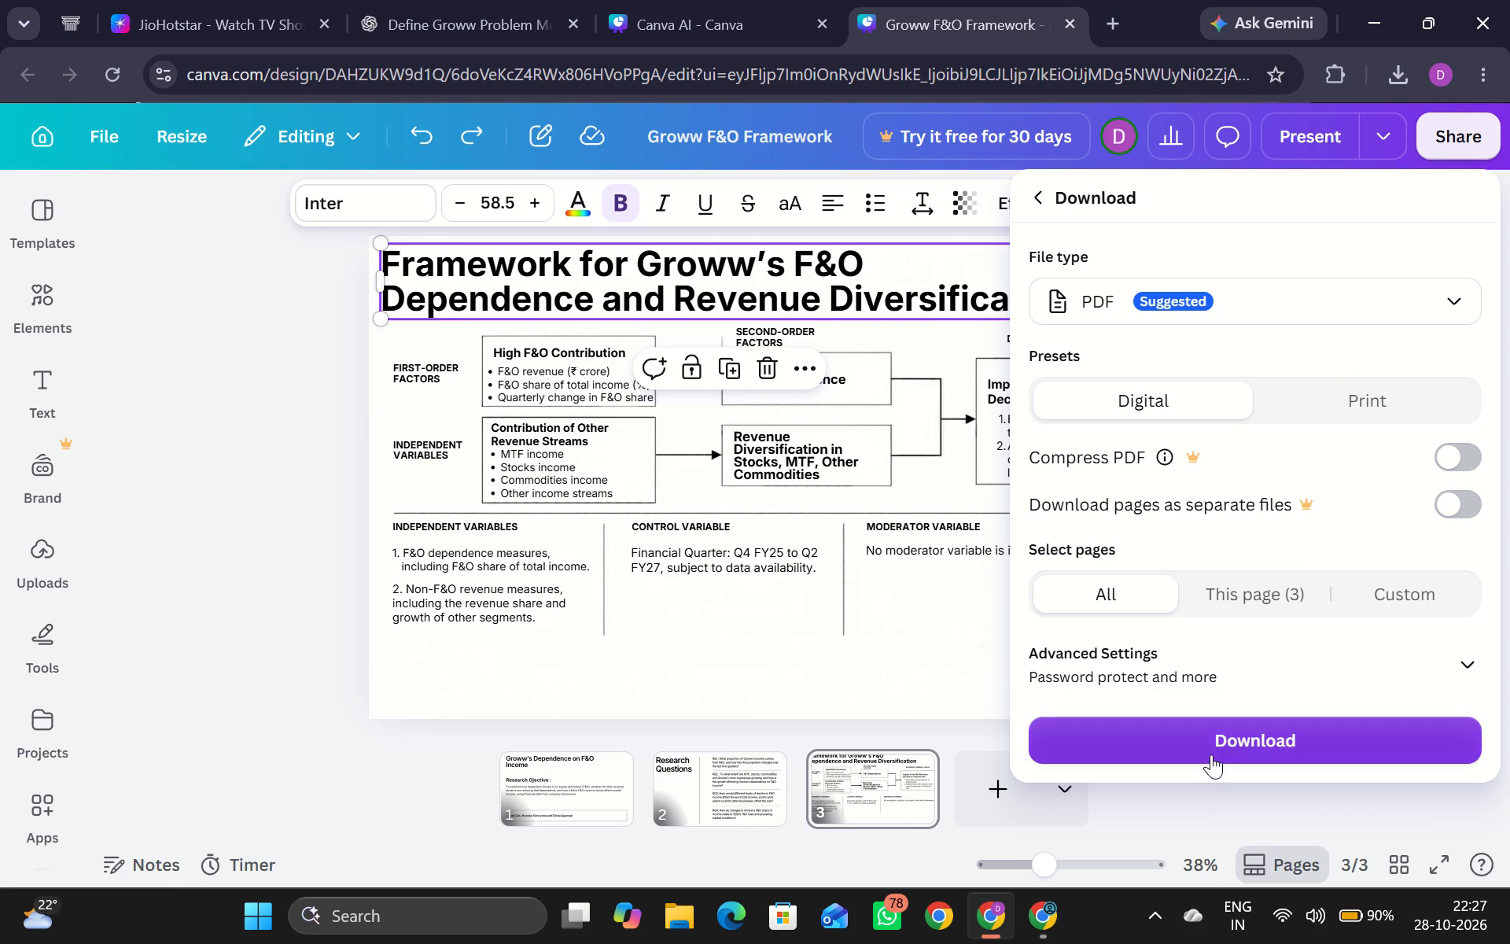
left_click(1211, 754)
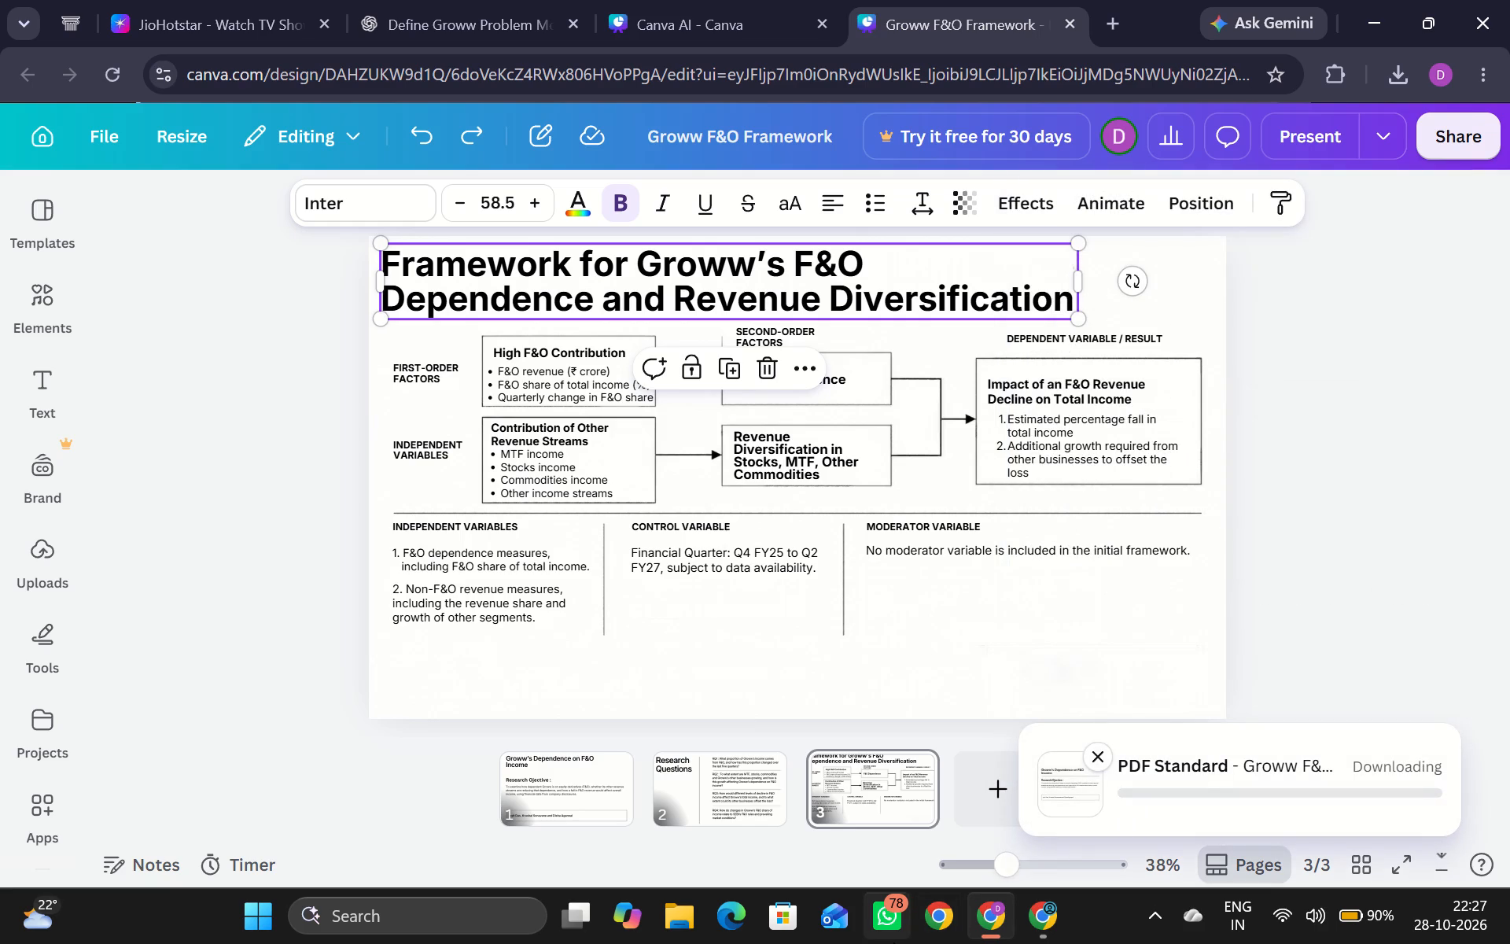